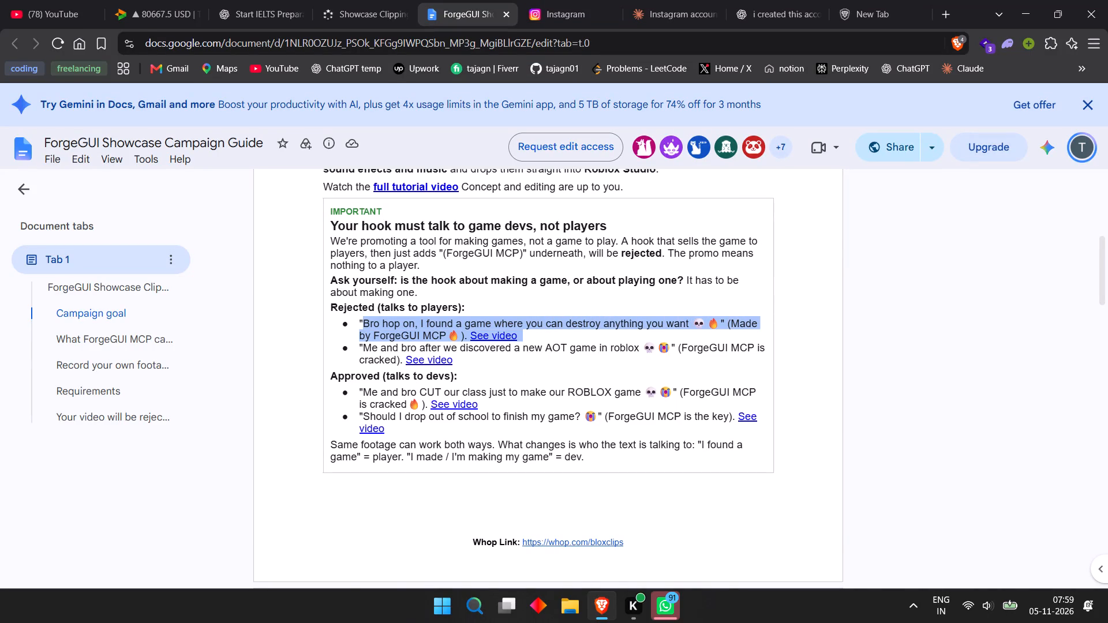
Read the approved developer-focused hook examples and the hook ideas list in the ForgeGUI Showcase Campaign Guide.
left_click(491, 369)
left_click_drag(361, 386, 384, 388)
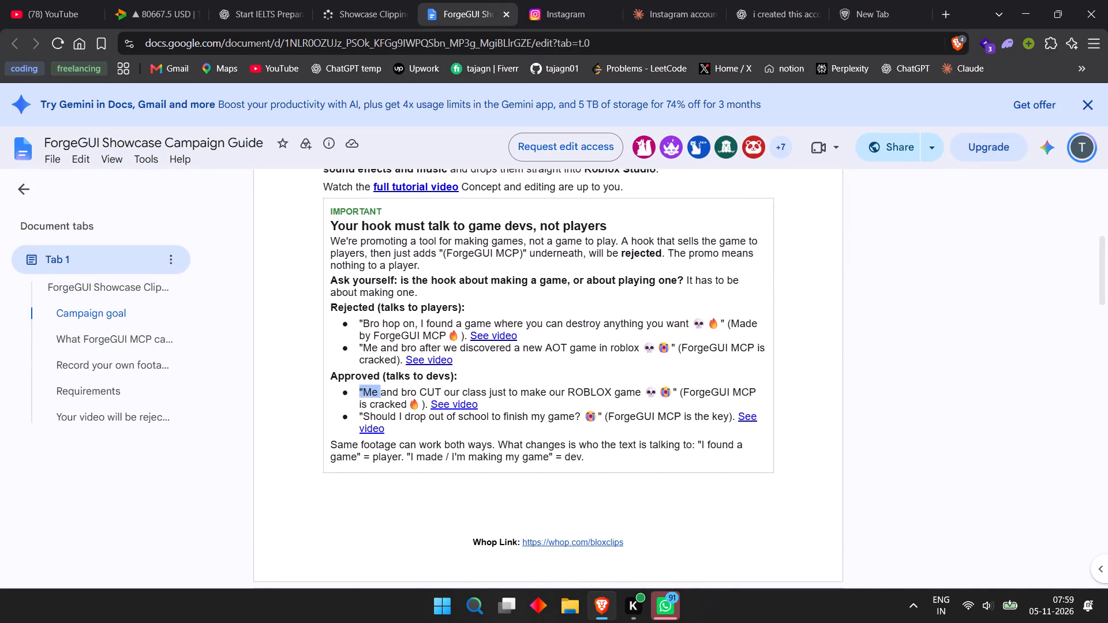
left_click_drag(384, 388, 481, 387)
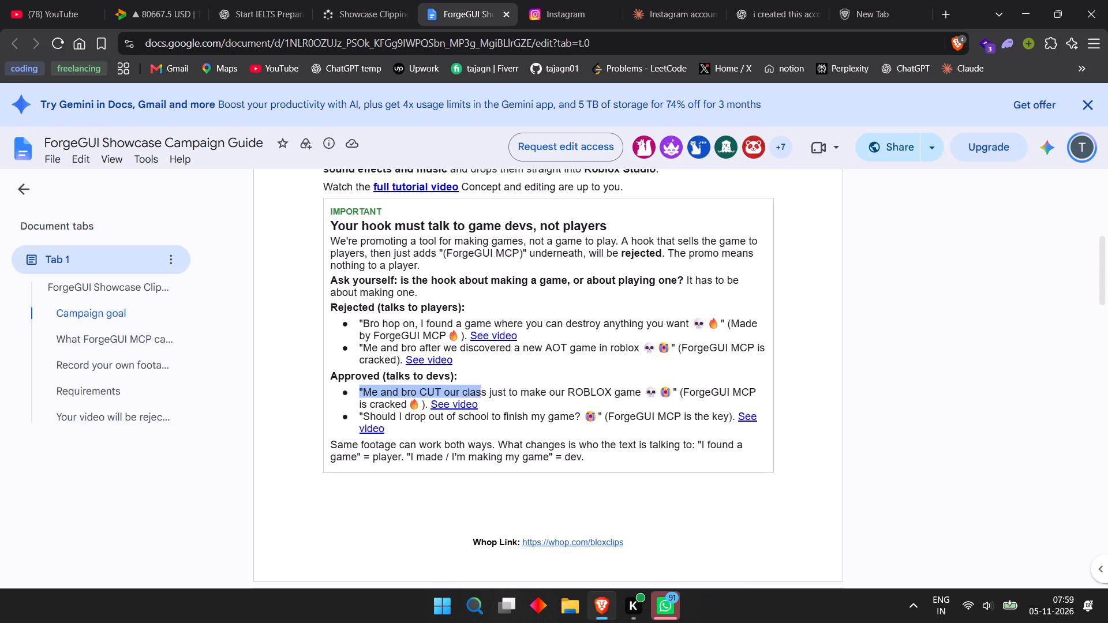
left_click_drag(481, 387, 642, 384)
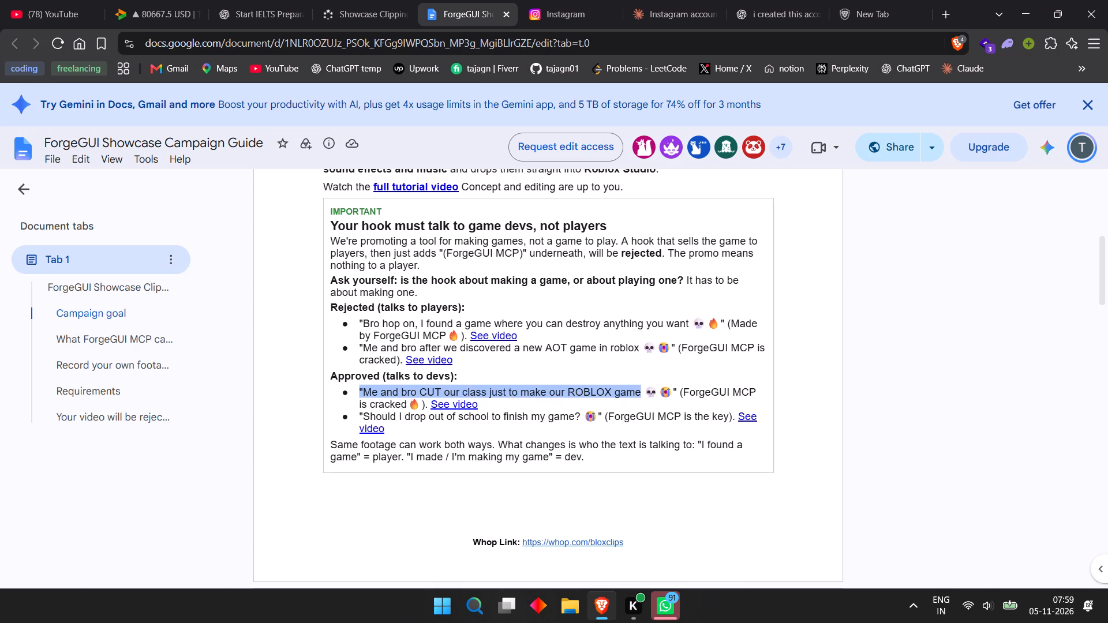
left_click_drag(642, 384, 667, 394)
left_click(625, 437)
scroll(621, 438, "down", 6)
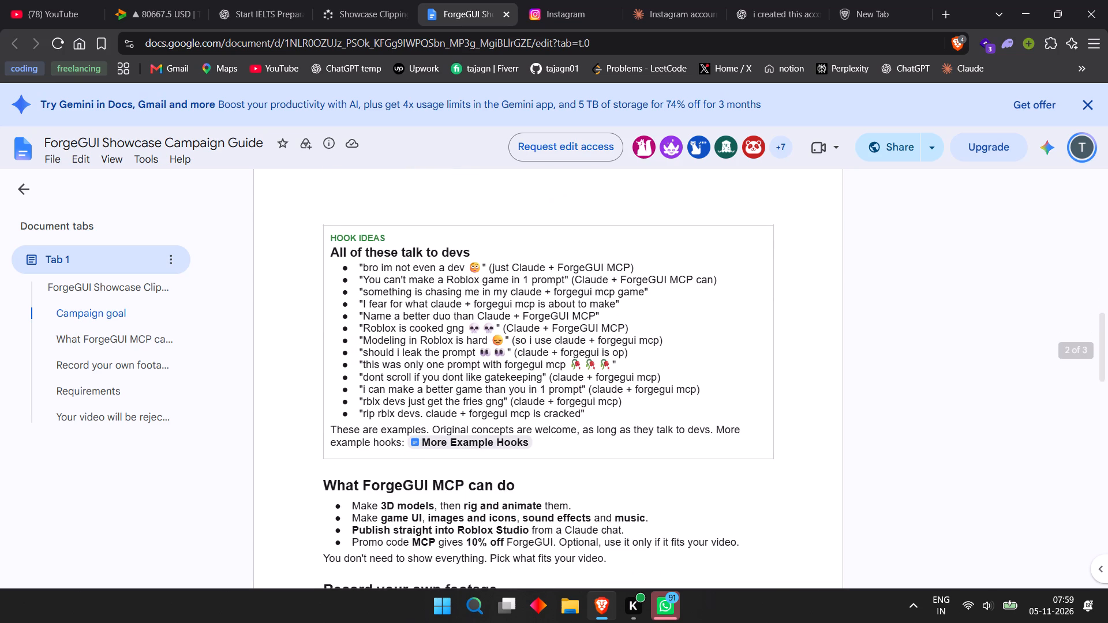
left_click_drag(351, 265, 523, 273)
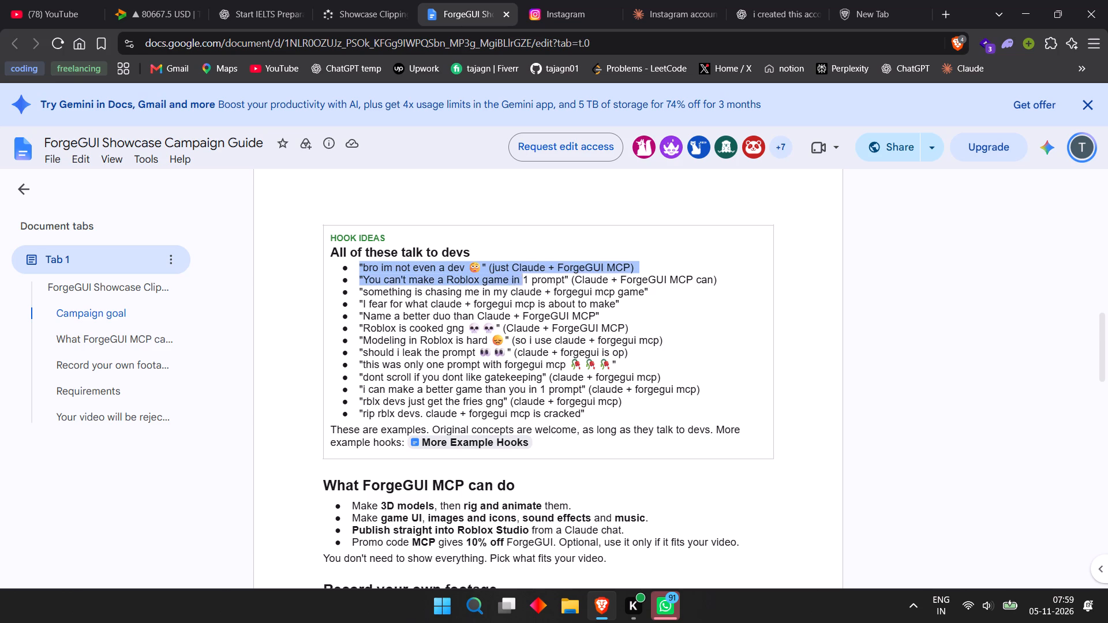
Read the first hook ideas and the section on what ForgeGUI MCP can do in the campaign guide.
left_click_drag(523, 273, 586, 273)
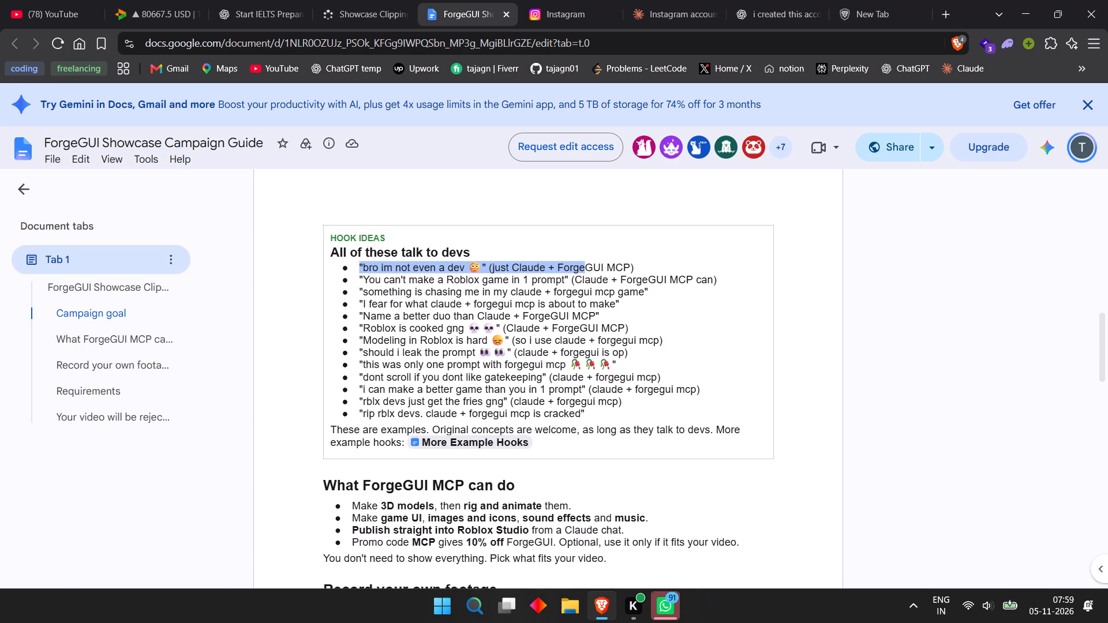
left_click_drag(586, 273, 645, 269)
left_click(645, 269)
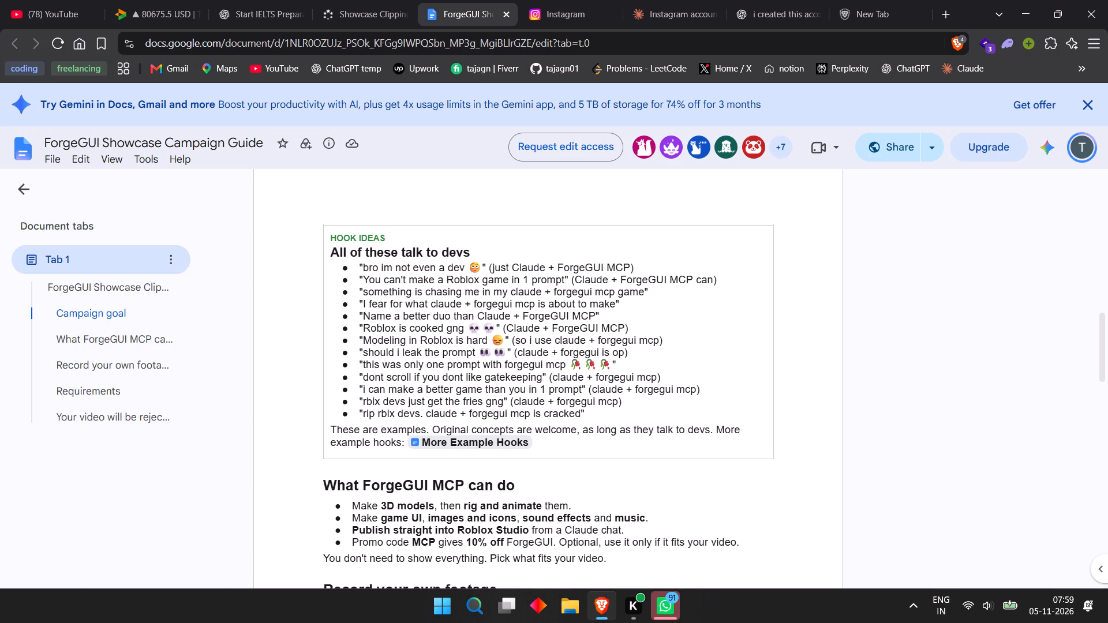
scroll(645, 270, "down", 1)
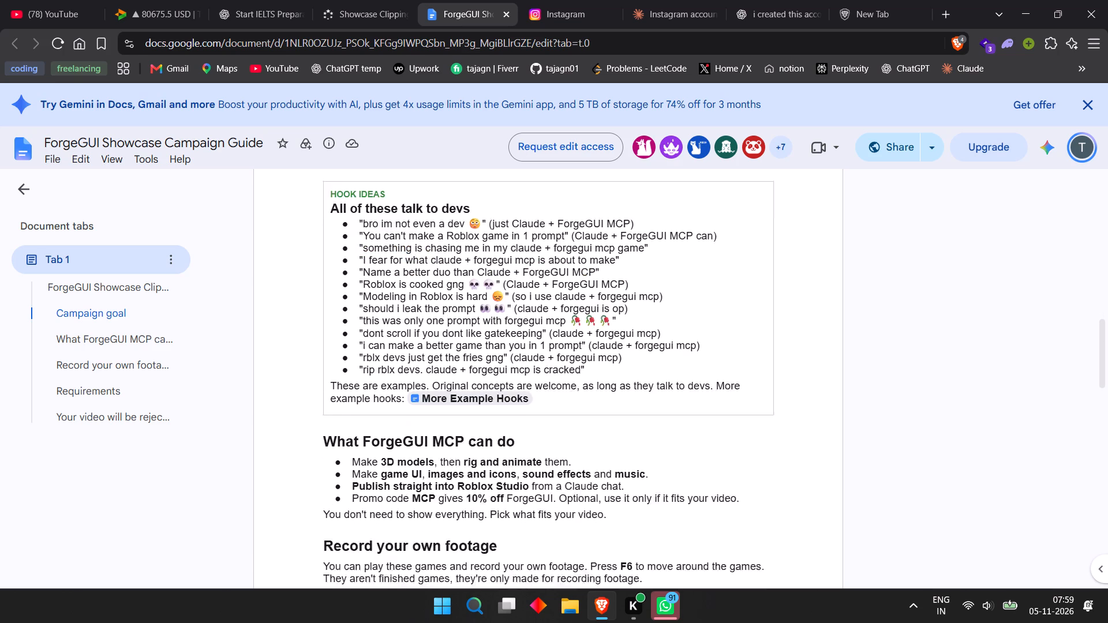
scroll(645, 270, "down", 3)
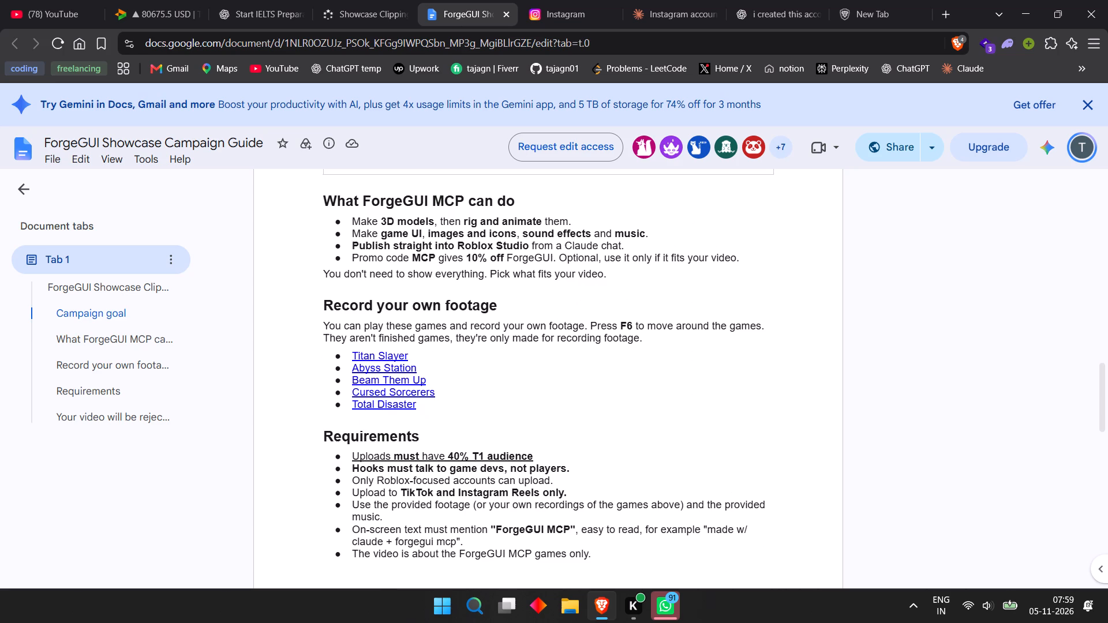
left_click_drag(297, 192, 552, 202)
left_click_drag(331, 233, 394, 228)
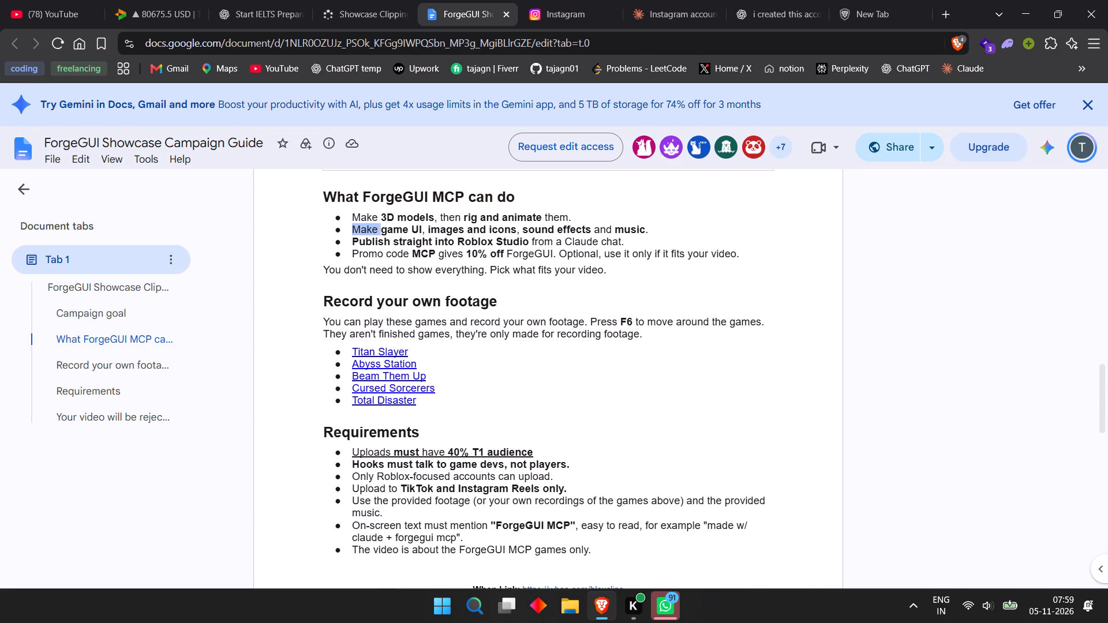
left_click_drag(394, 228, 562, 241)
left_click(552, 304)
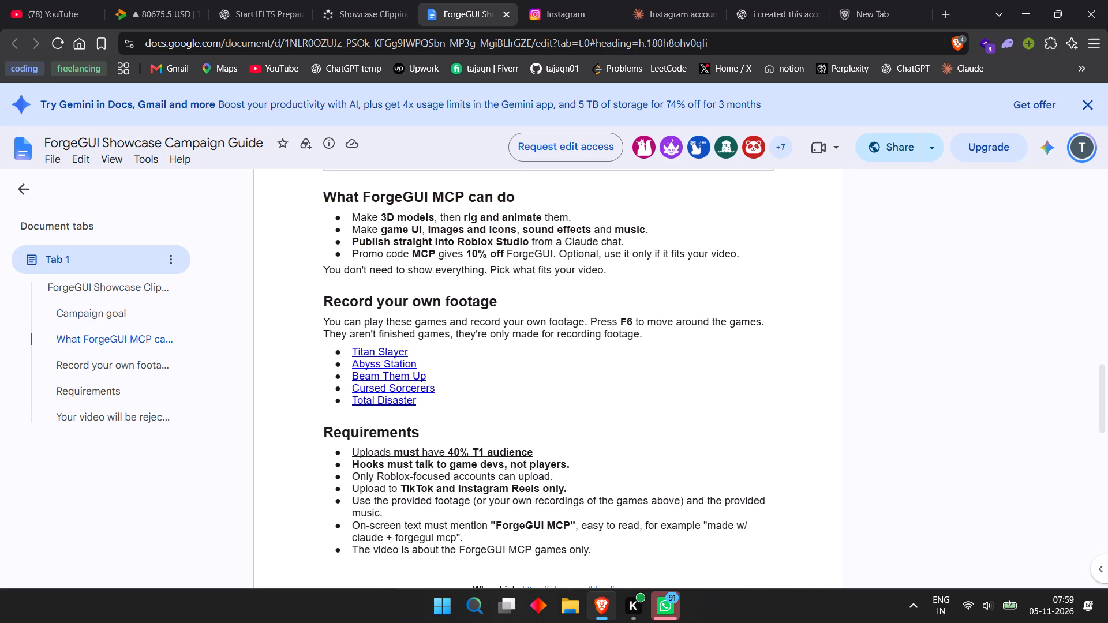
Read the Requirements section of the campaign guide, from the audience rule to the engagement and cross-posting points.
scroll(355, 321, "down", 2)
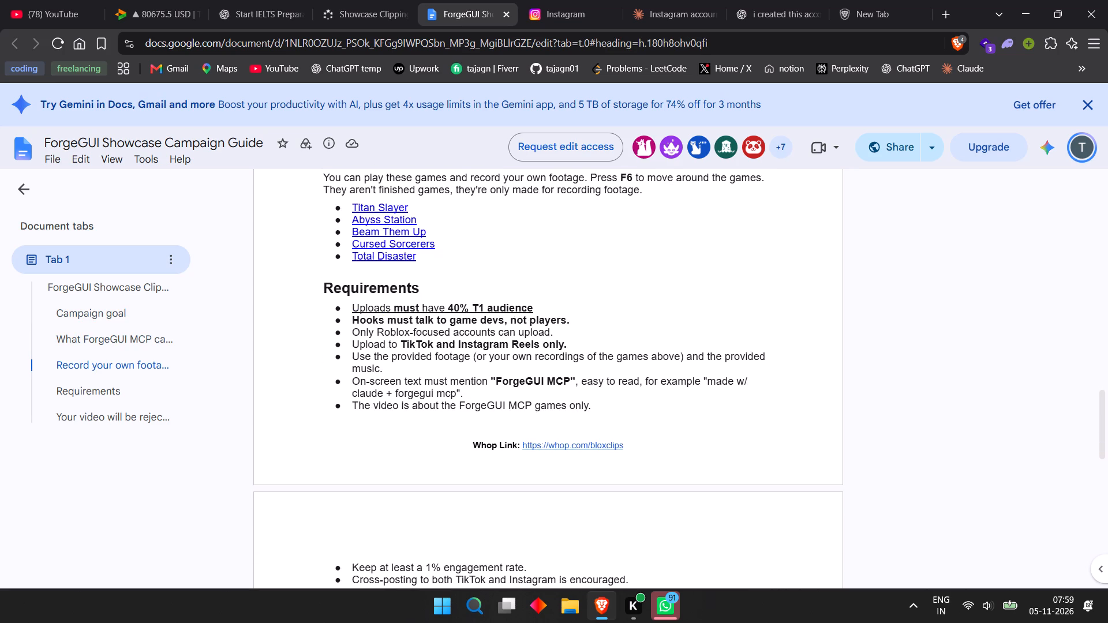
left_click_drag(343, 311, 536, 309)
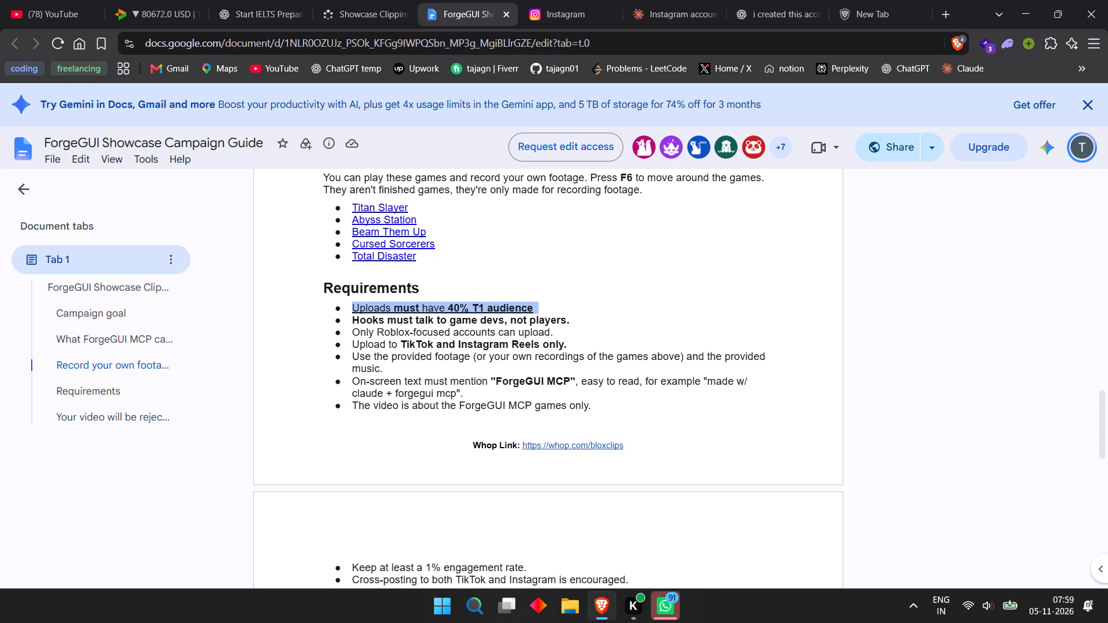
left_click_drag(536, 309, 555, 309)
left_click_drag(571, 320, 360, 317)
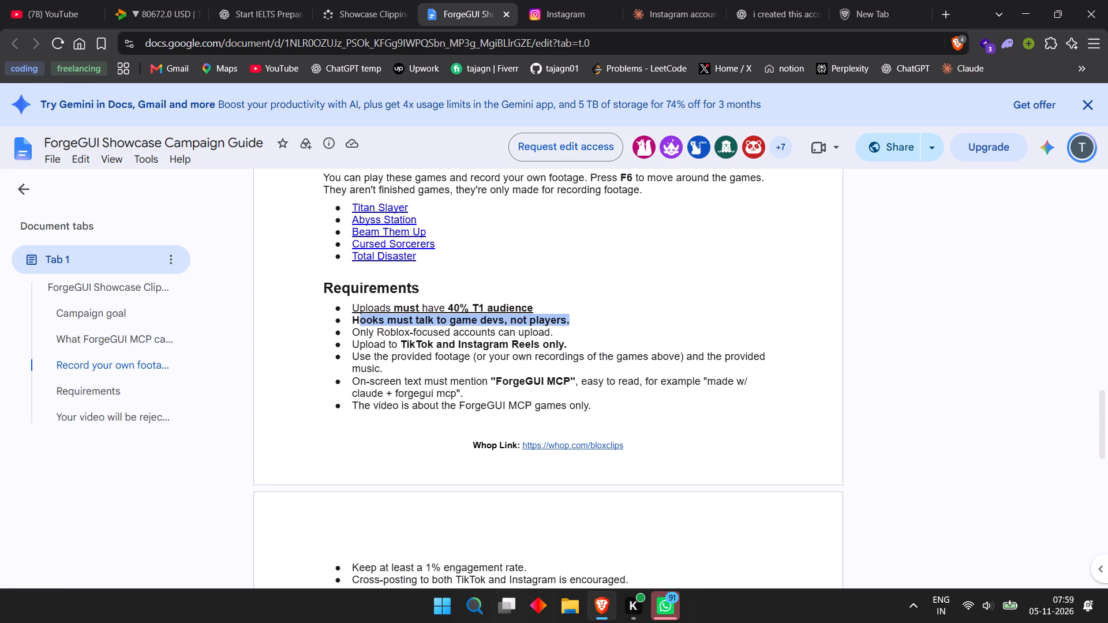
left_click_drag(360, 317, 343, 318)
left_click_drag(348, 332, 586, 332)
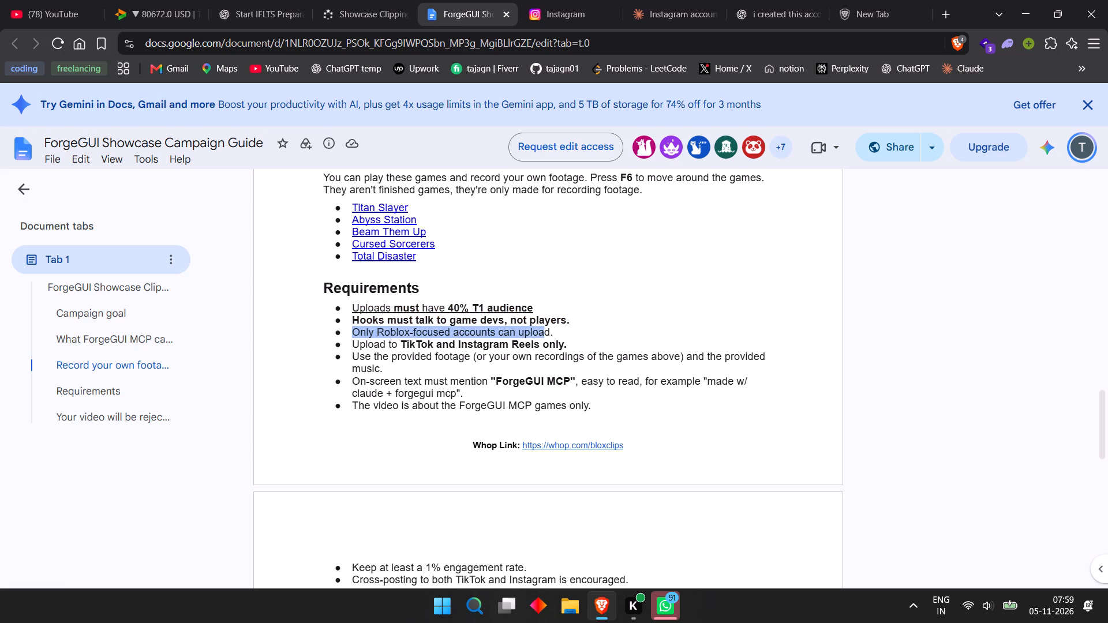
left_click(586, 332)
scroll(579, 343, "down", 4)
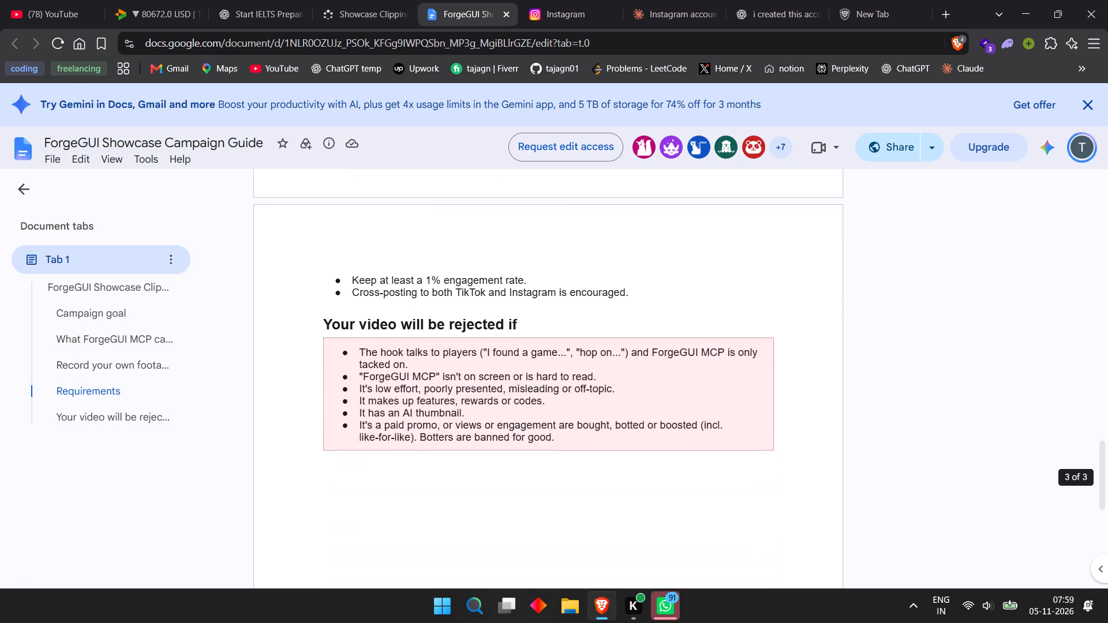
left_click_drag(342, 279, 536, 288)
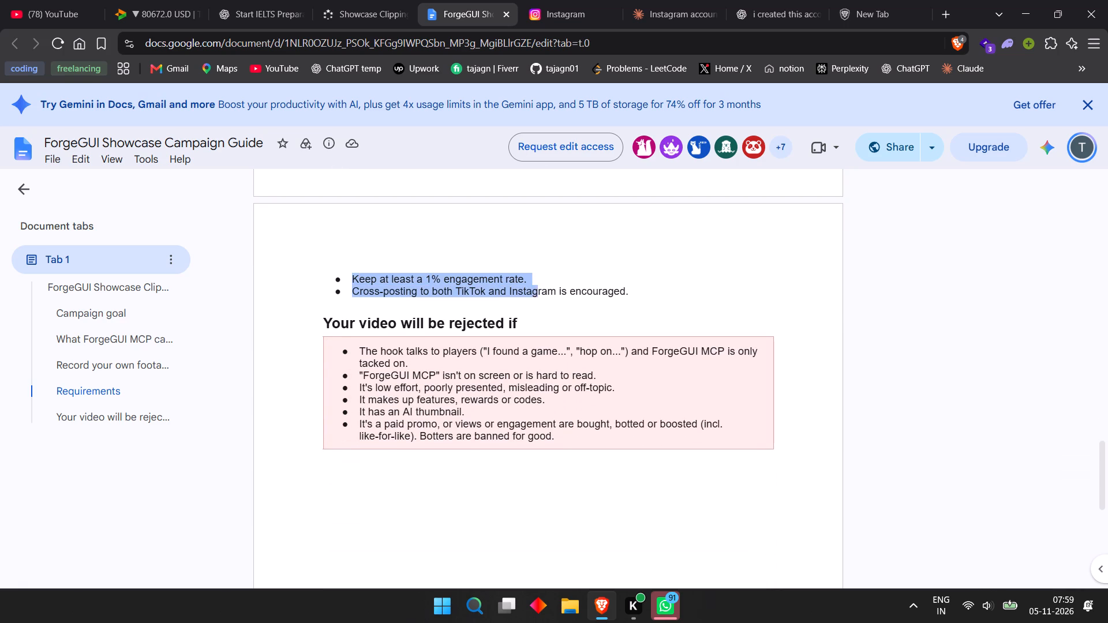
left_click_drag(536, 288, 564, 278)
left_click_drag(341, 300, 431, 302)
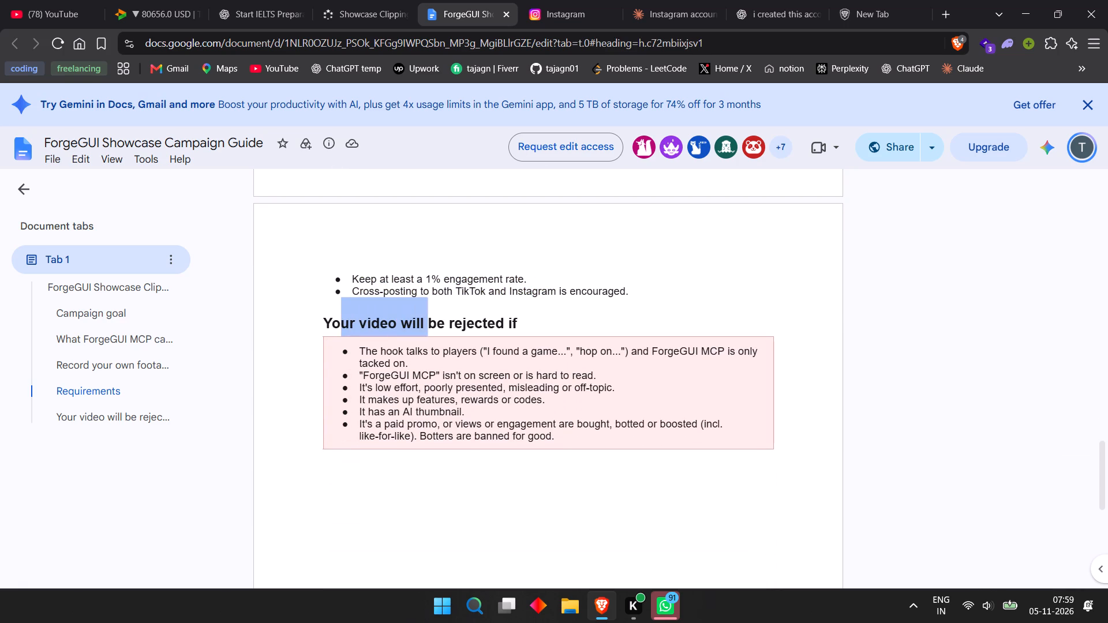
left_click_drag(431, 302, 553, 303)
left_click(553, 303)
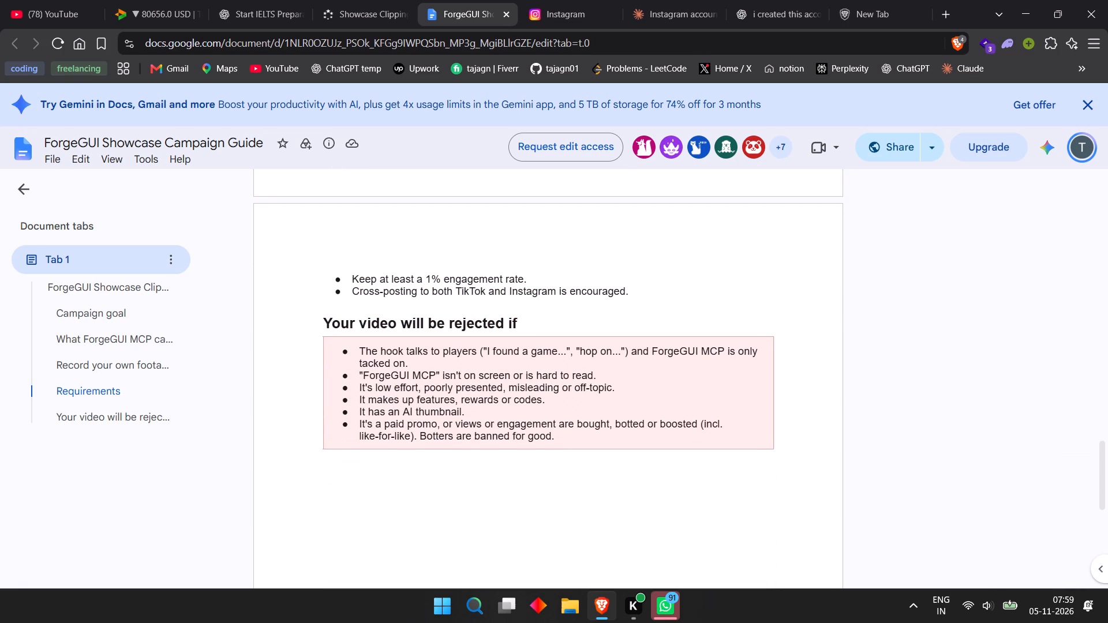
triple_click(562, 291)
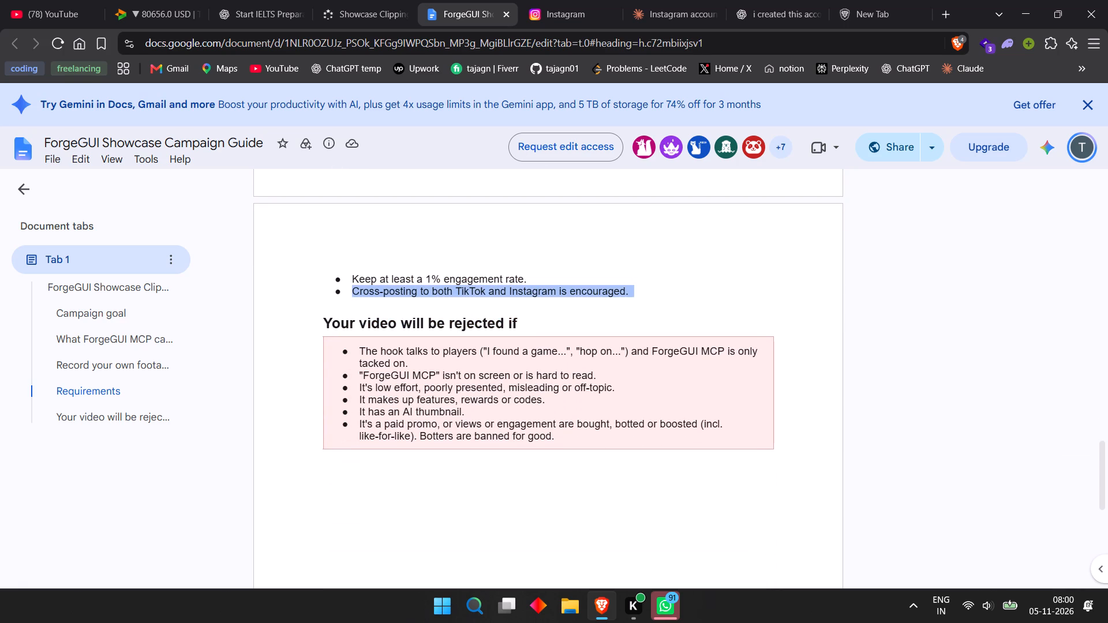
Review the criteria under the heading "Your video will be rejected if".
left_click_drag(306, 322, 526, 325)
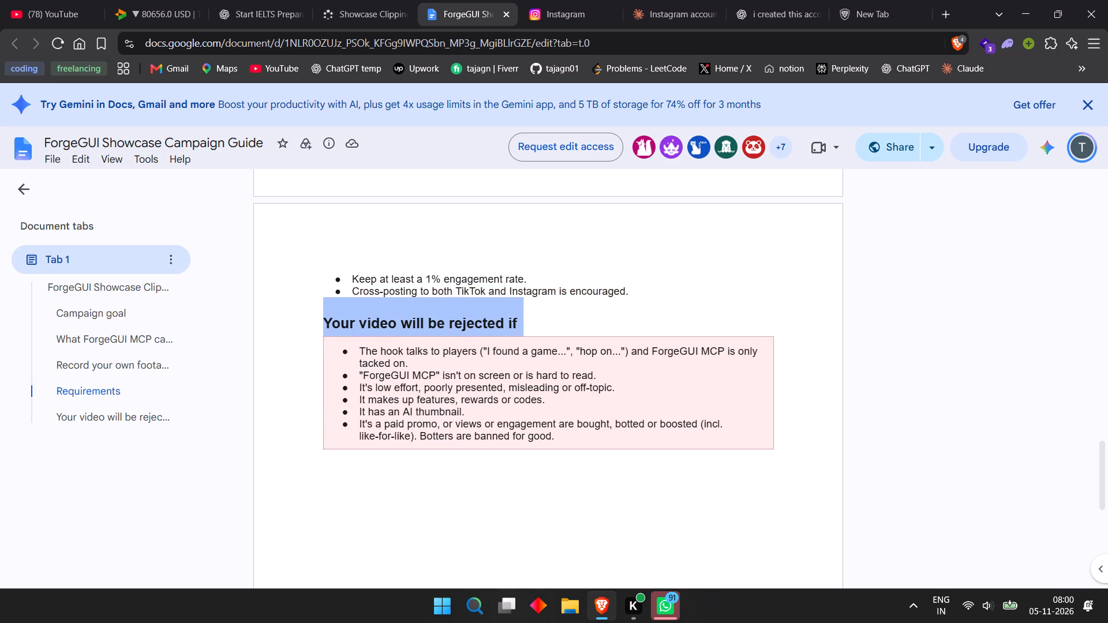
left_click_drag(334, 352, 582, 352)
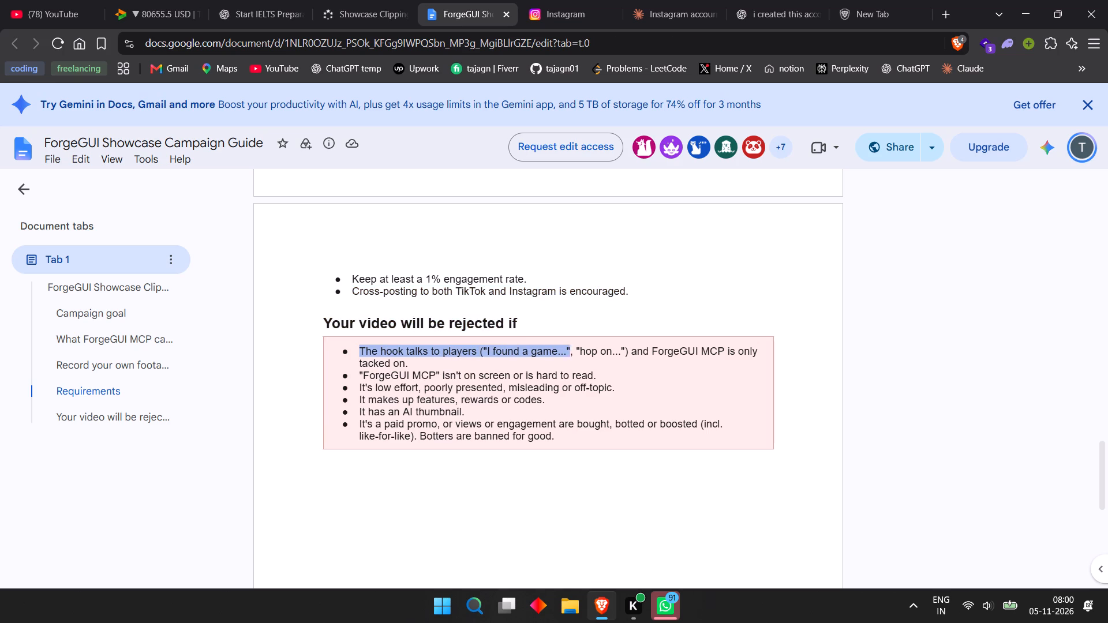
left_click_drag(582, 352, 740, 433)
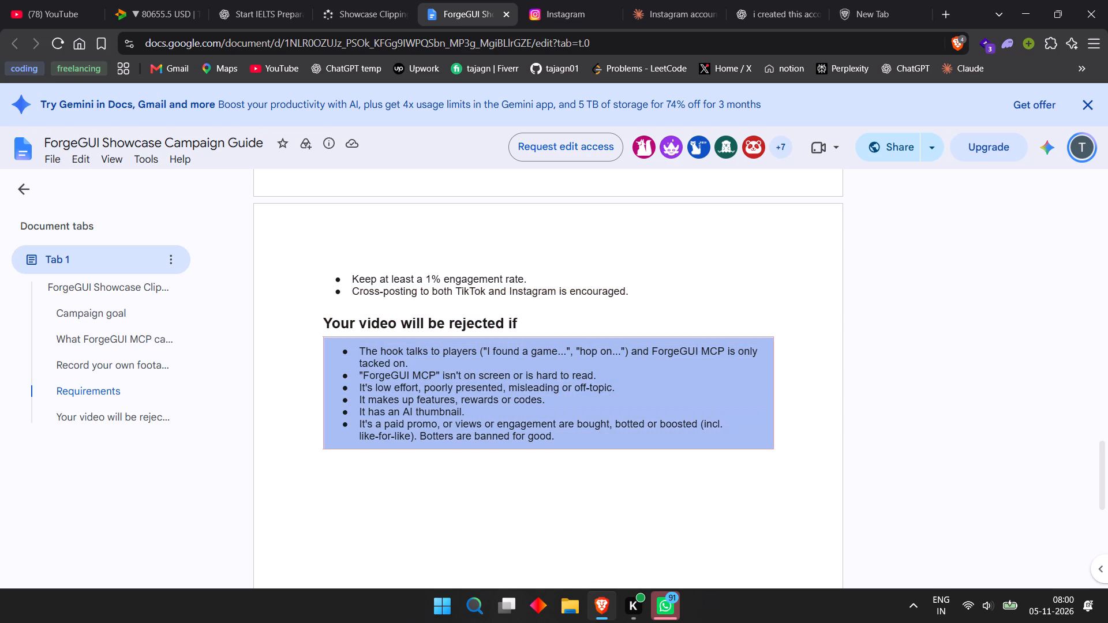
left_click_drag(740, 433, 740, 438)
left_click(733, 286)
Open the "ForgeGUI Showcase footage and music" link near the start of the guide.
scroll(724, 296, "up", 17)
scroll(724, 296, "up", 6)
left_click(644, 387)
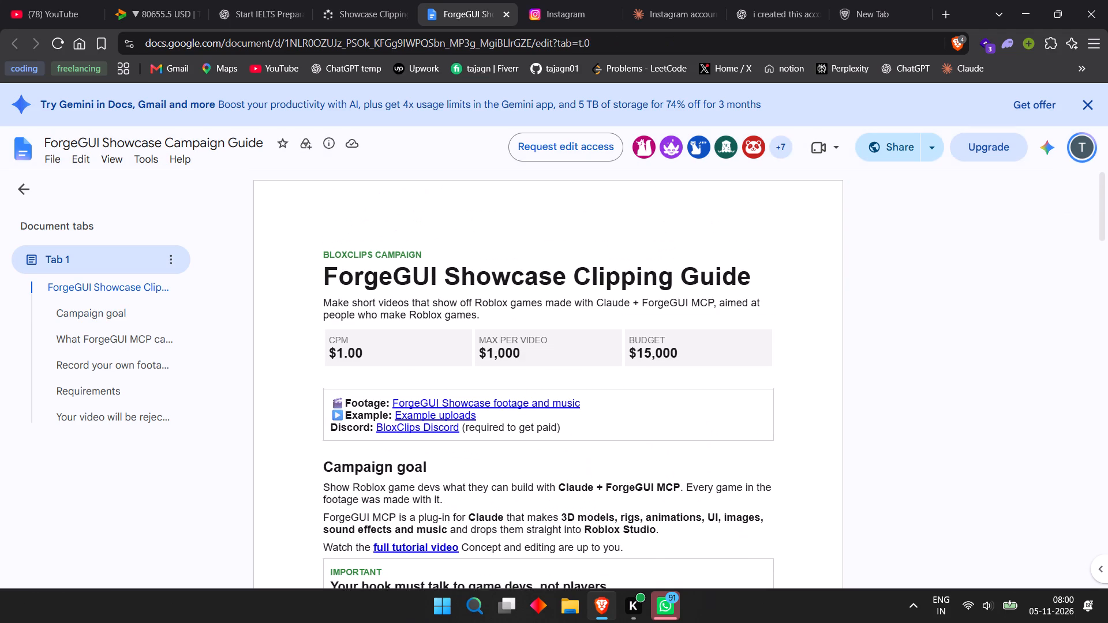
left_click(465, 403)
left_click(469, 423)
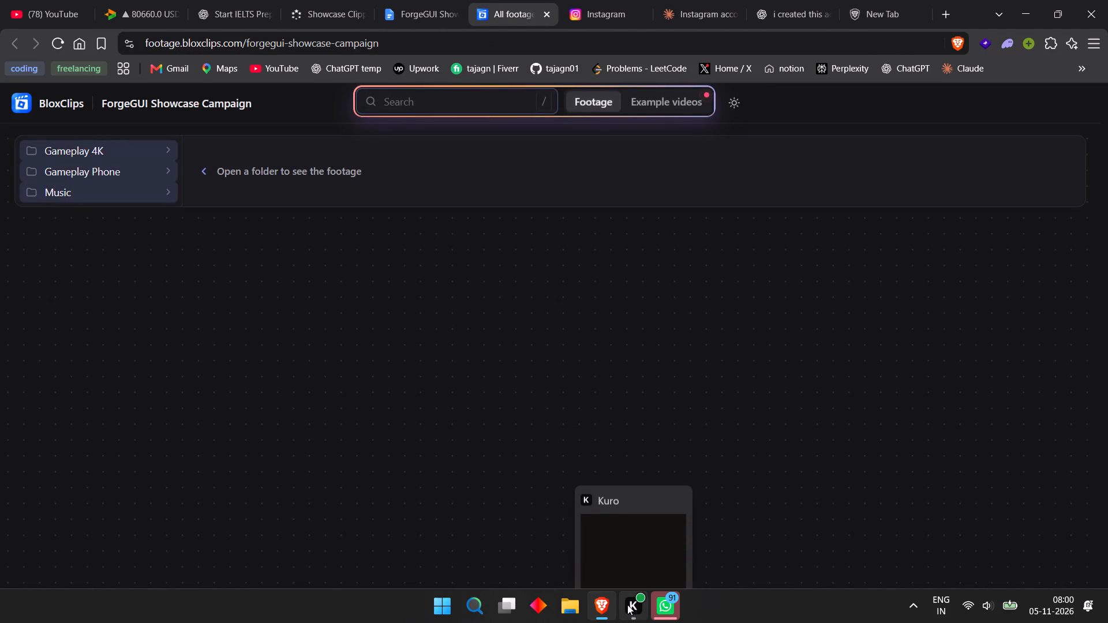
Switch to File Explorer and browse the cliping folder in the assets folder on drive D.
left_click(569, 605)
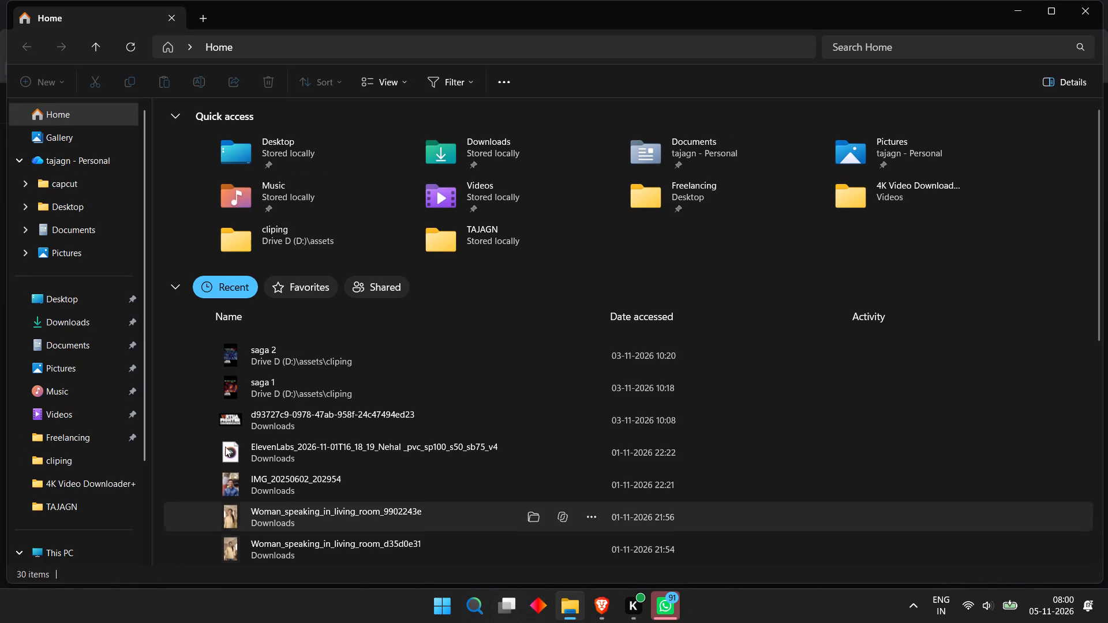
left_click(89, 320)
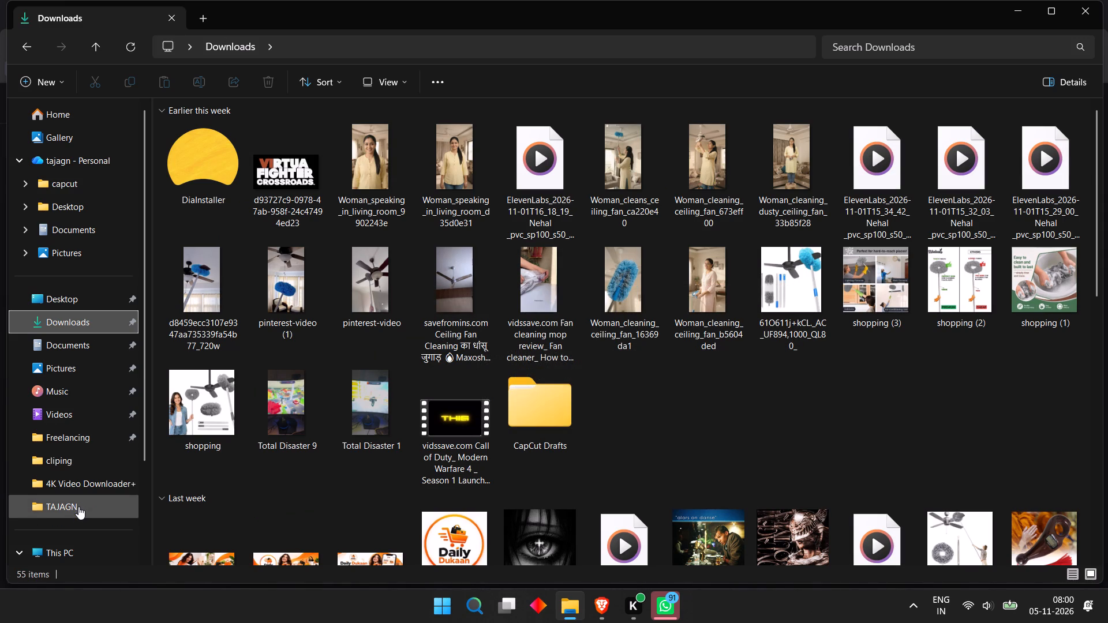
left_click(73, 471)
scroll(447, 312, "down", 8)
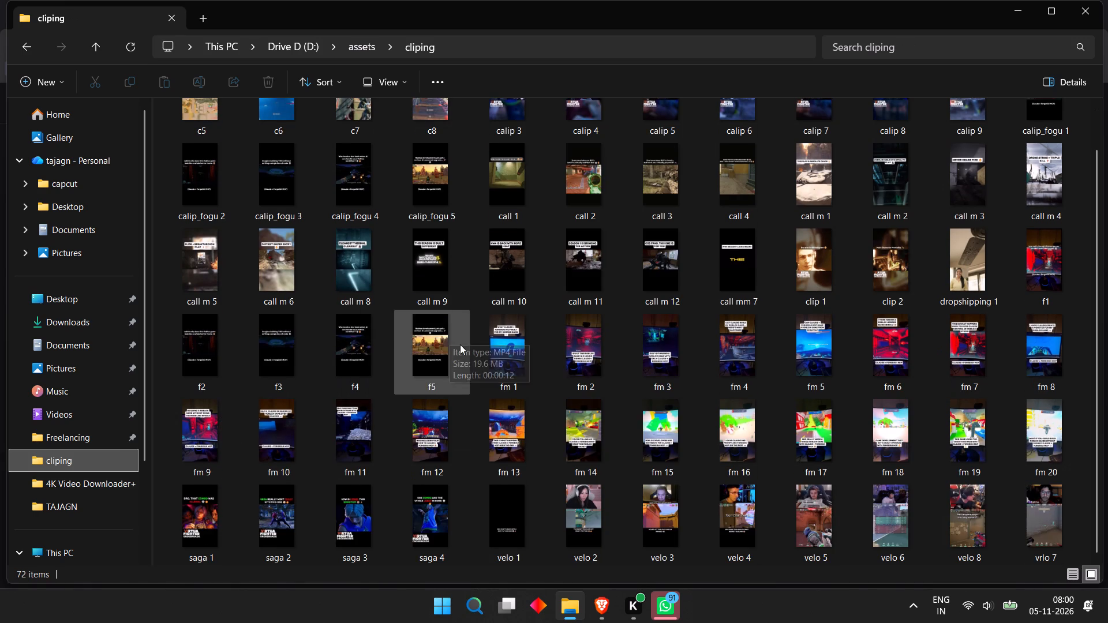
Look through the video thumbnails in the cliping folder.
scroll(810, 369, "up", 3)
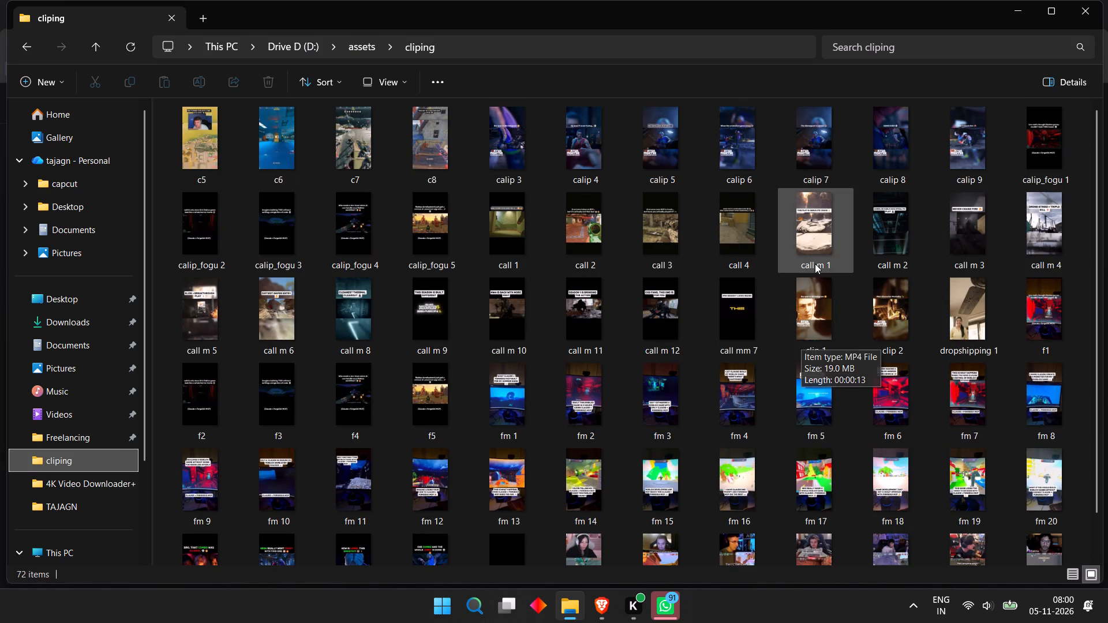
scroll(778, 287, "down", 5)
scroll(754, 313, "up", 2)
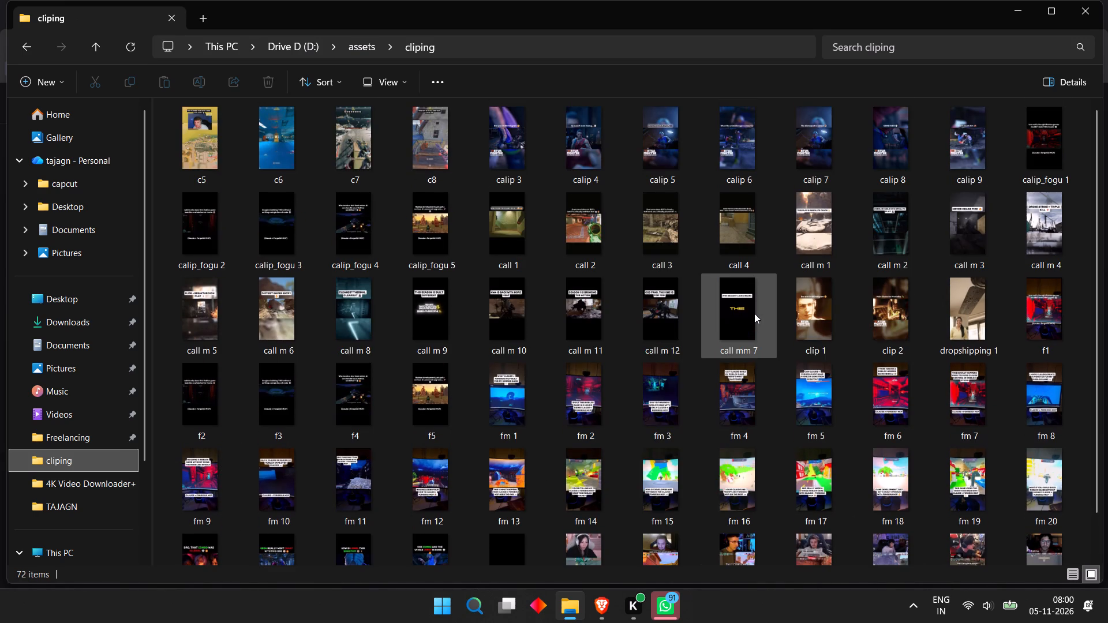
scroll(754, 313, "down", 2)
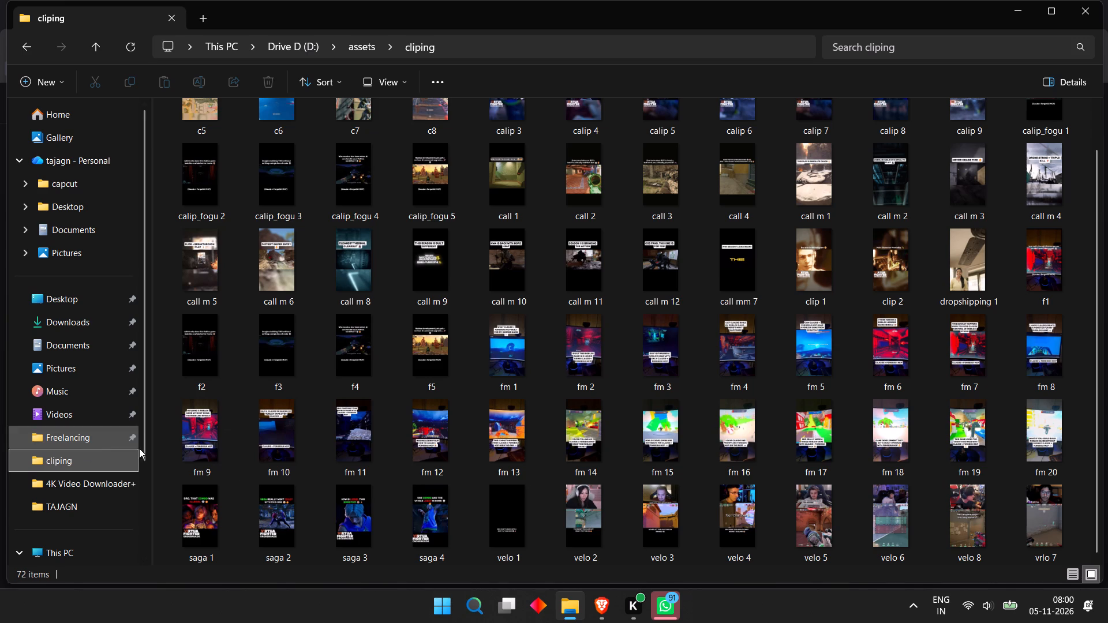
Go up to the assets folder and check the contents of its jil folder.
left_click(366, 45)
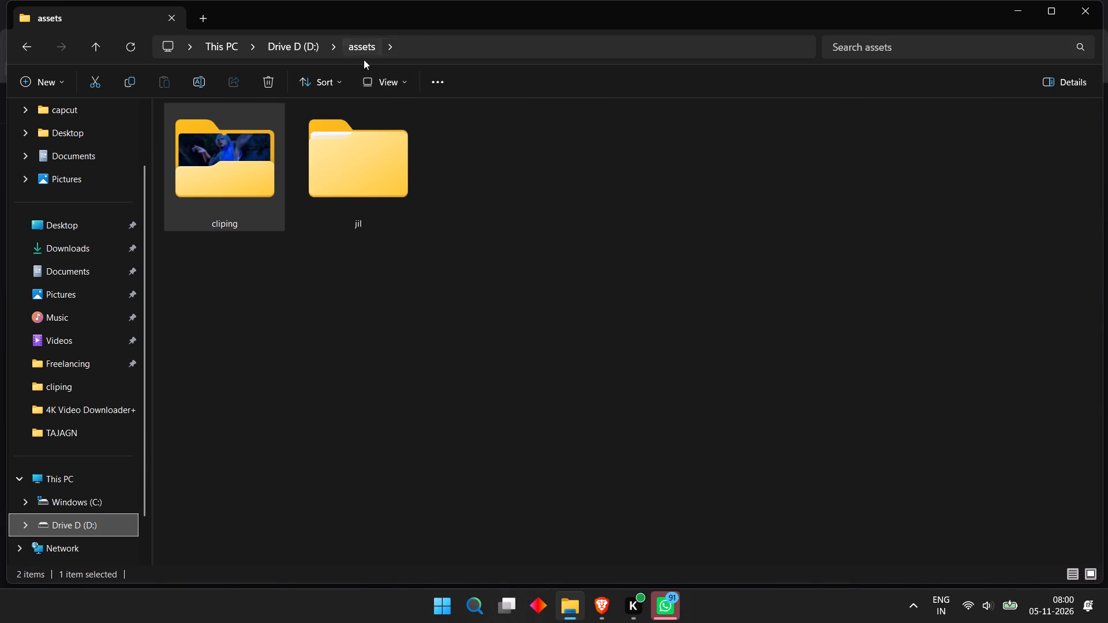
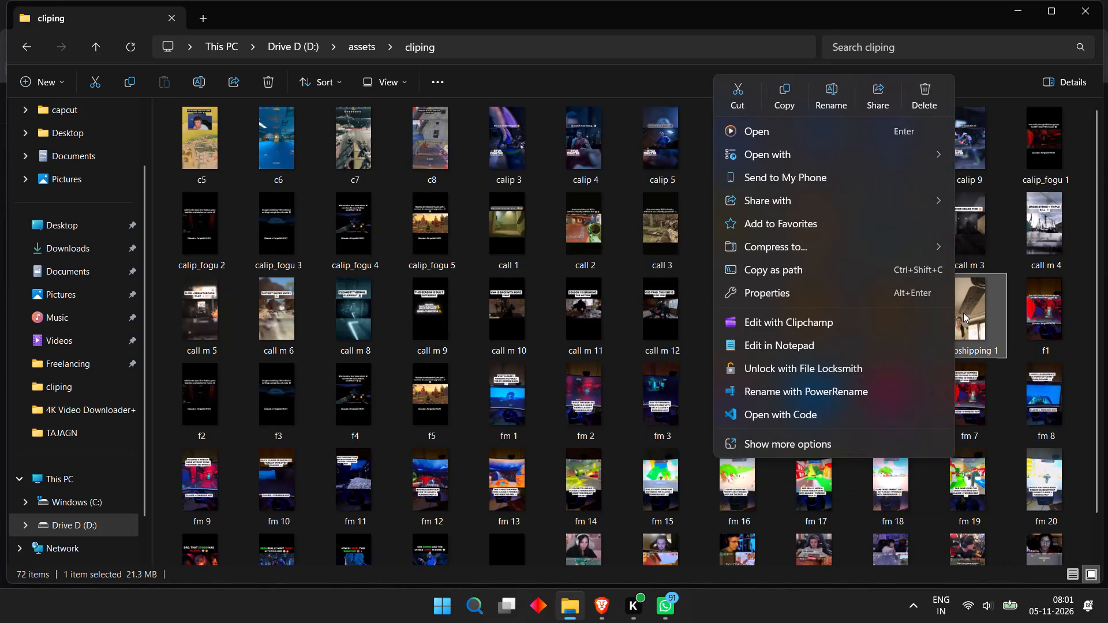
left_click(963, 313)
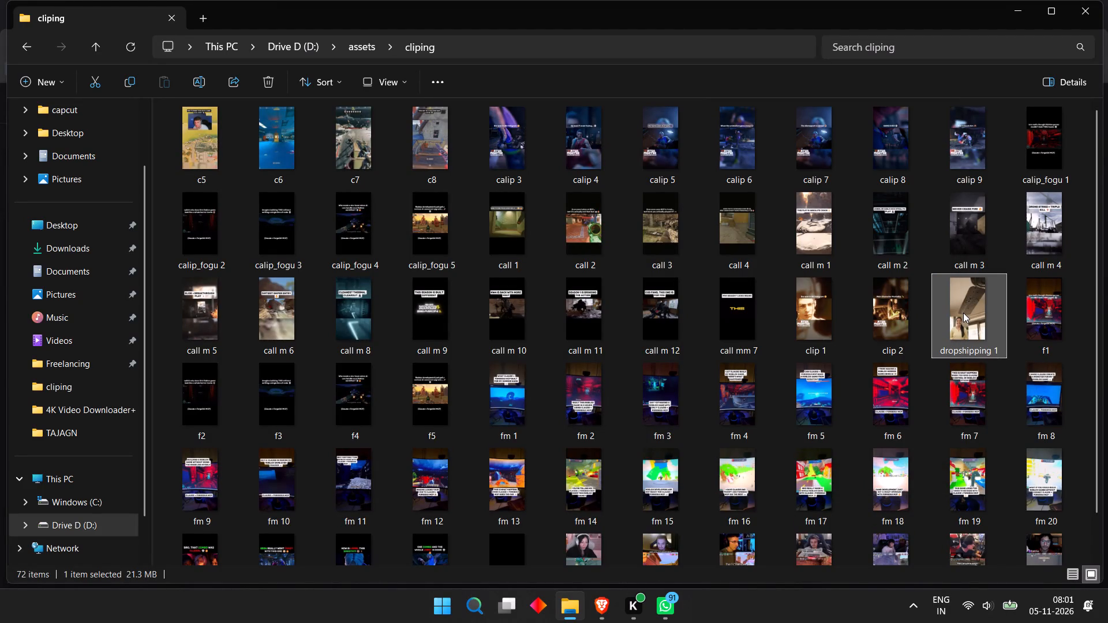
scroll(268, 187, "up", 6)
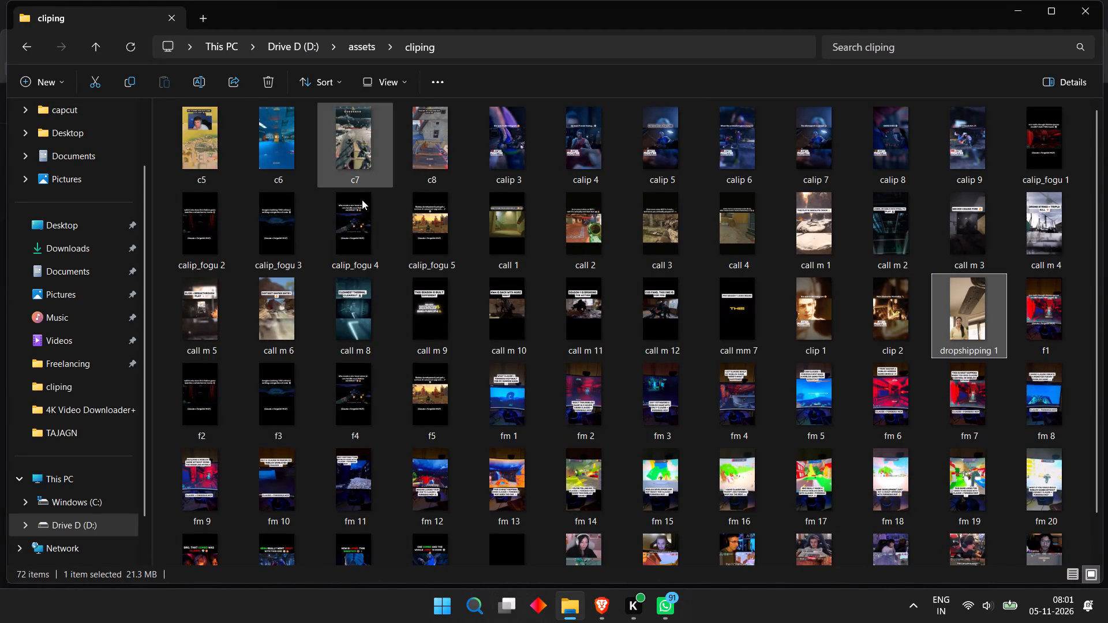
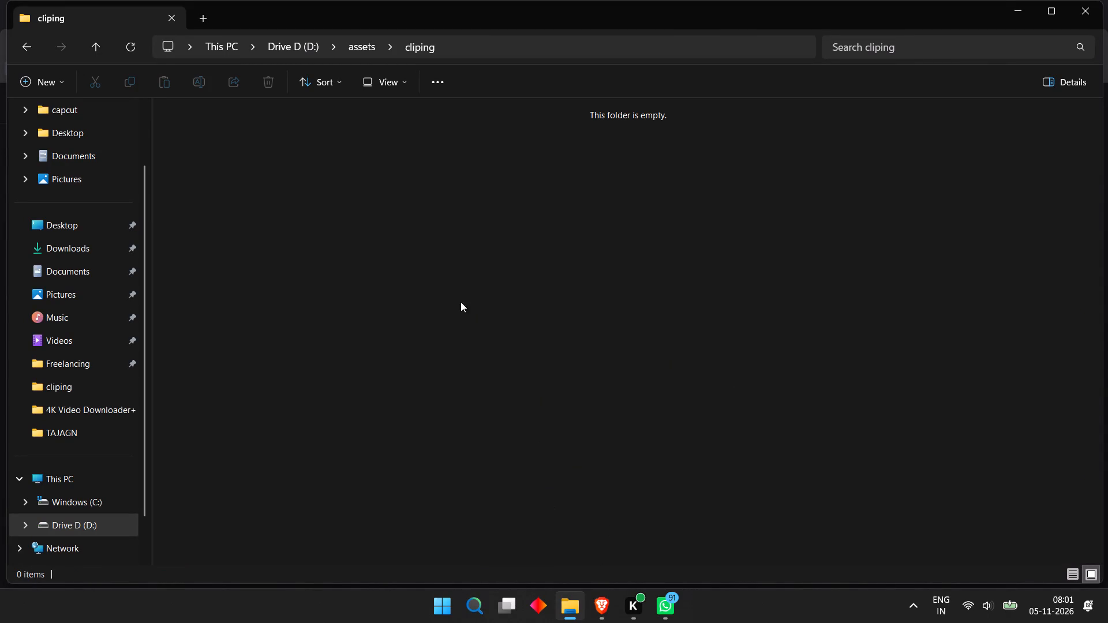
Search the app launcher for "bin" and open the Recycle Bin.
key("alt+space")
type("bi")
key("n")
left_click(418, 219)
Permanently delete all items in the Recycle Bin, close its window and return to the cliping folder.
left_click(204, 159)
scroll(426, 228, "down", 13)
left_click(417, 496, "shift")
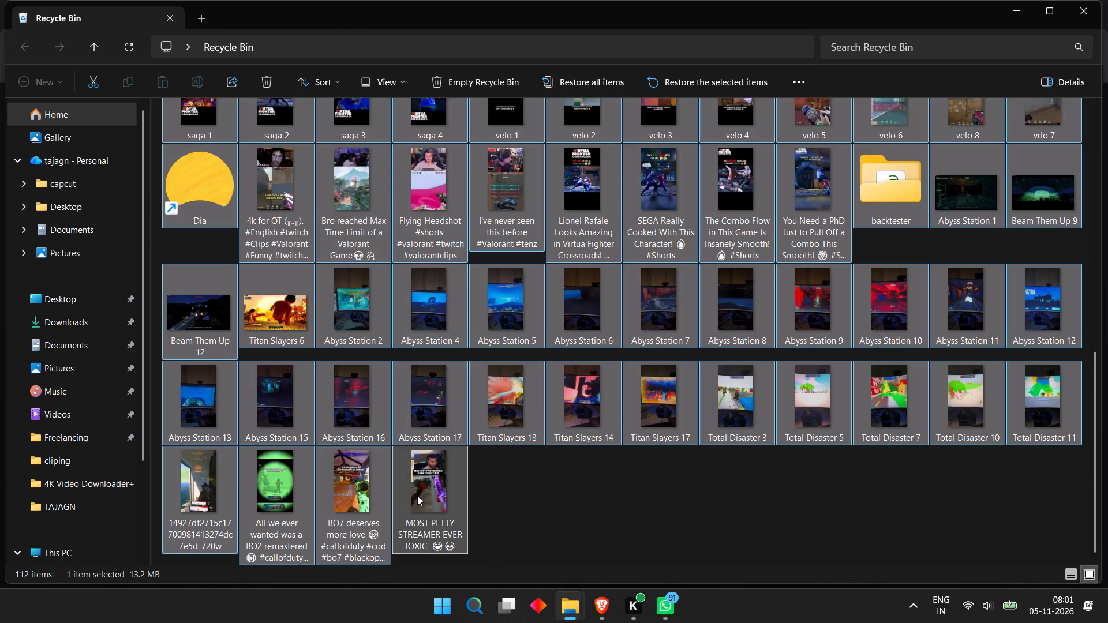
key("Delete")
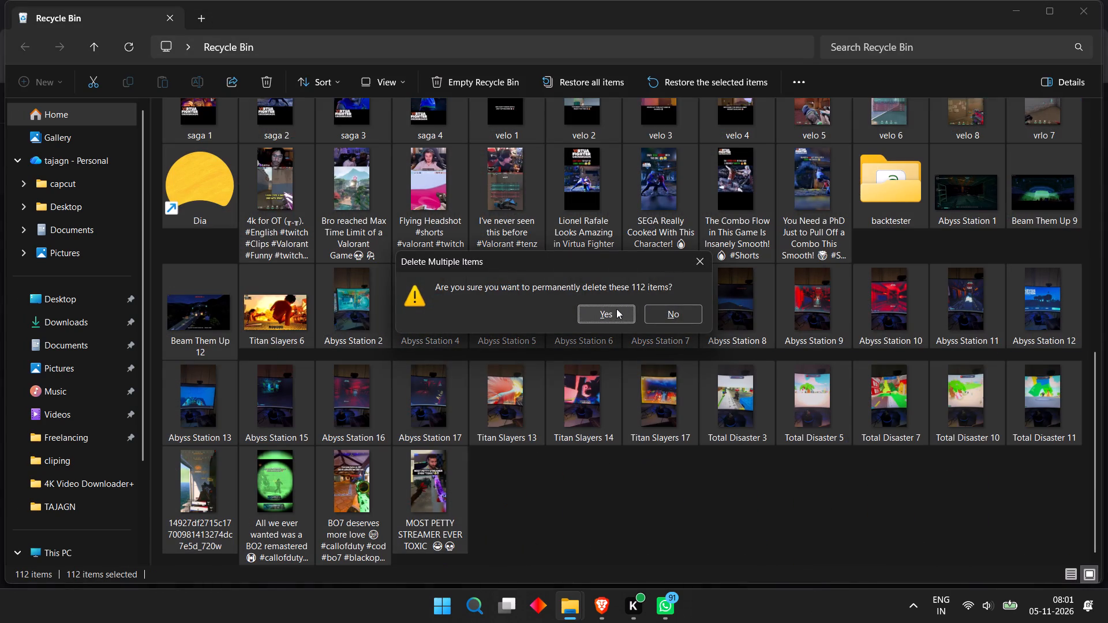
left_click(612, 315)
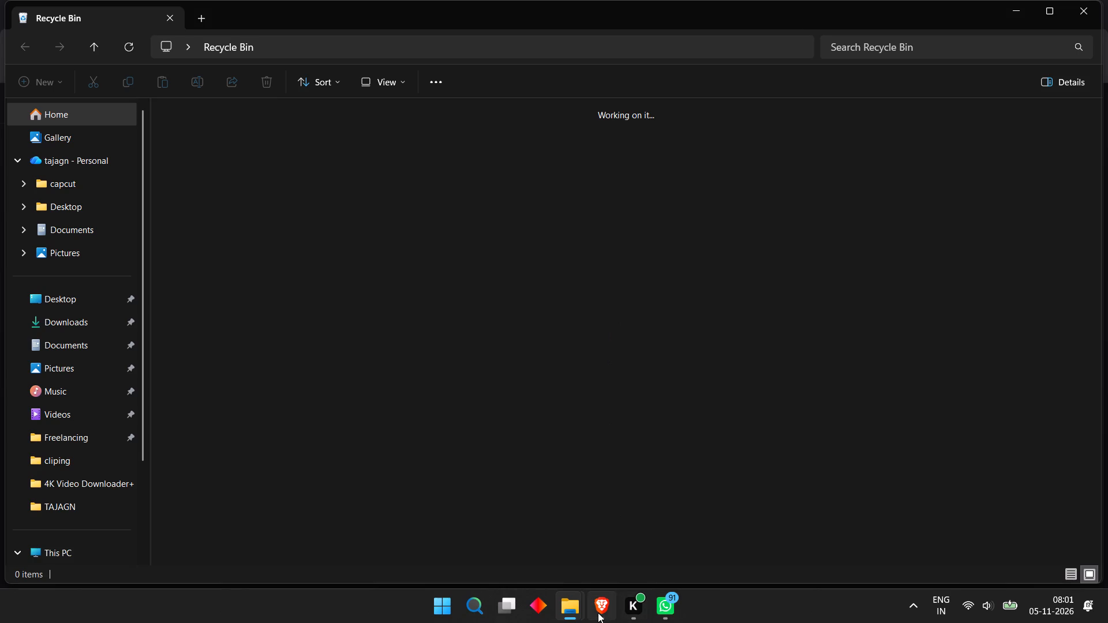
left_click(598, 613)
left_click(575, 611)
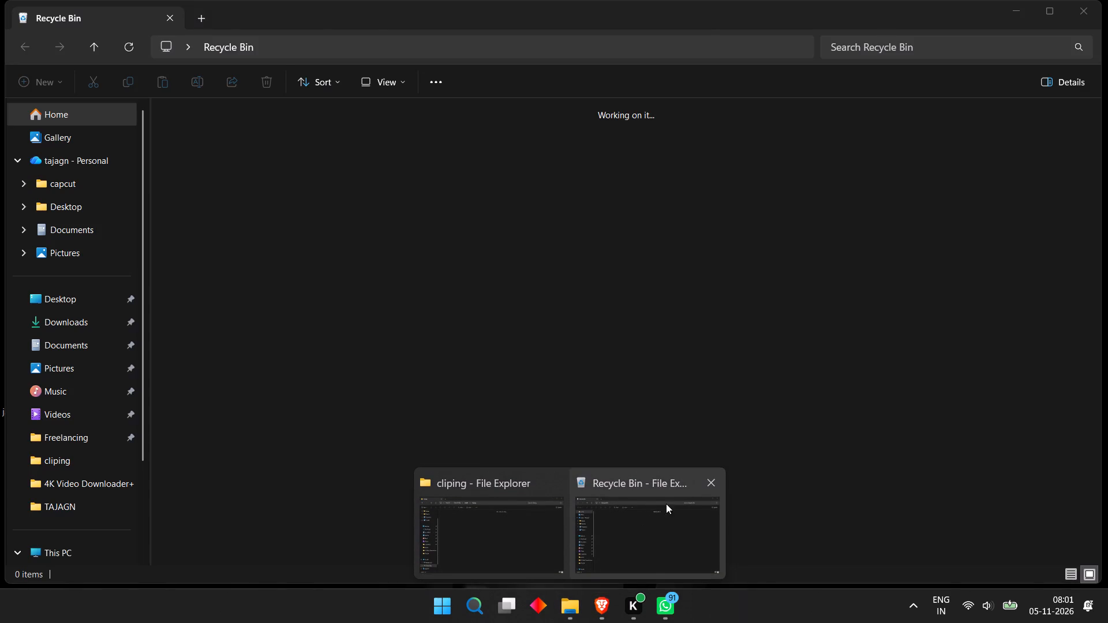
left_click(711, 481)
left_click(529, 534)
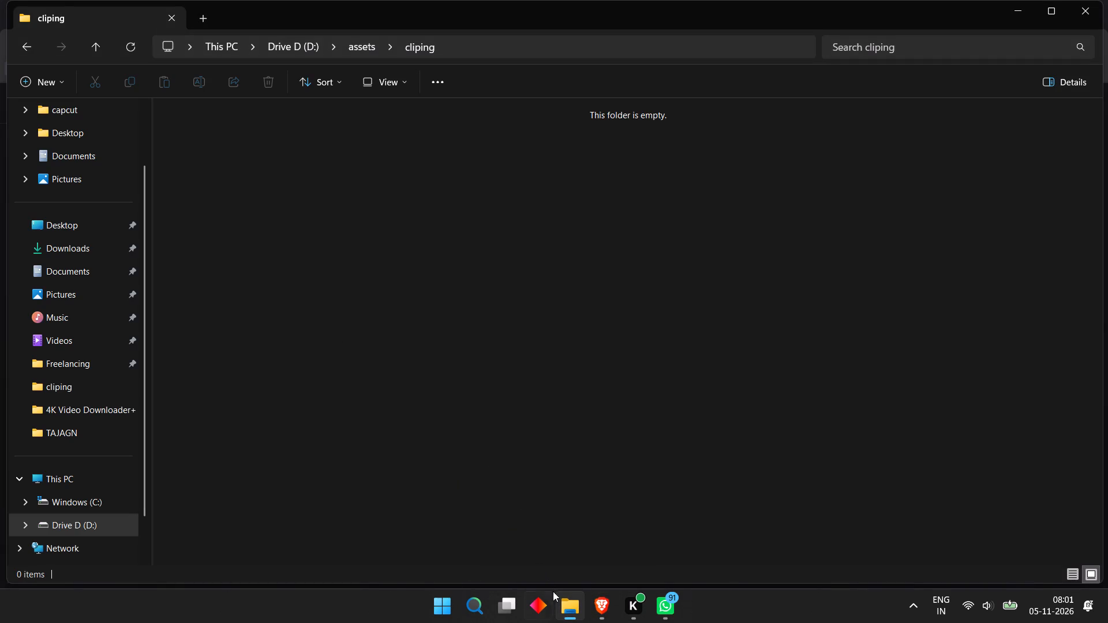
Switch to Brave and browse the Abyss Station clips in the Gameplay Phone footage folder.
left_click(593, 601)
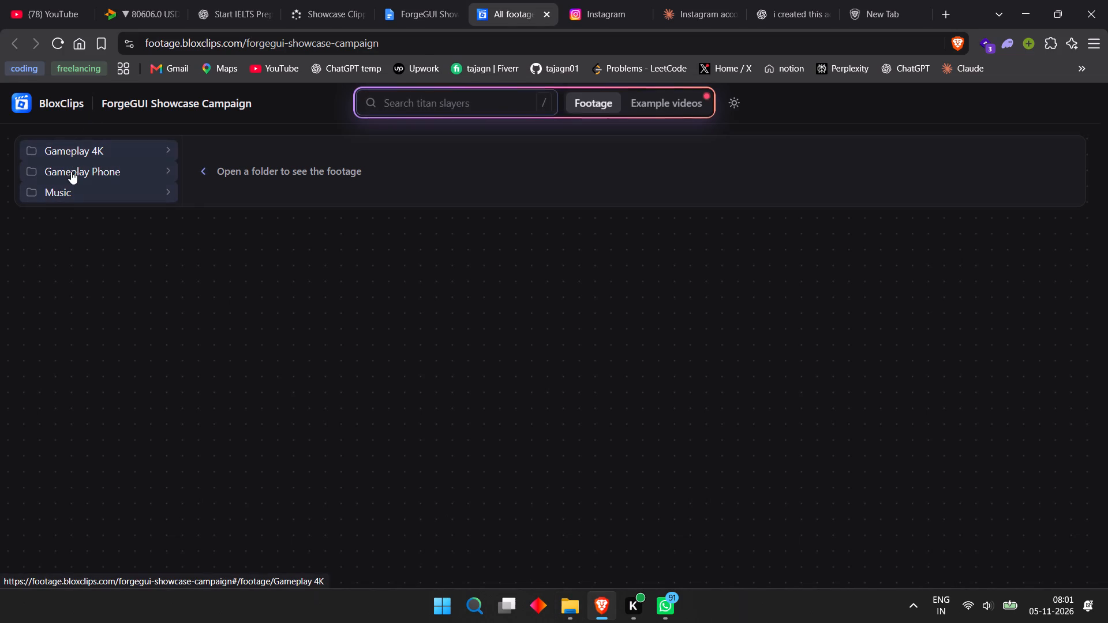
left_click(71, 172)
left_click(243, 148)
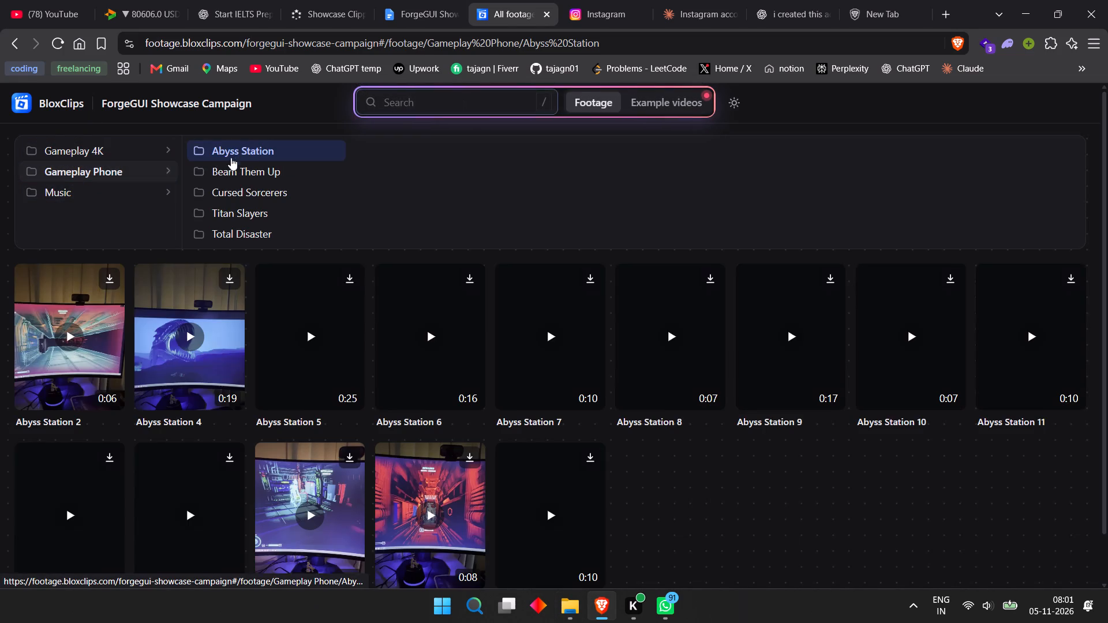
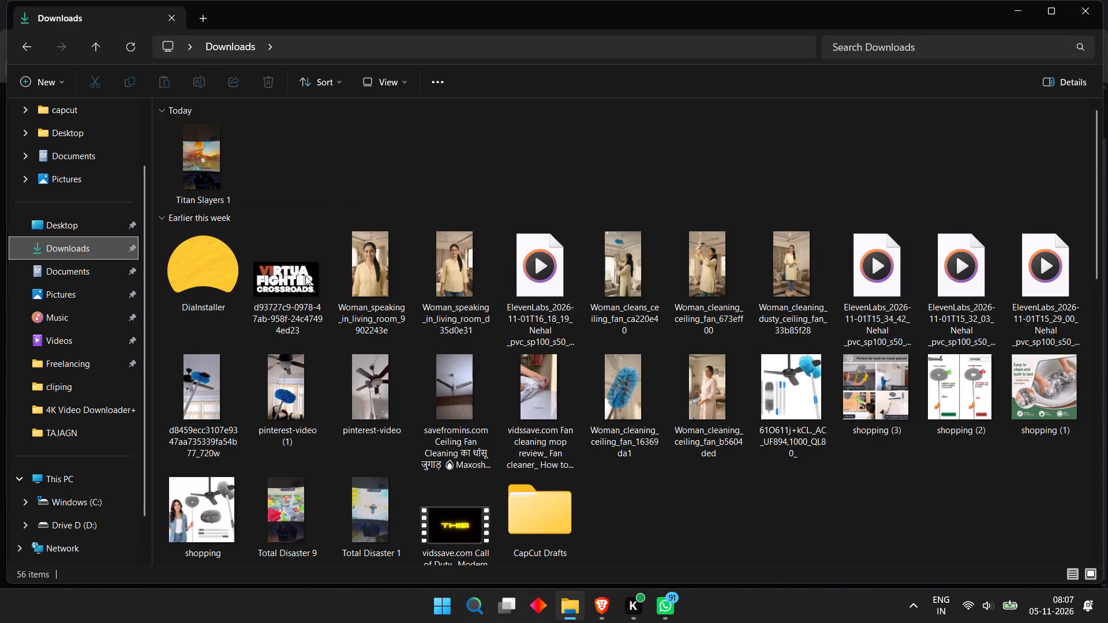
Delete the woman, ElevenLabs, ceiling-fan, mop-review and Total Disaster clips under Earlier this week in Downloads, leaving the shopping and 61O611j+kCL product images out.
left_click(384, 275)
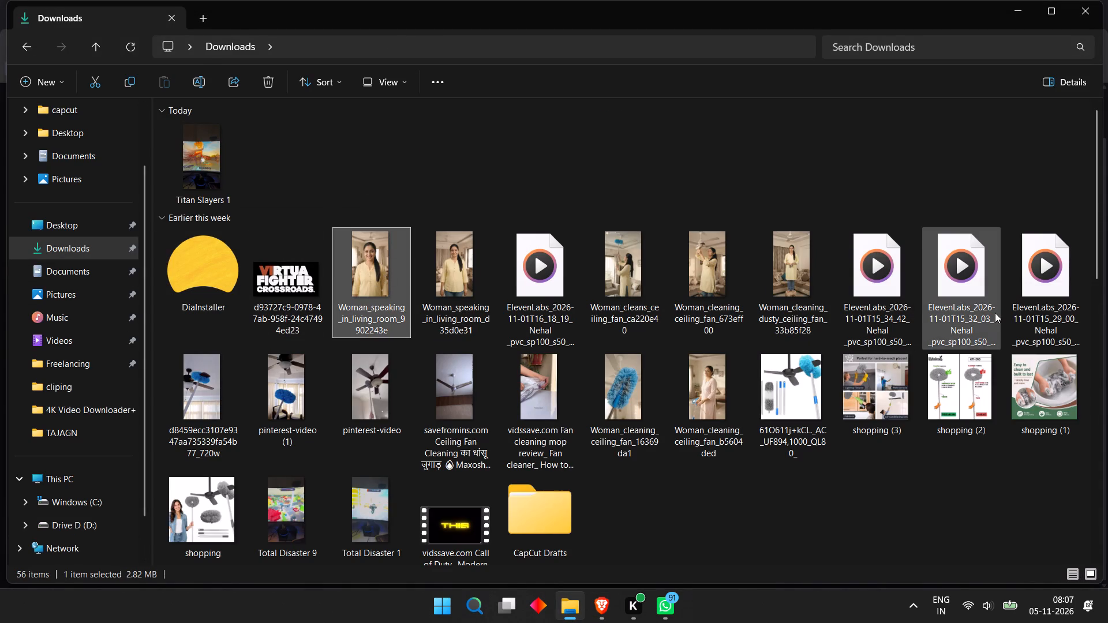
scroll(450, 500, "down", 2)
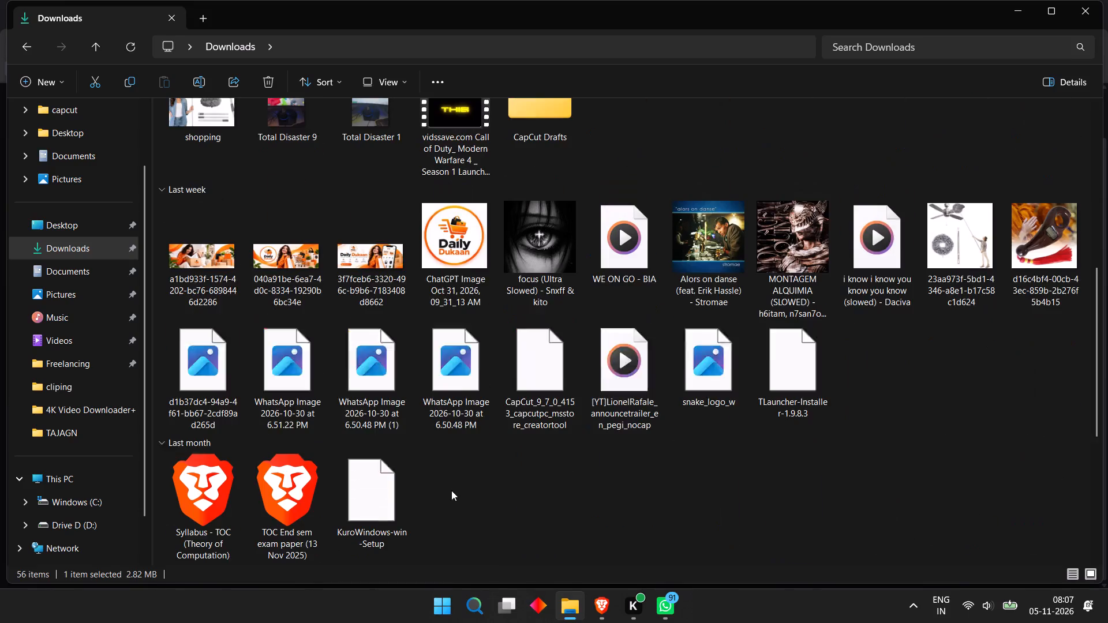
scroll(455, 448, "up", 2)
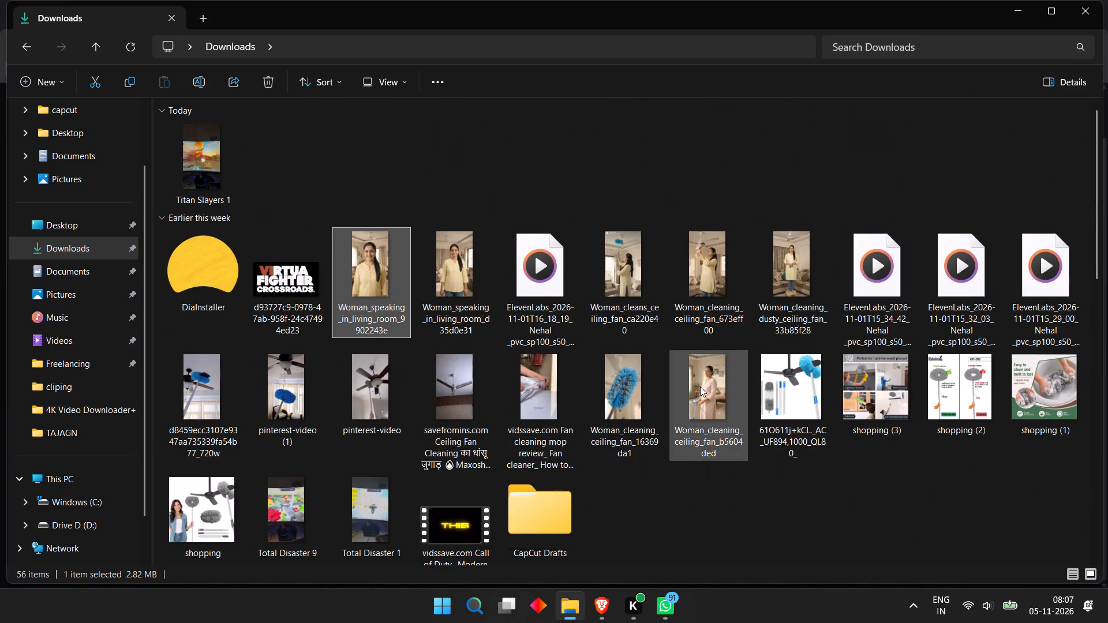
scroll(691, 419, "down", 3)
scroll(691, 419, "up", 2)
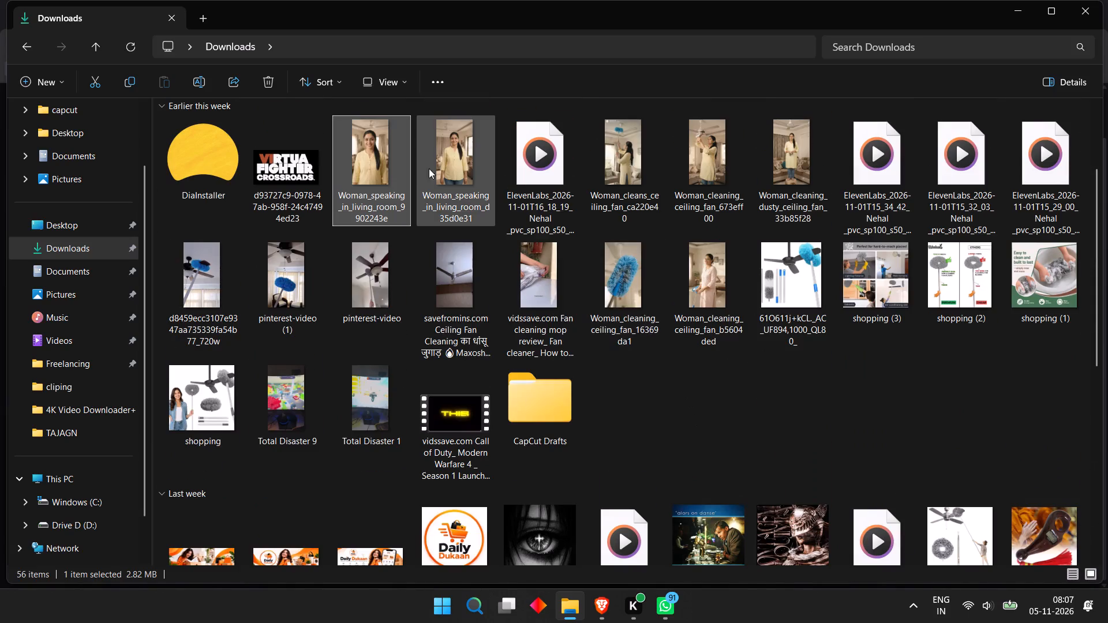
left_click(461, 172, "shift")
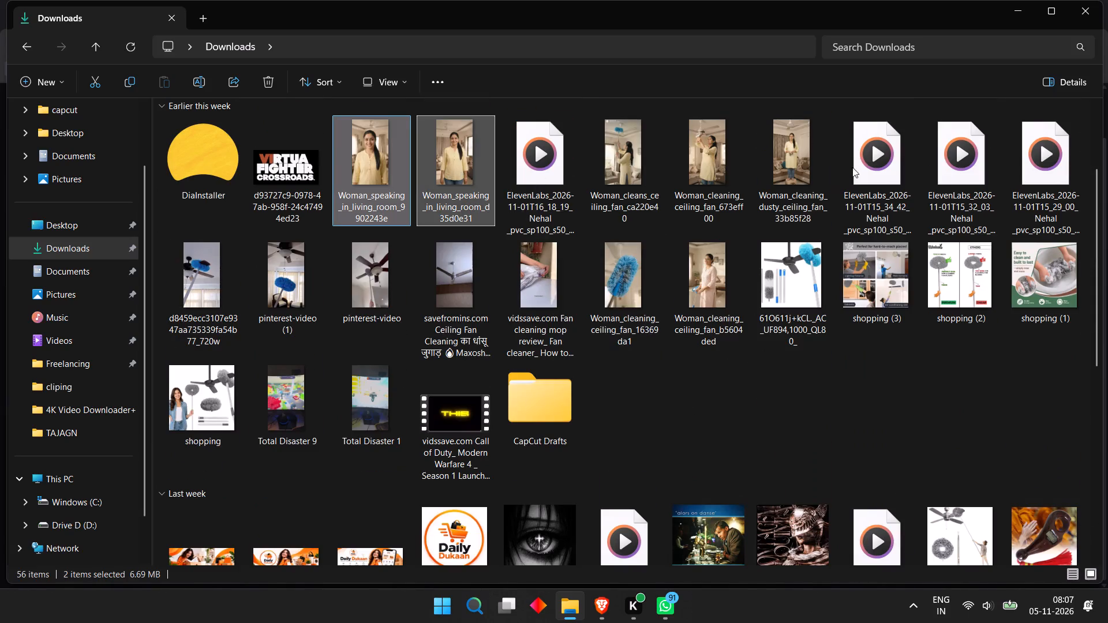
left_click(709, 277, "shift")
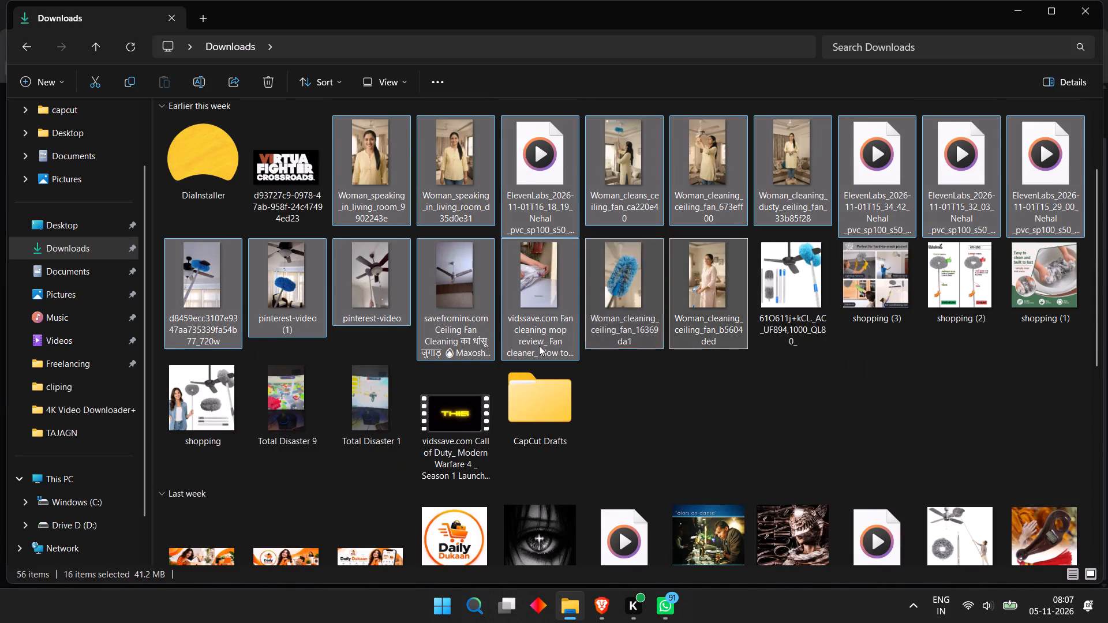
left_click(375, 391, "shift")
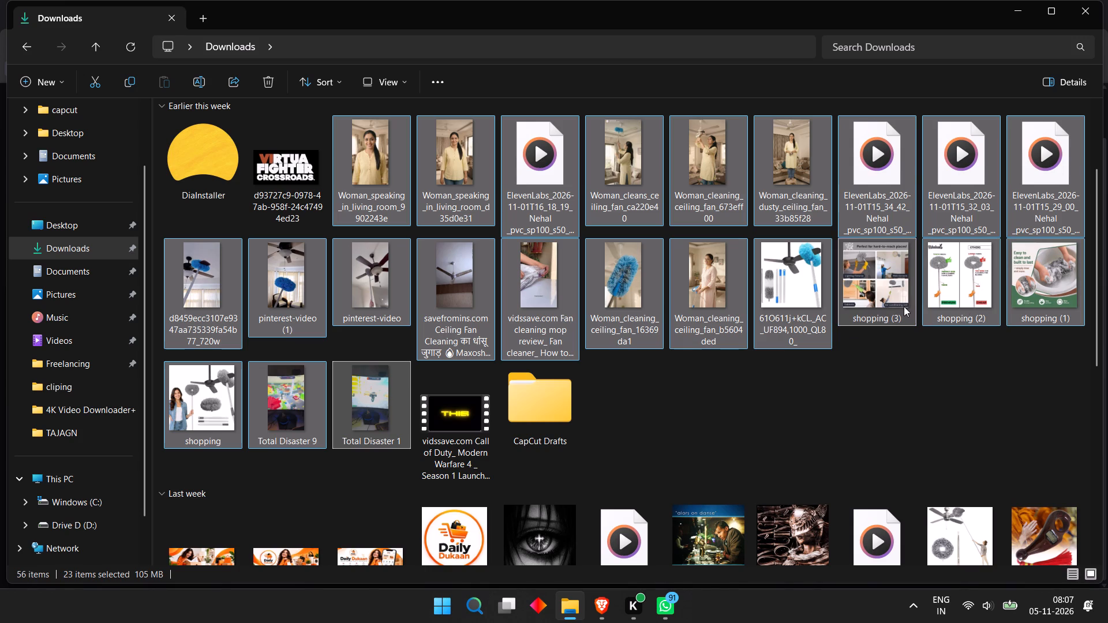
left_click(793, 307, "ctrl")
left_click(878, 283, "ctrl")
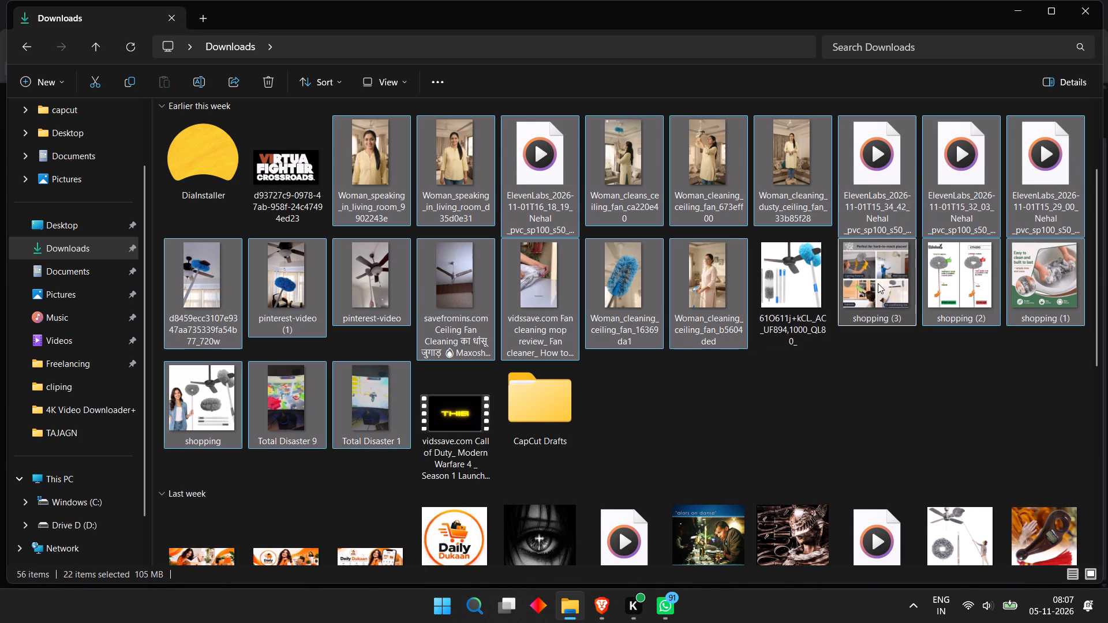
left_click(930, 283, "ctrl")
left_click(1034, 280, "ctrl")
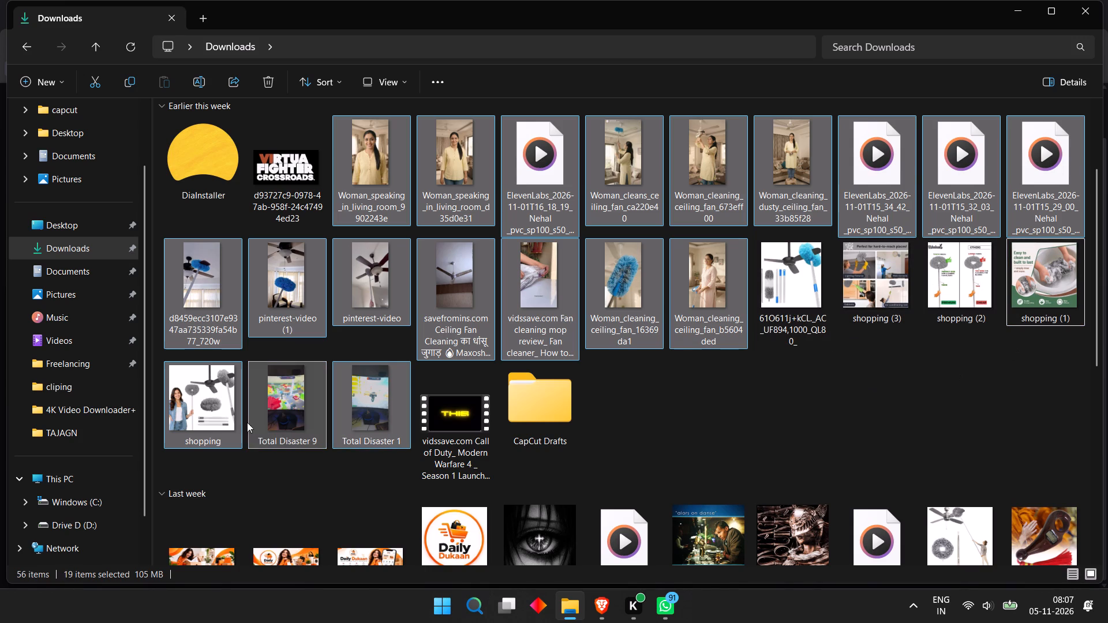
left_click(210, 416, "ctrl")
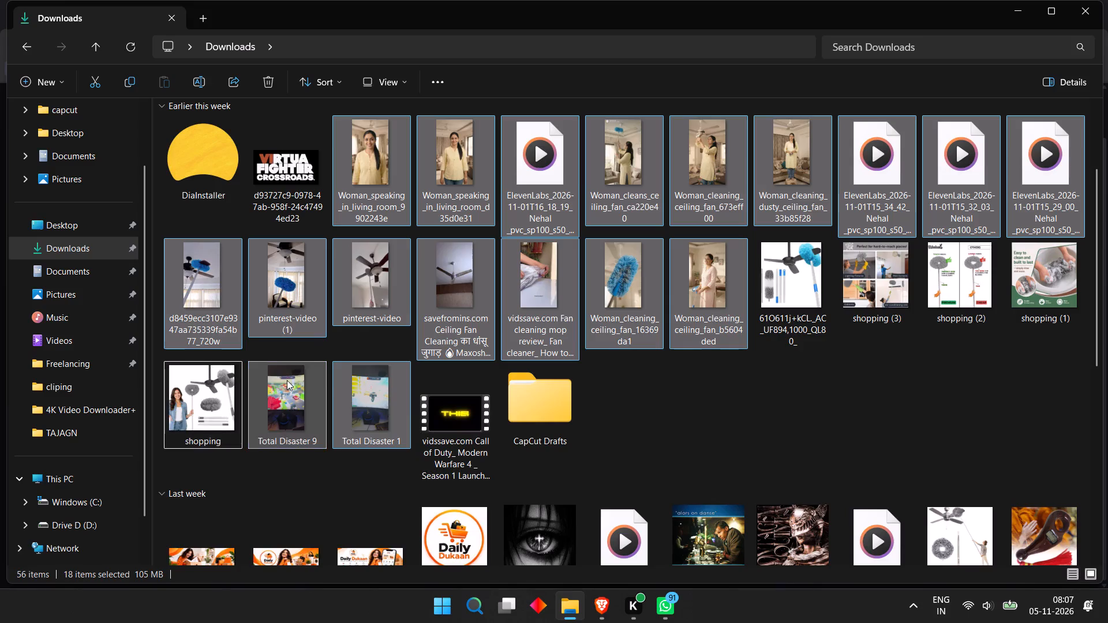
key("Delete")
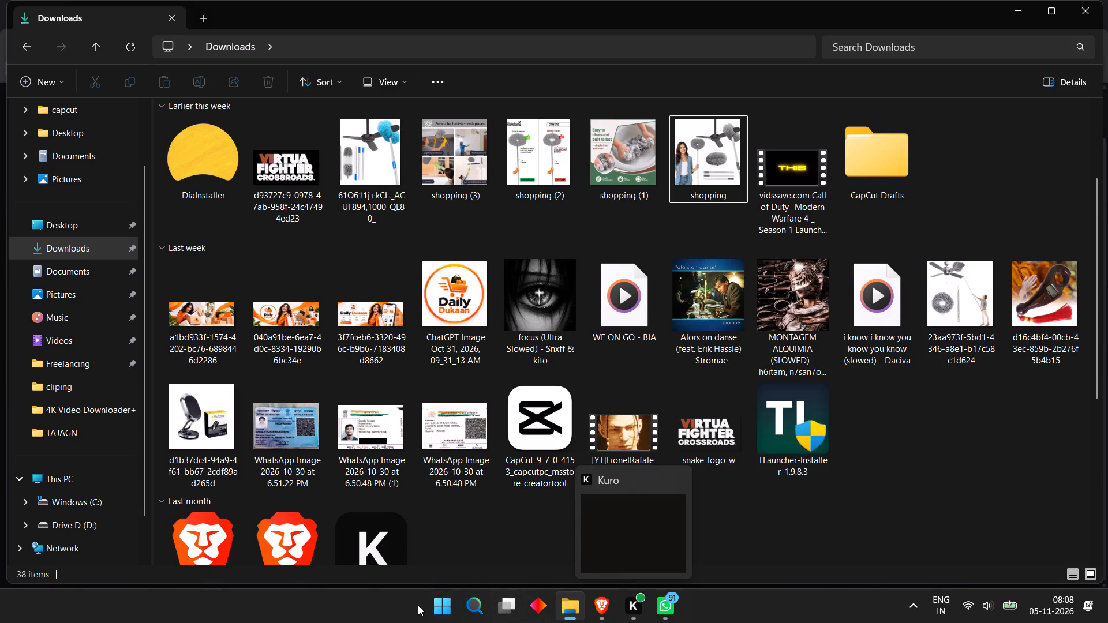
Launch UrbanVPN, connect to the United States location, and minimize its window.
left_click(446, 598)
left_click(314, 348)
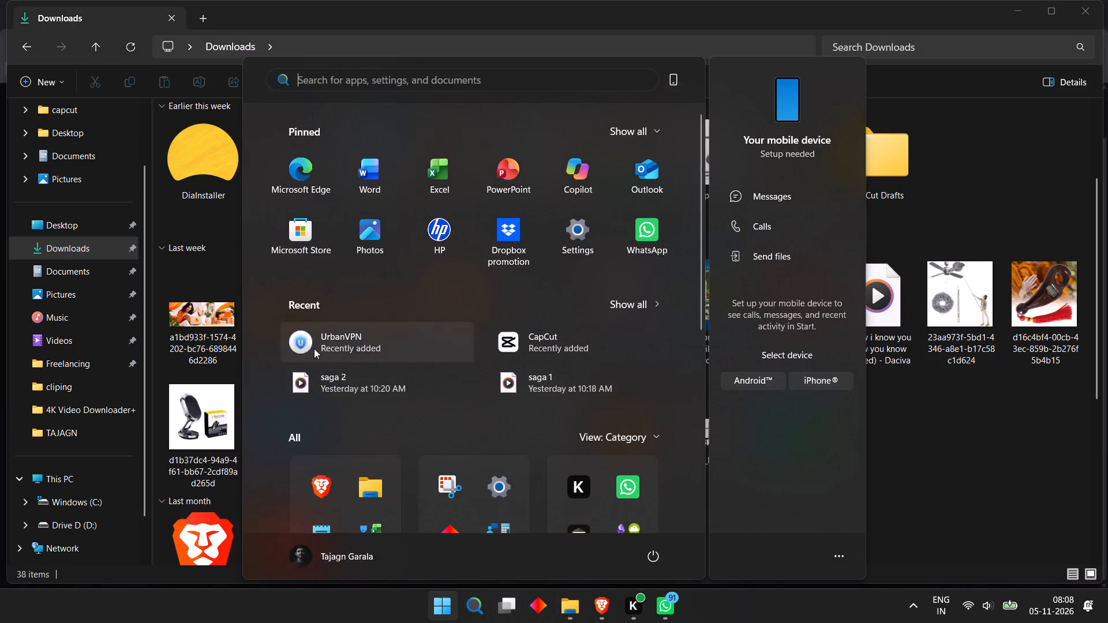
left_click(390, 383)
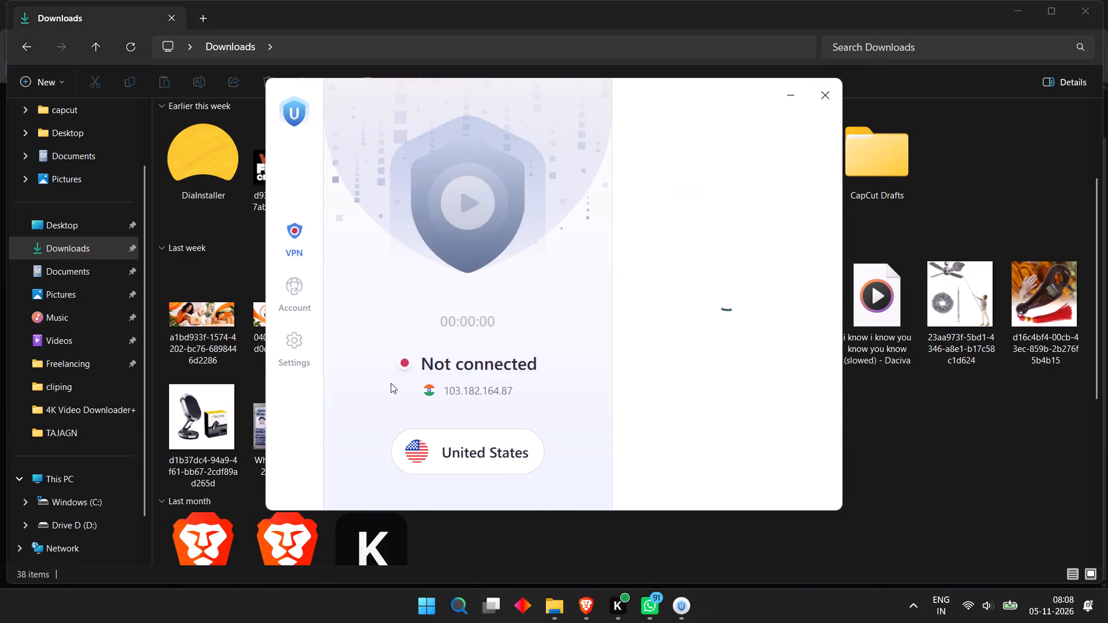
left_click(452, 406)
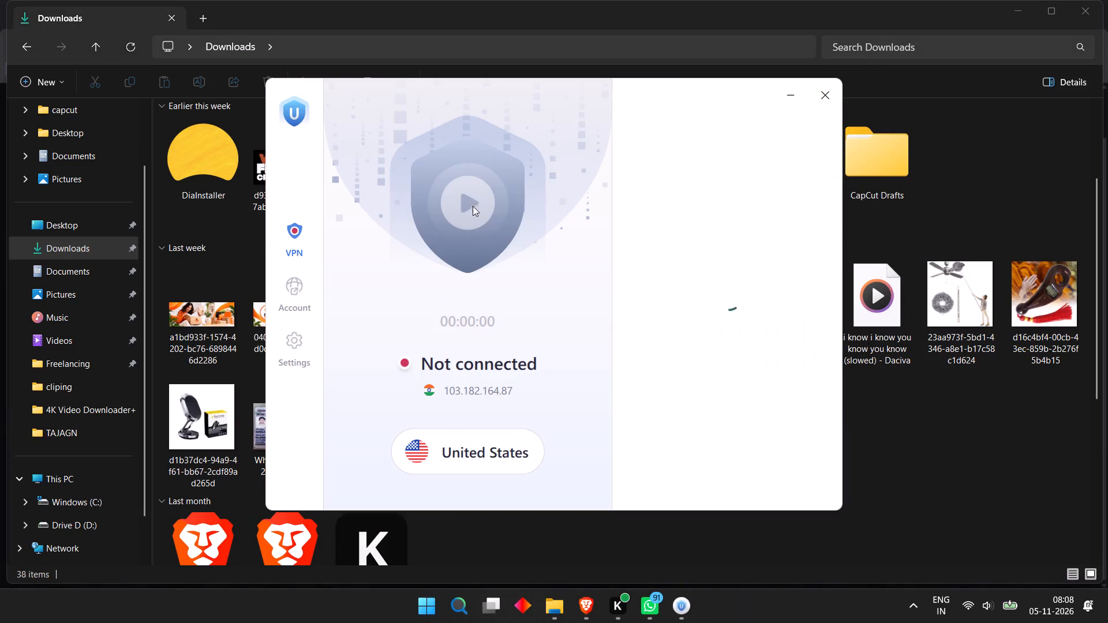
left_click(473, 206)
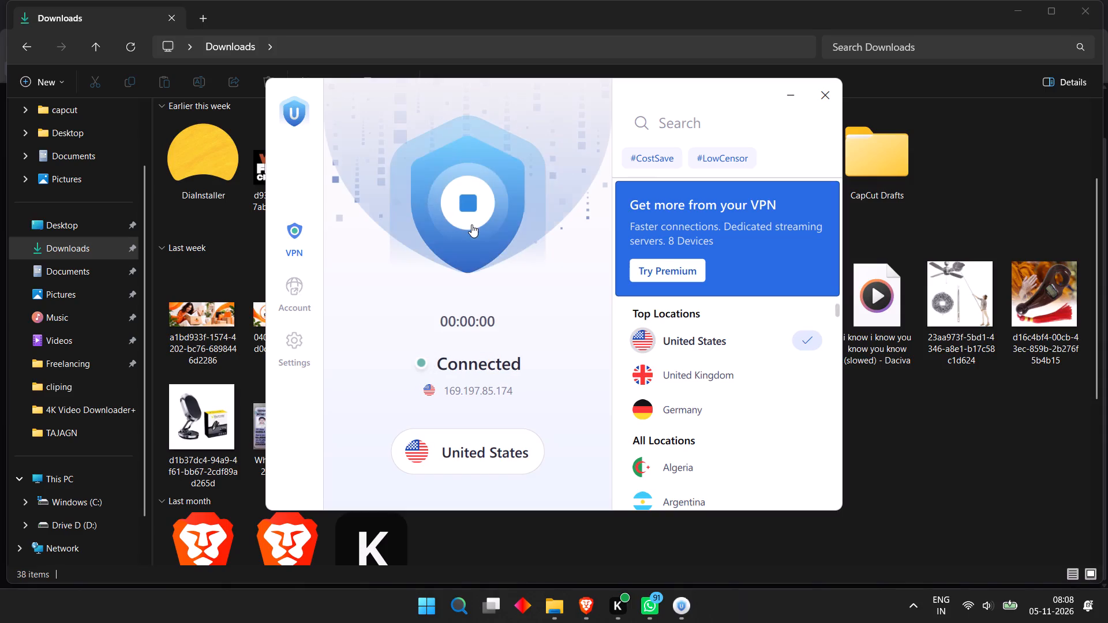
left_click(792, 91)
Find CapCut with the quick app launcher and start it.
key("alt+space")
key("c")
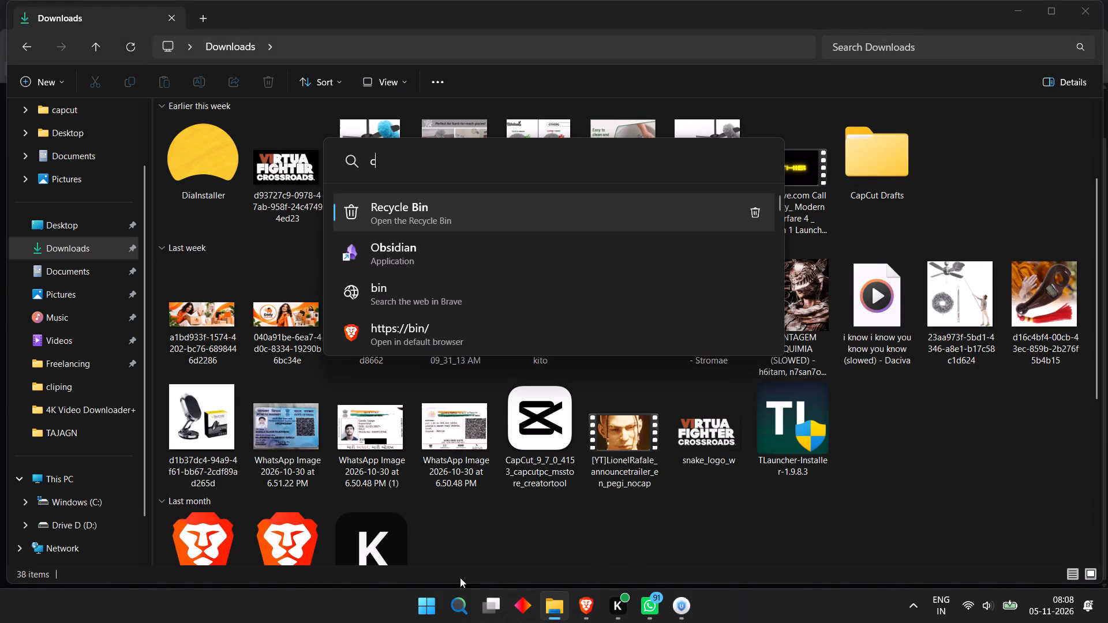
key("a")
left_click(388, 204)
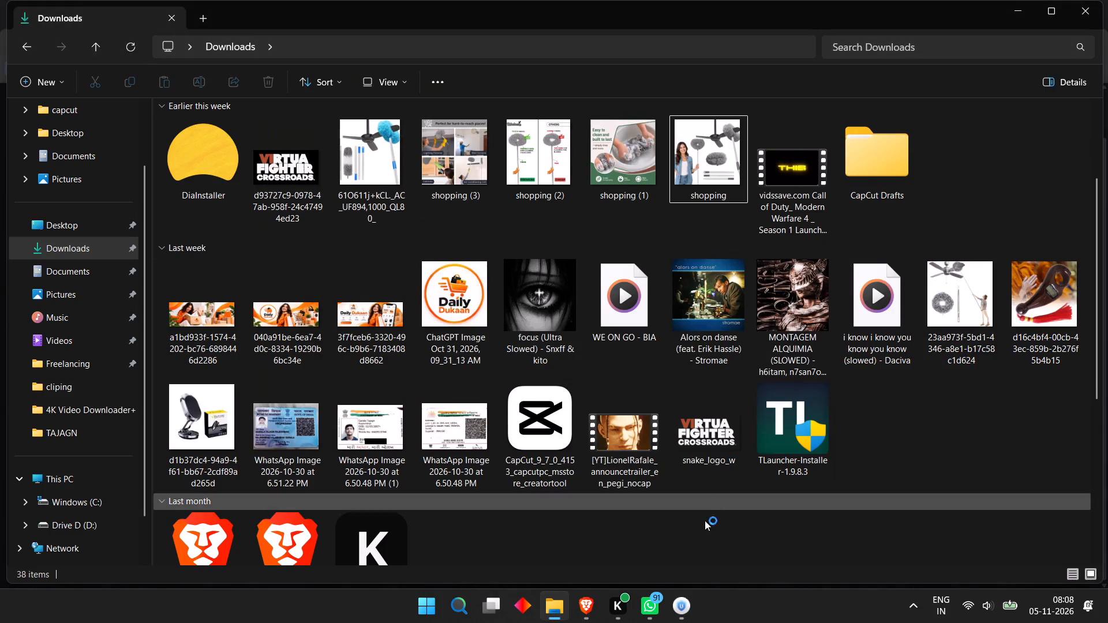
Switch back to the Titan Slayers footage page in Brave and preview the Titan Slayers 4 clip.
left_click(583, 590)
left_click(330, 370)
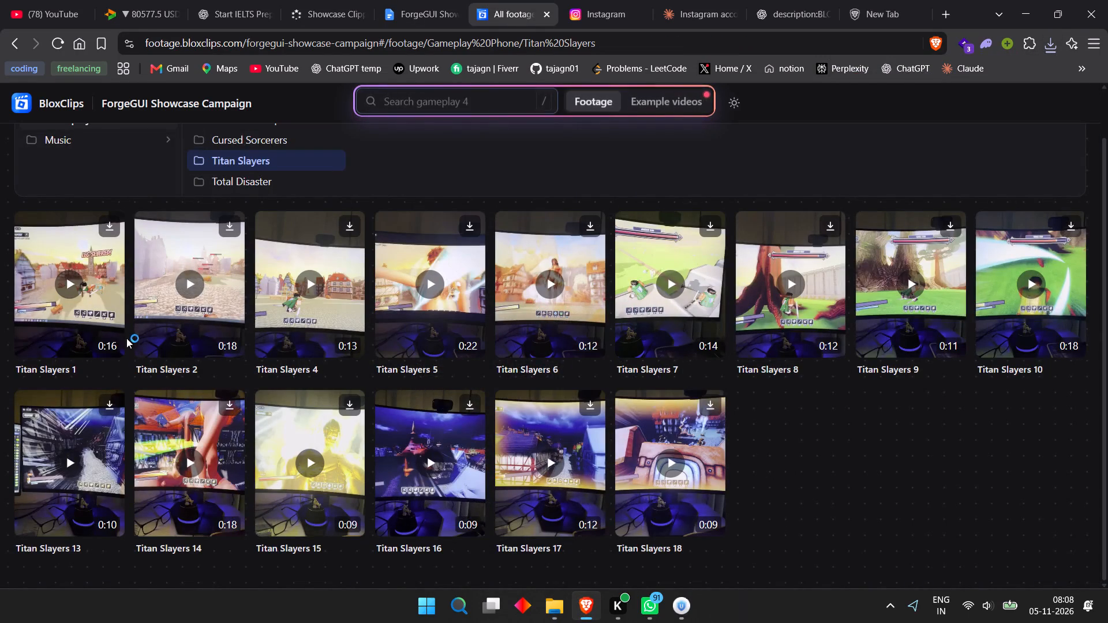
left_click(683, 606)
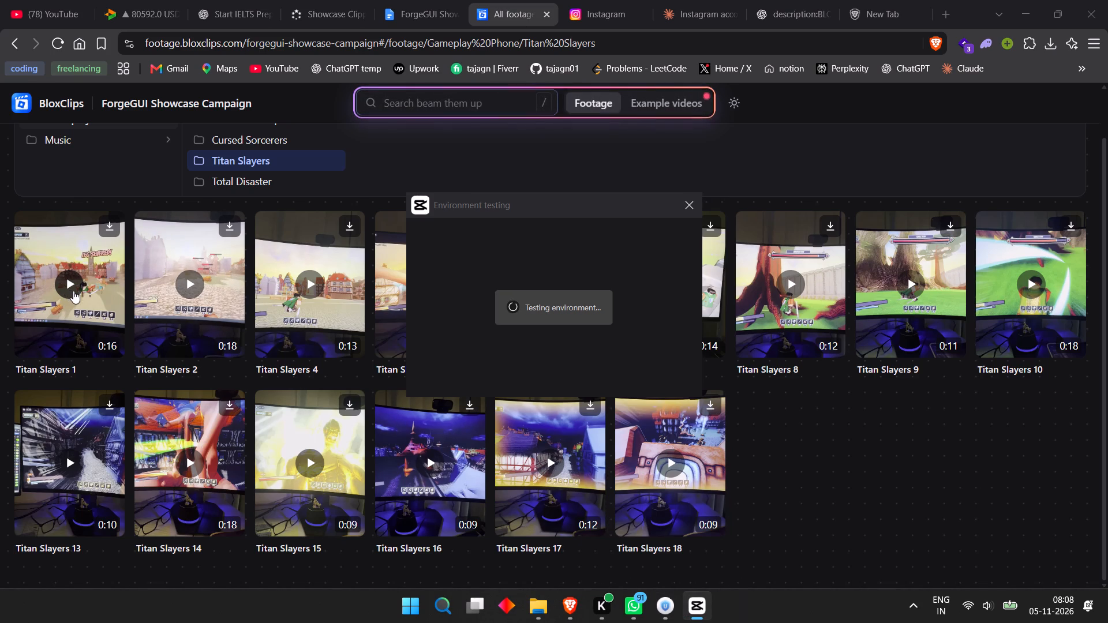
left_click(306, 279)
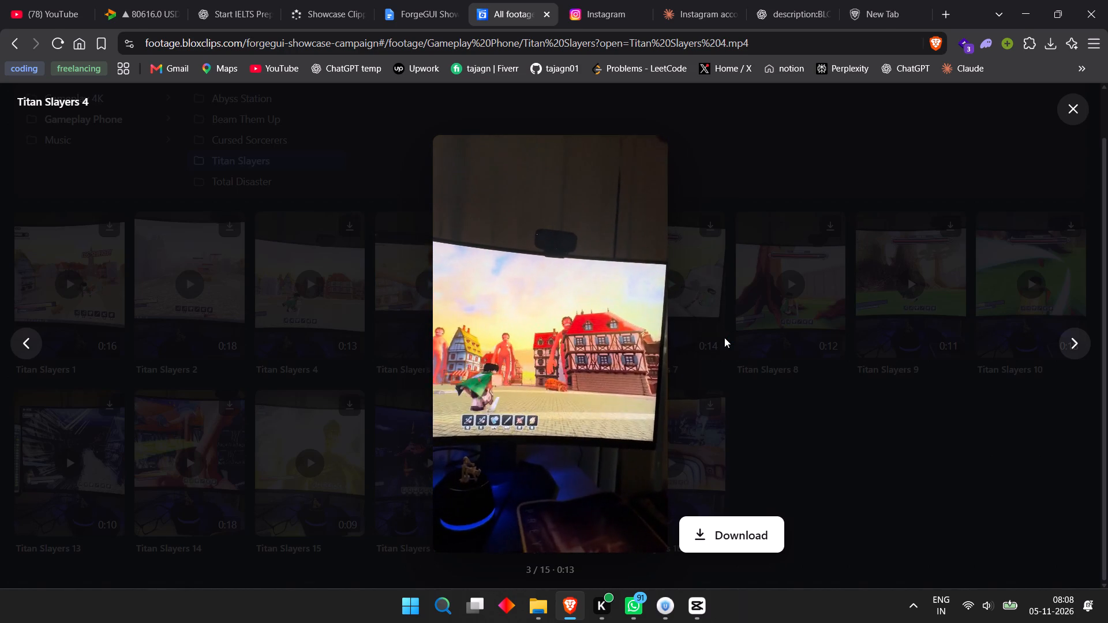
left_click(725, 337)
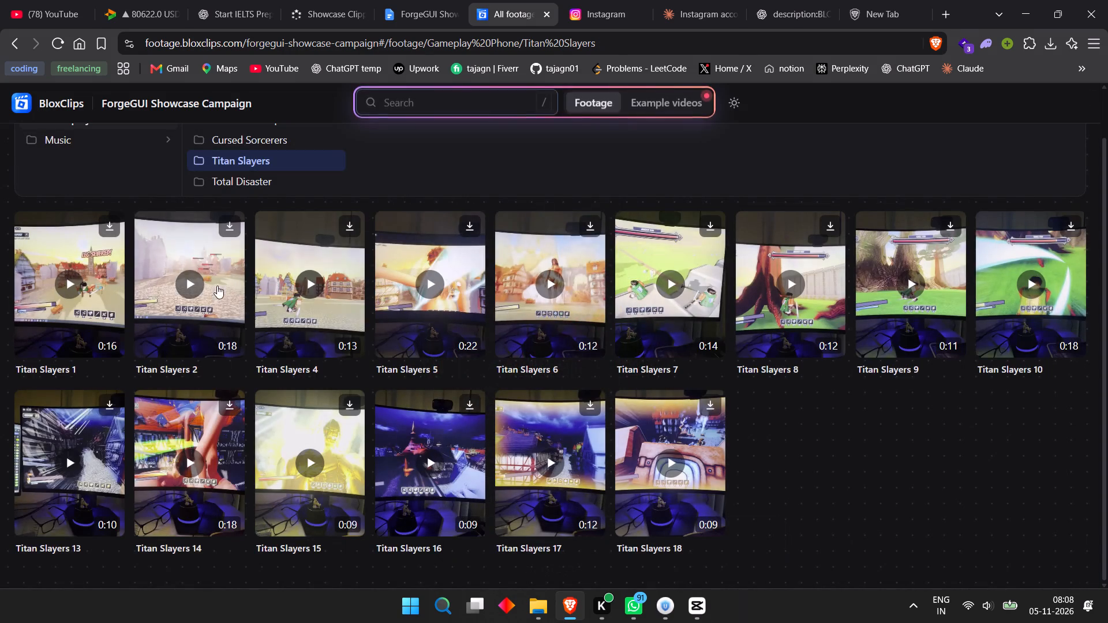
Preview the Titan Slayers 2 clip, download it to the Downloads folder, and close the preview.
left_click(208, 279)
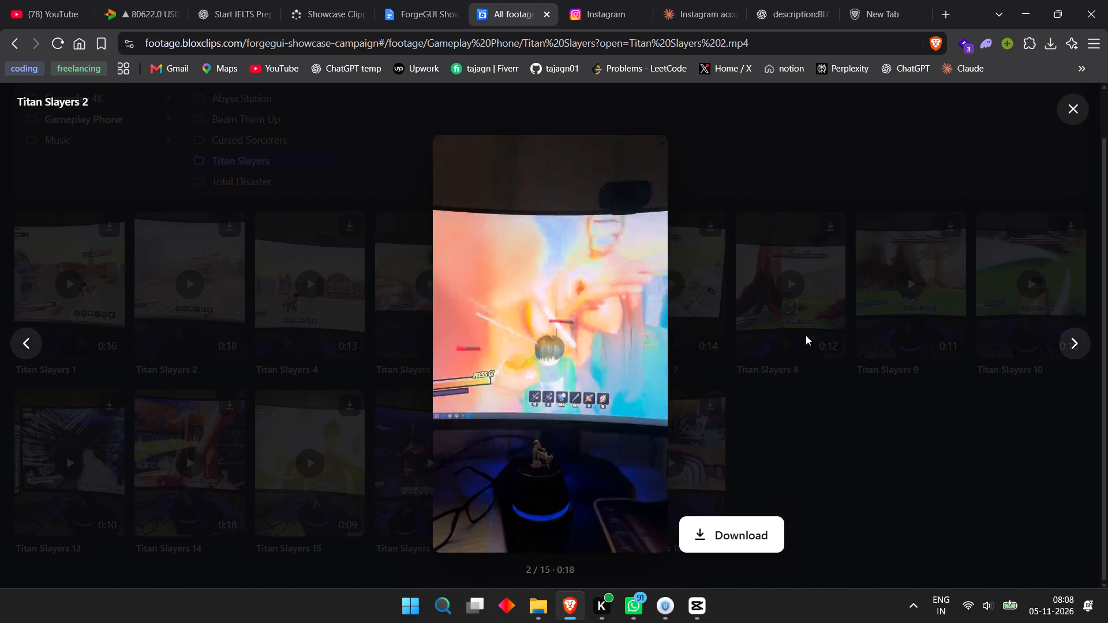
left_click(743, 534)
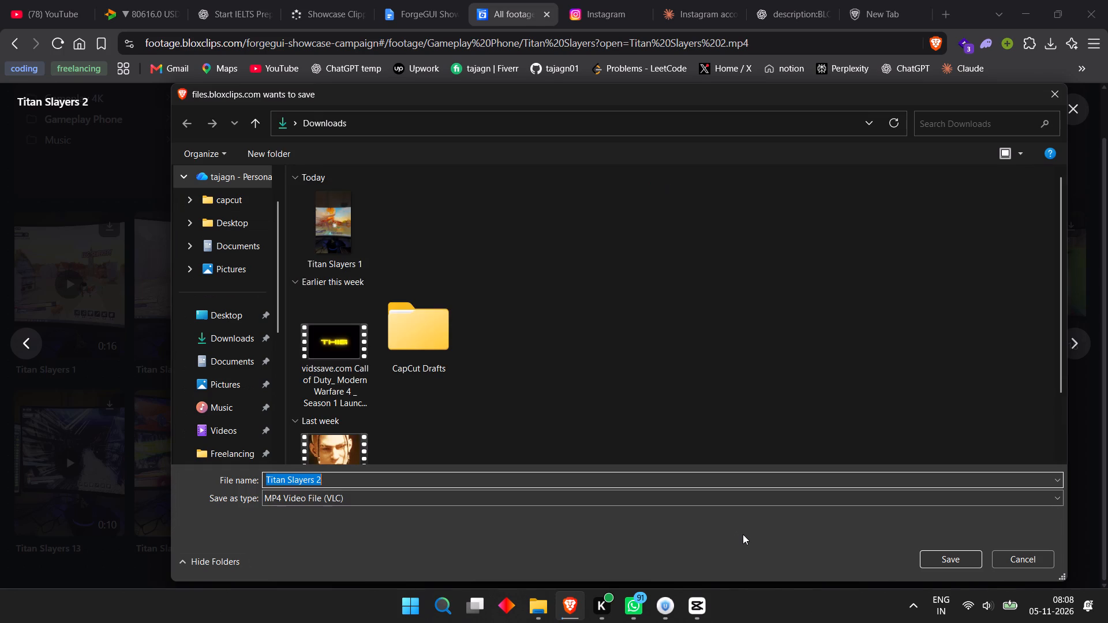
left_click(938, 557)
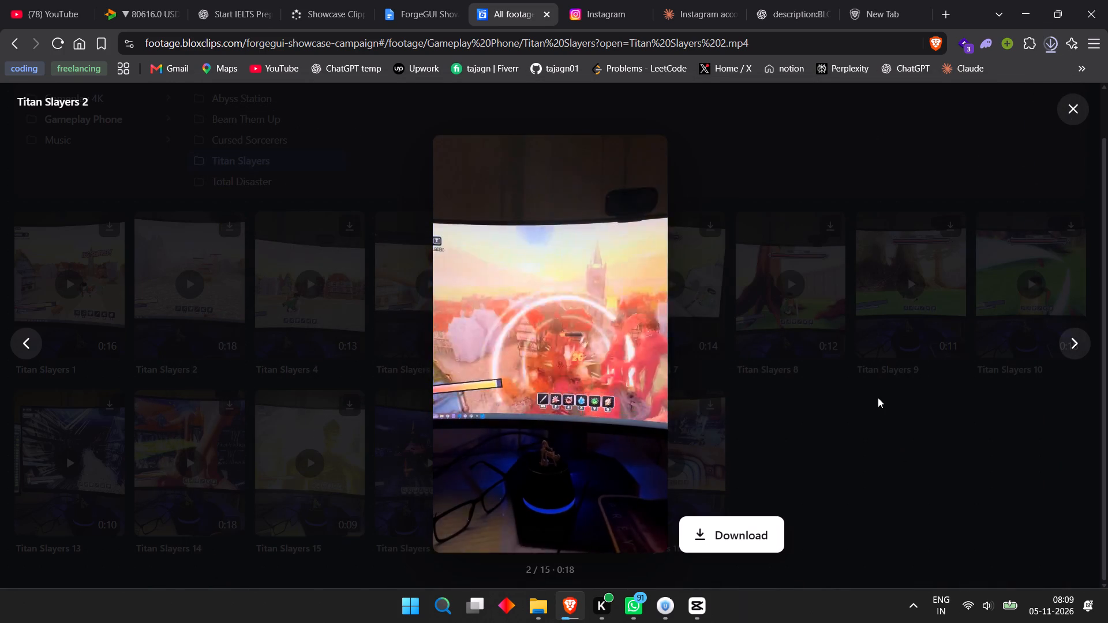
left_click(878, 397)
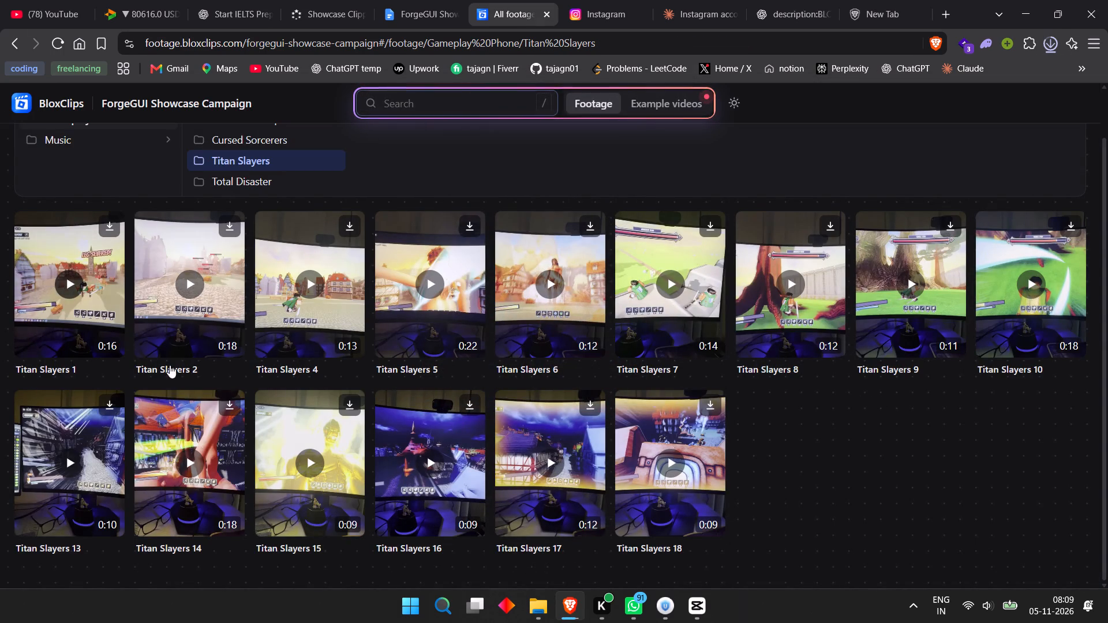
Preview the Titan Slayers 13 clip, download it to the Downloads folder, and close the preview.
left_click(96, 464)
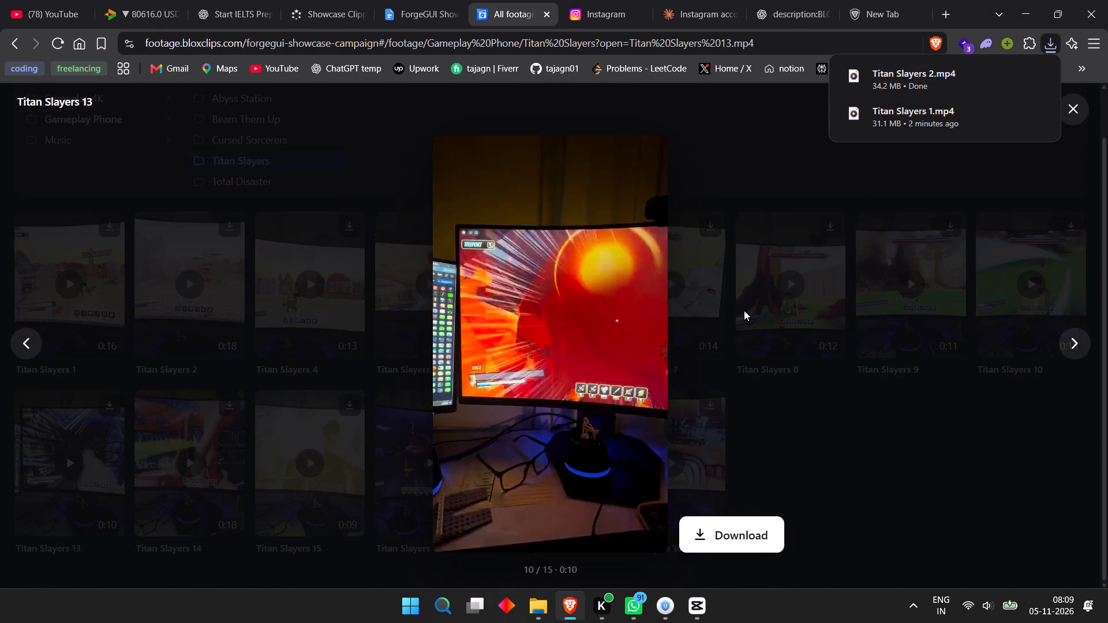
left_click(733, 532)
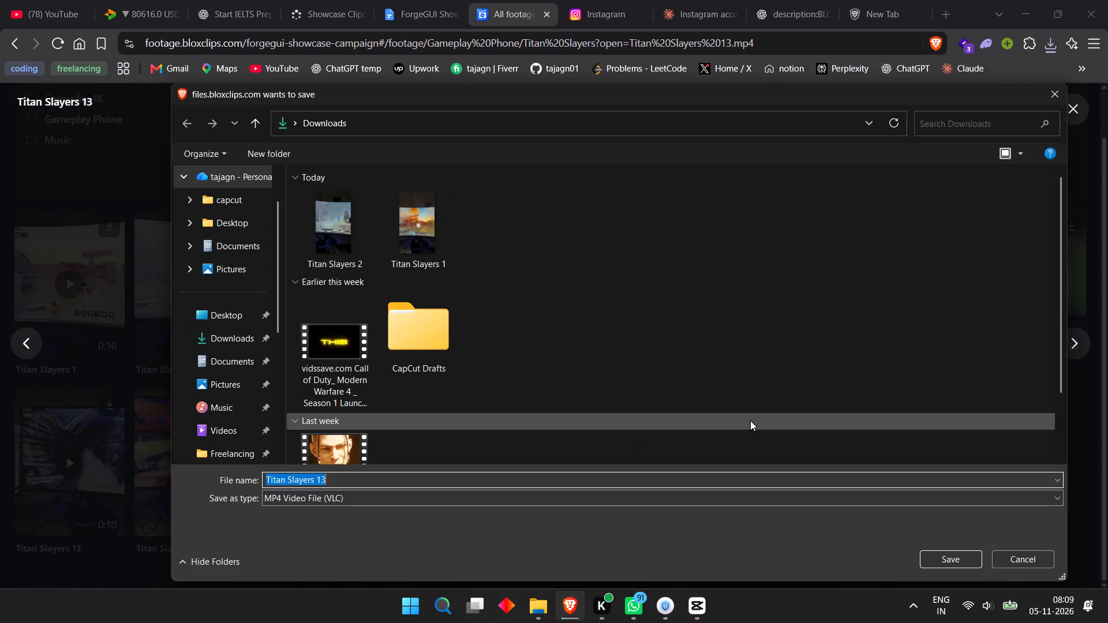
left_click(948, 560)
left_click(821, 382)
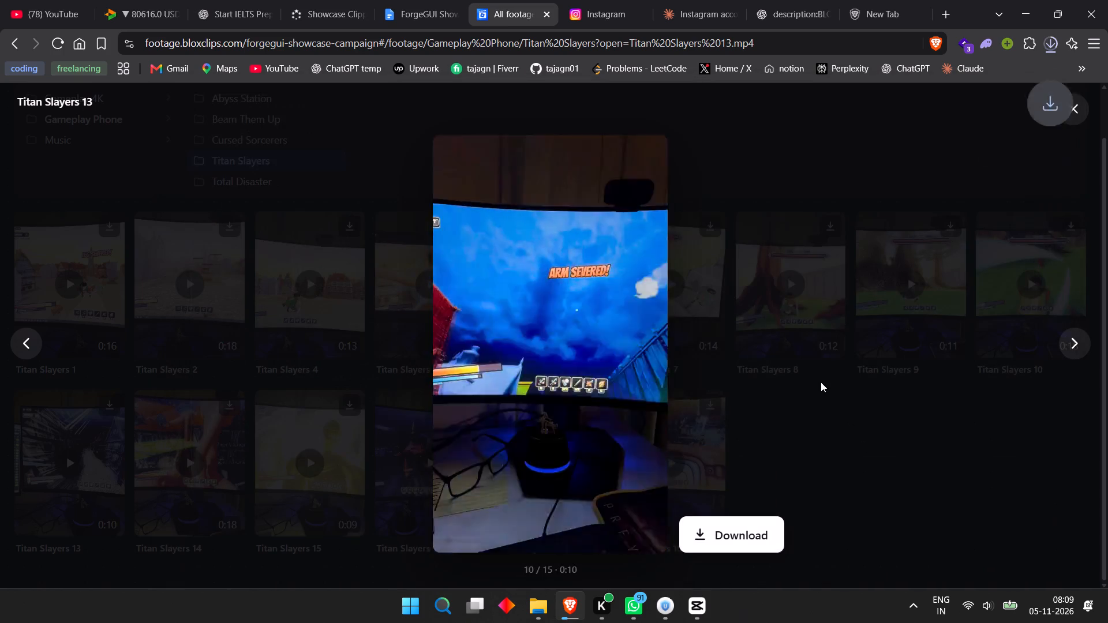
left_click(64, 463)
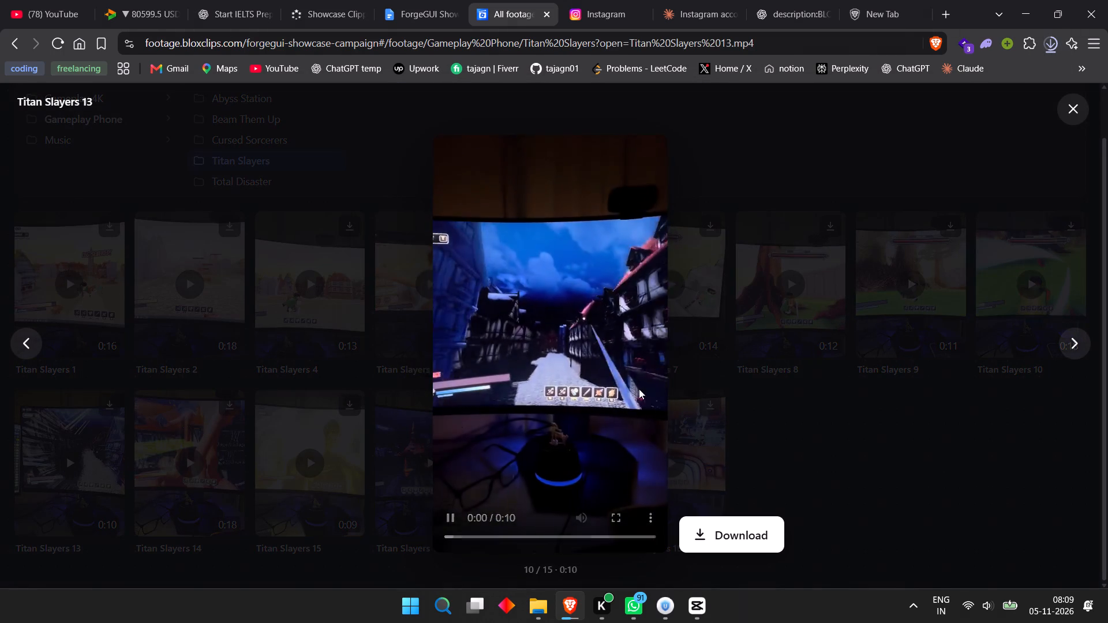
left_click(808, 345)
Preview the Titan Slayers 14 clip, download it to the Downloads folder, and close the preview.
left_click(205, 446)
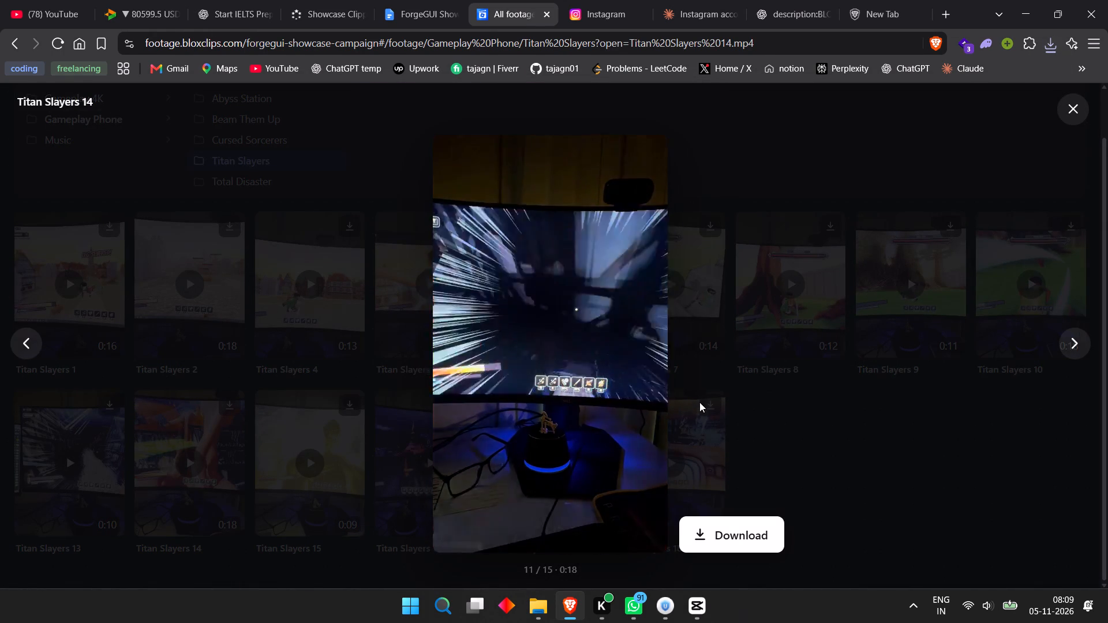
left_click(698, 532)
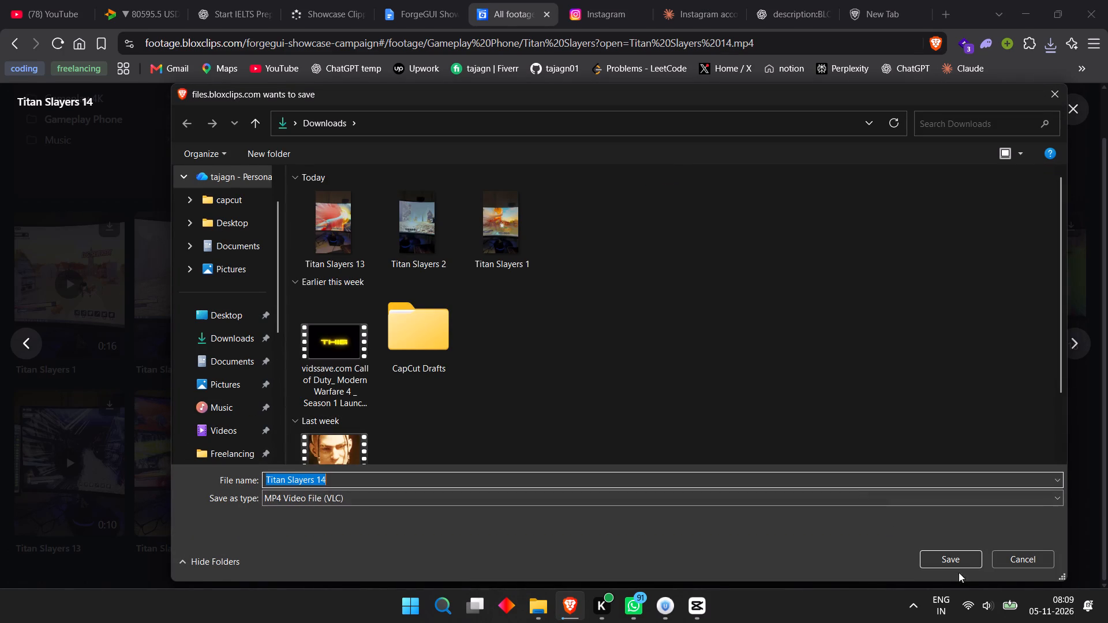
left_click(954, 558)
left_click(817, 438)
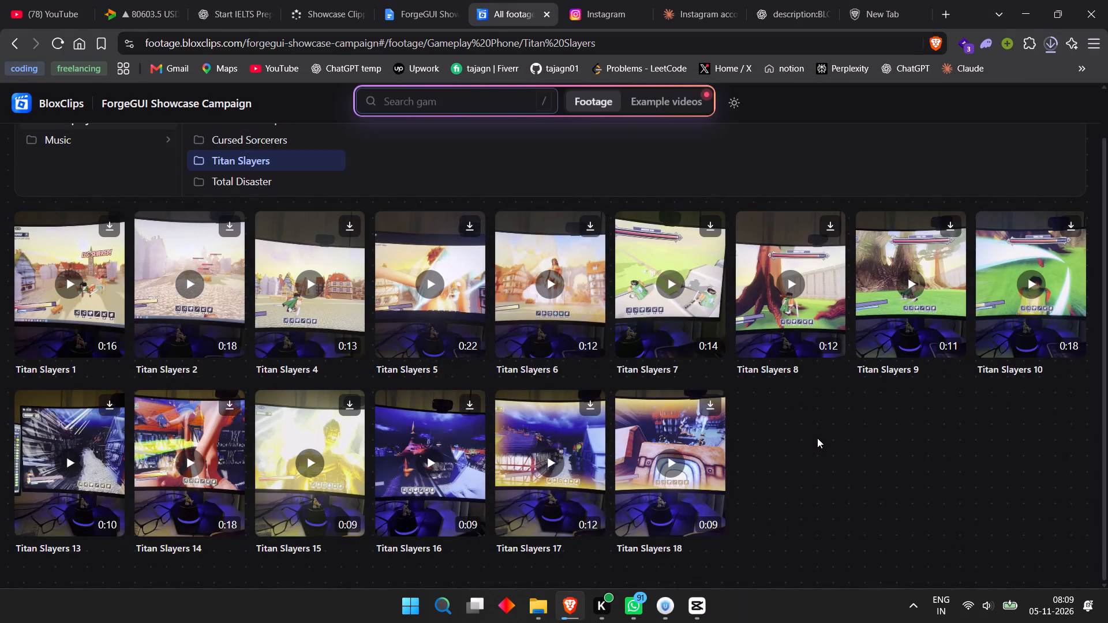
Preview the Titan Slayers 15, 18, 17 and 16 clips one after another to judge their footage.
left_click(314, 463)
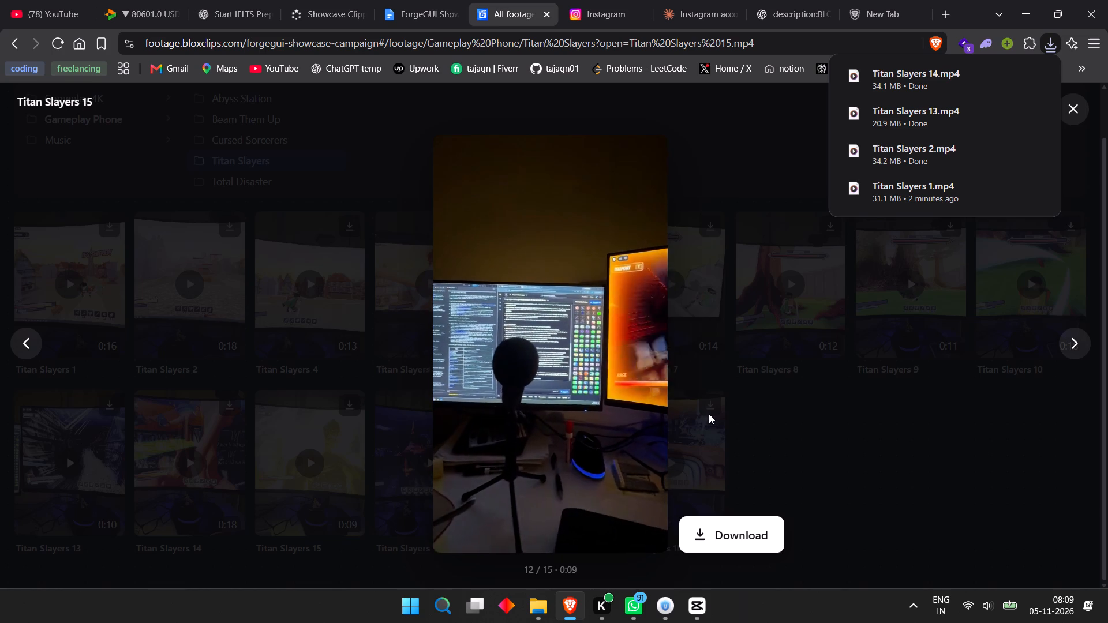
left_click(712, 412)
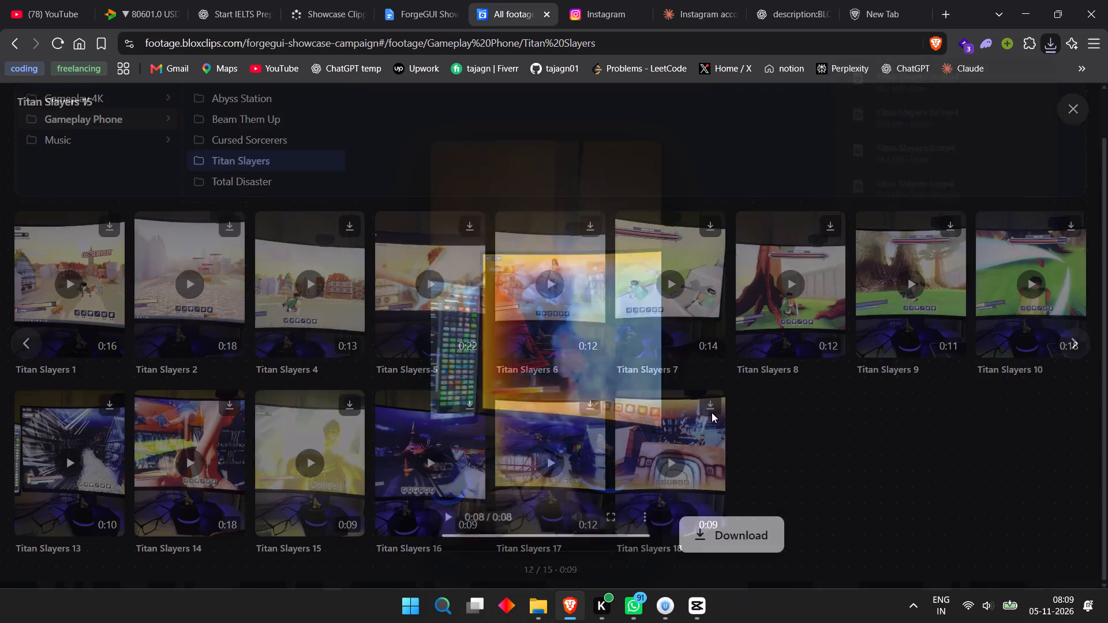
left_click(687, 445)
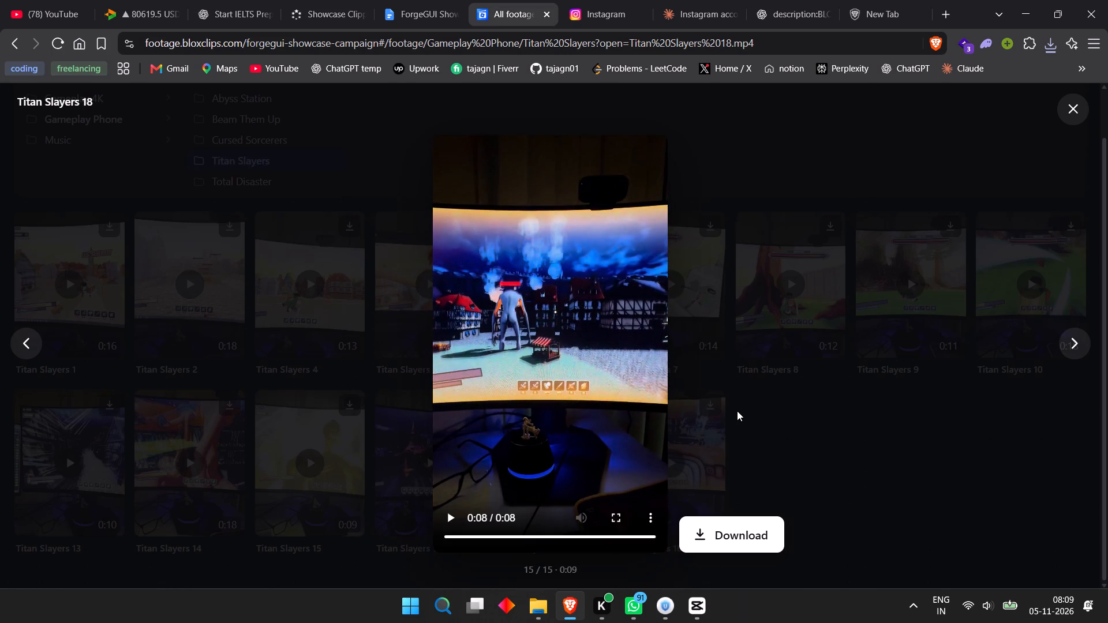
left_click(737, 411)
left_click(563, 473)
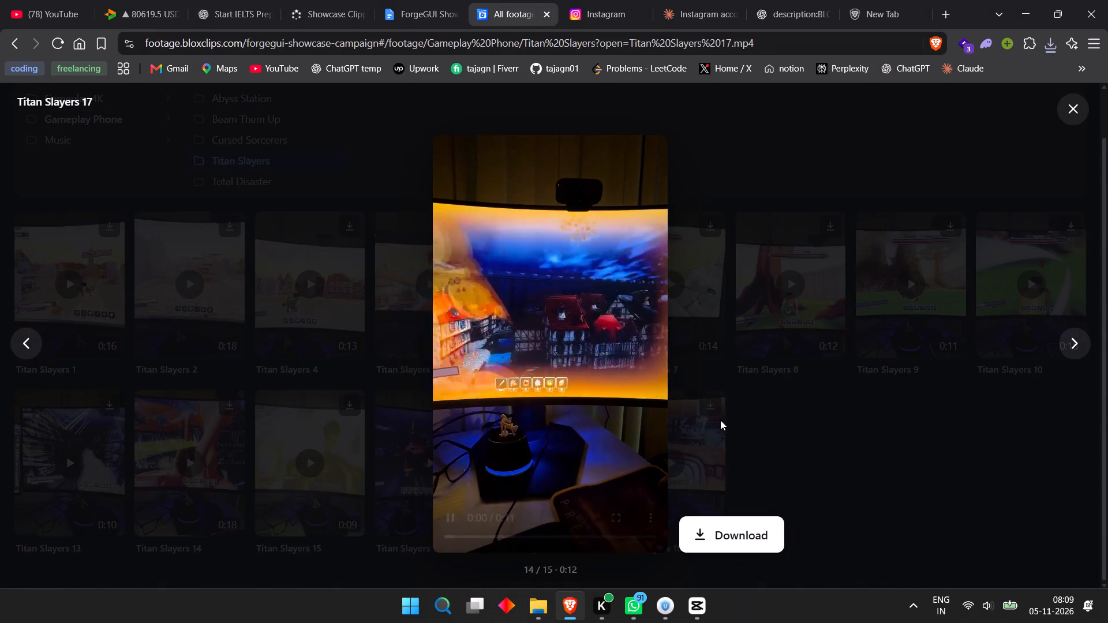
left_click(728, 450)
left_click(471, 471)
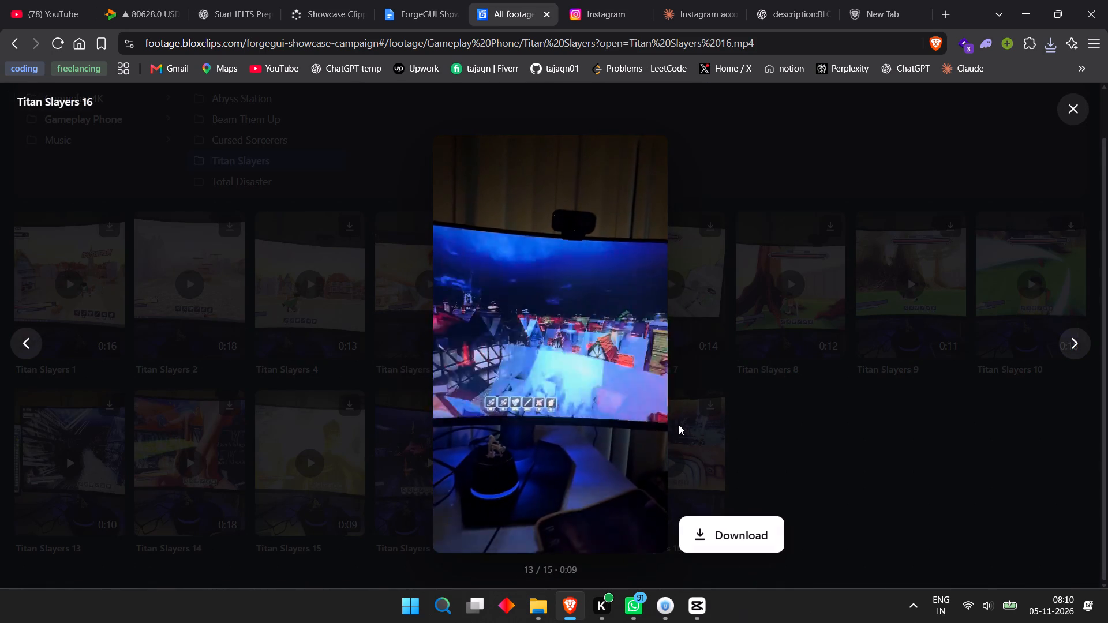
left_click(736, 415)
Preview the Titan Slayers 8 clip, download it to the Downloads folder, and close the preview.
left_click(800, 281)
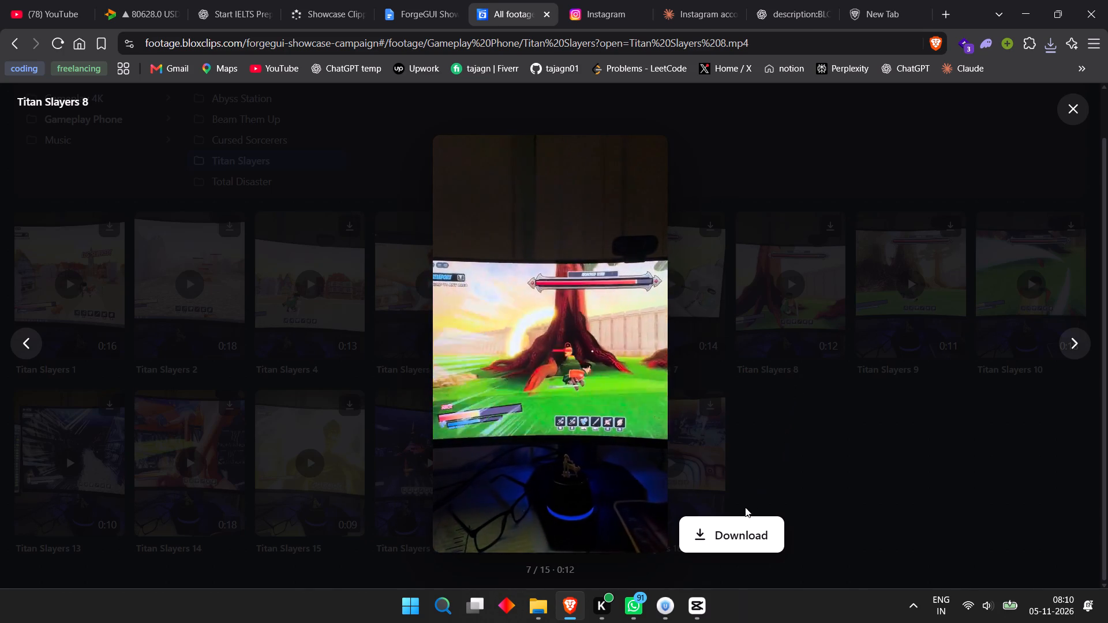
left_click(743, 530)
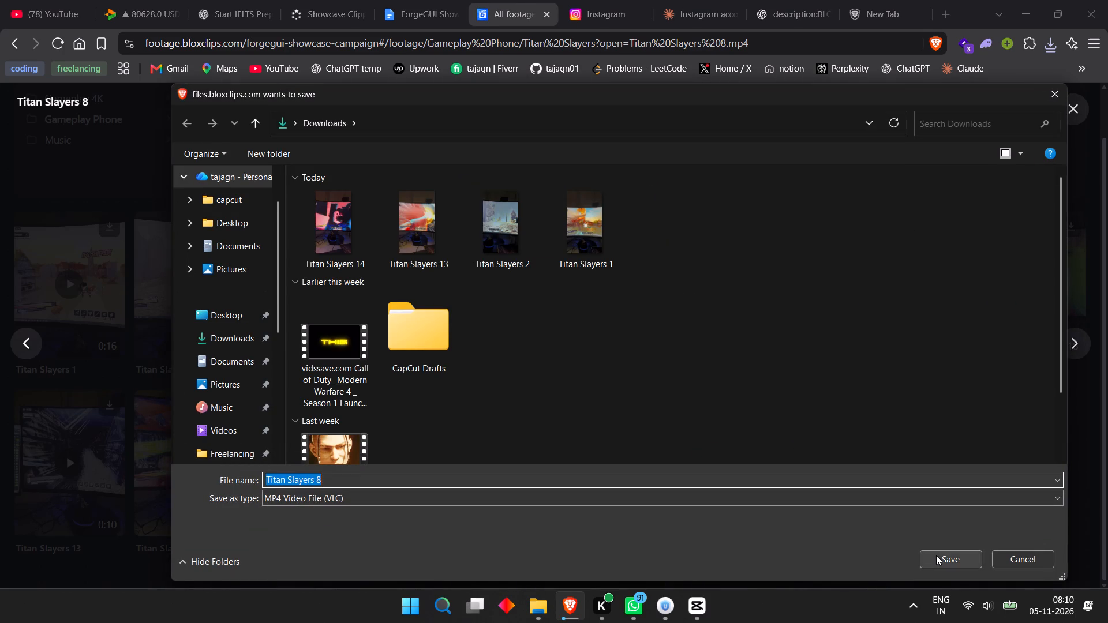
left_click(936, 555)
left_click(1066, 108)
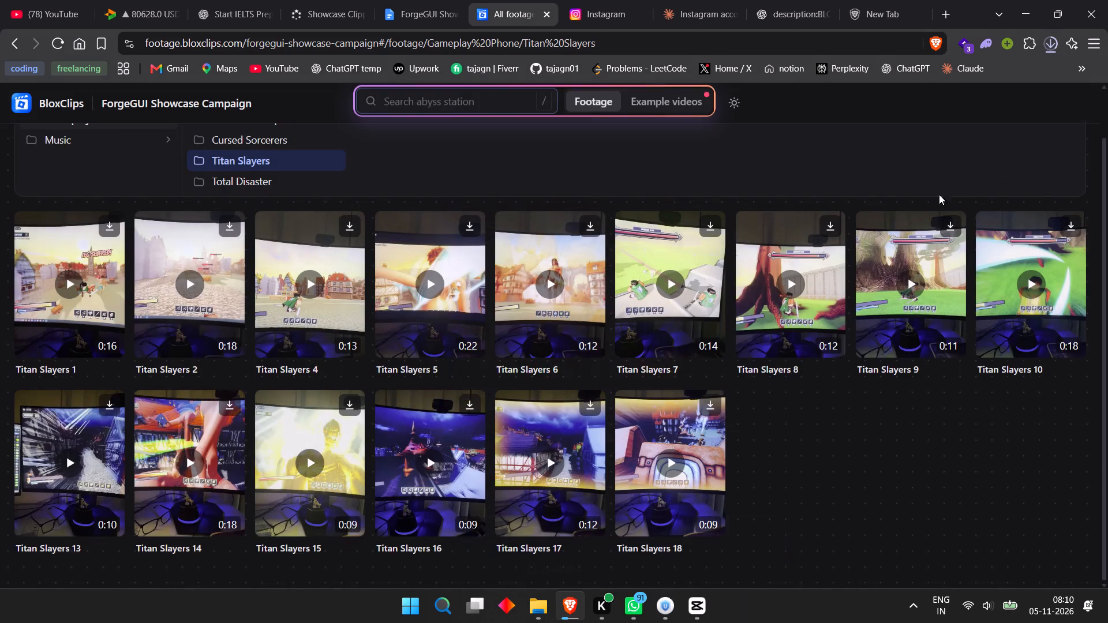
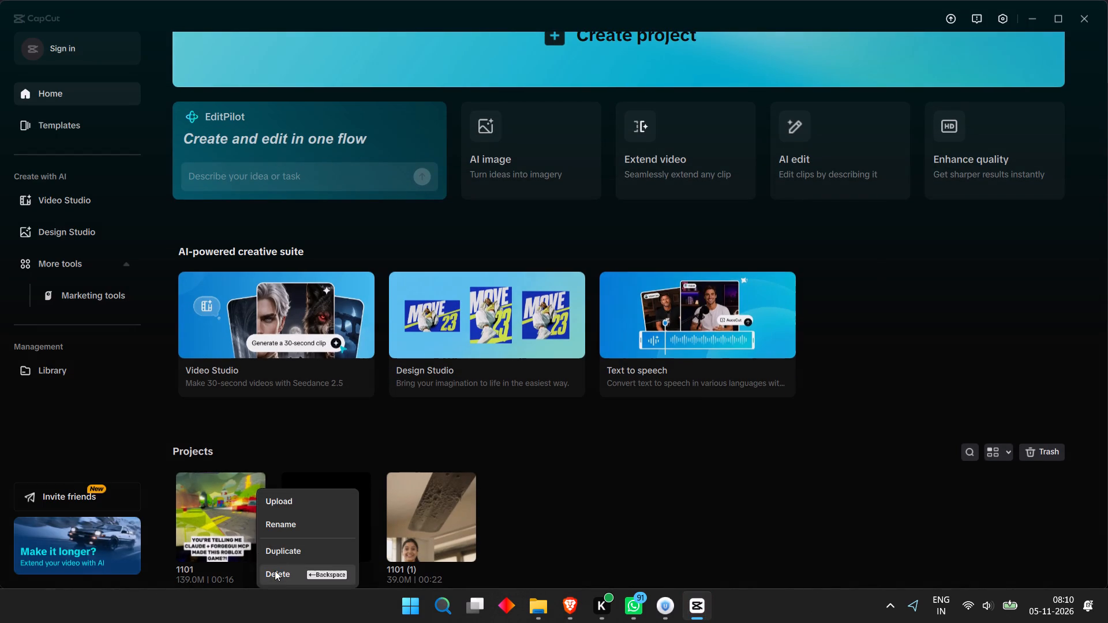
Move the projects 1101, 1103 and 1101 (1) to the trash, one after another, to empty the project list.
left_click(276, 573)
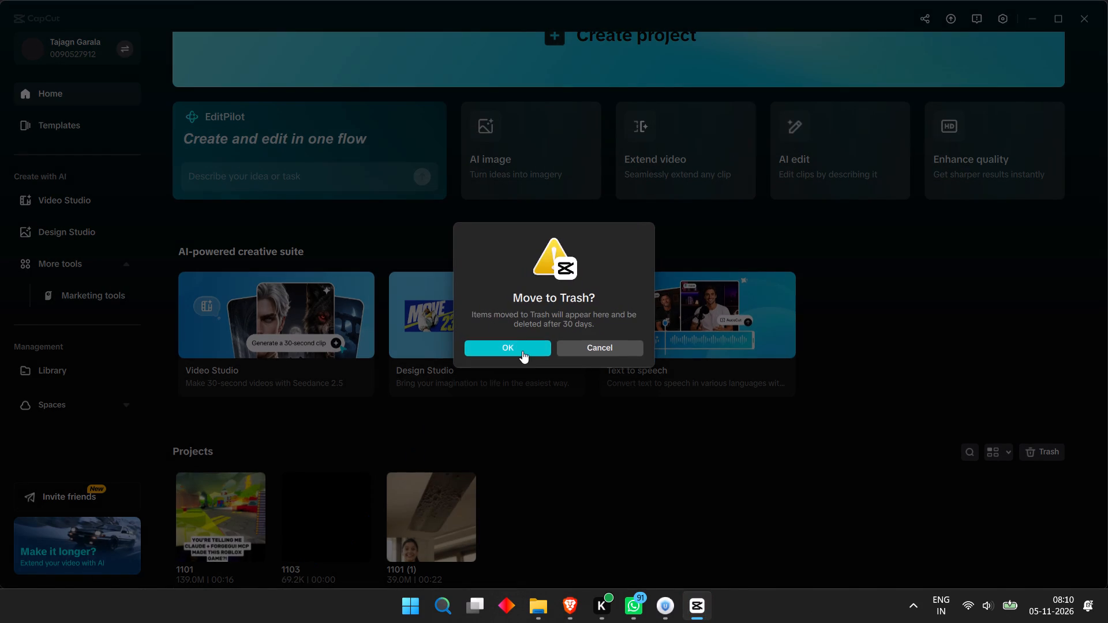
left_click(522, 351)
left_click(257, 554)
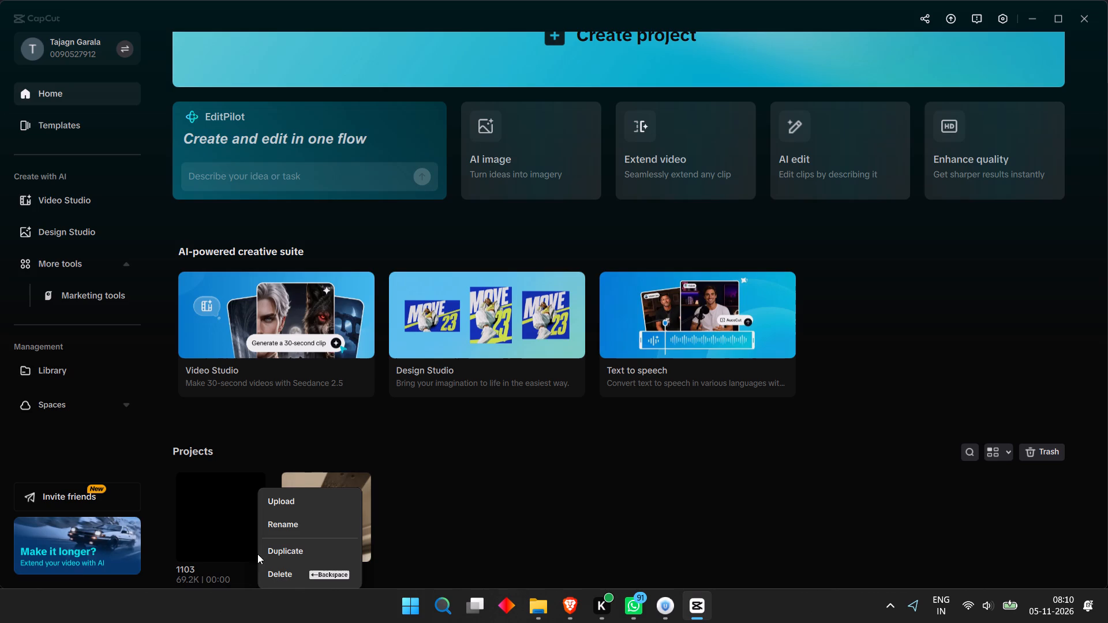
left_click(285, 572)
left_click(515, 350)
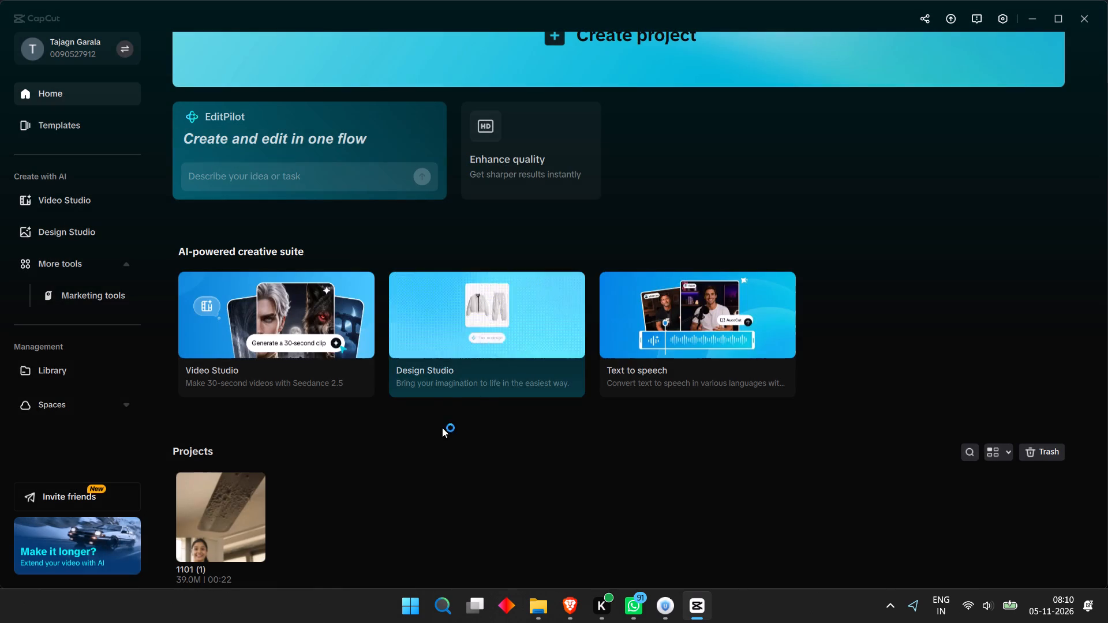
left_click(257, 553)
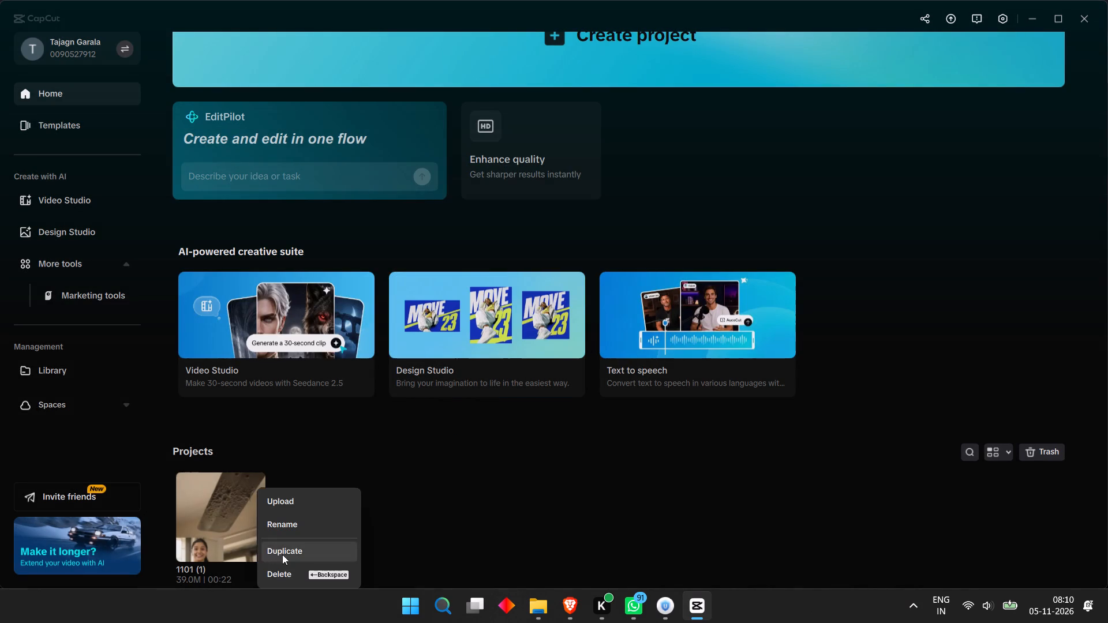
left_click(287, 575)
left_click(501, 345)
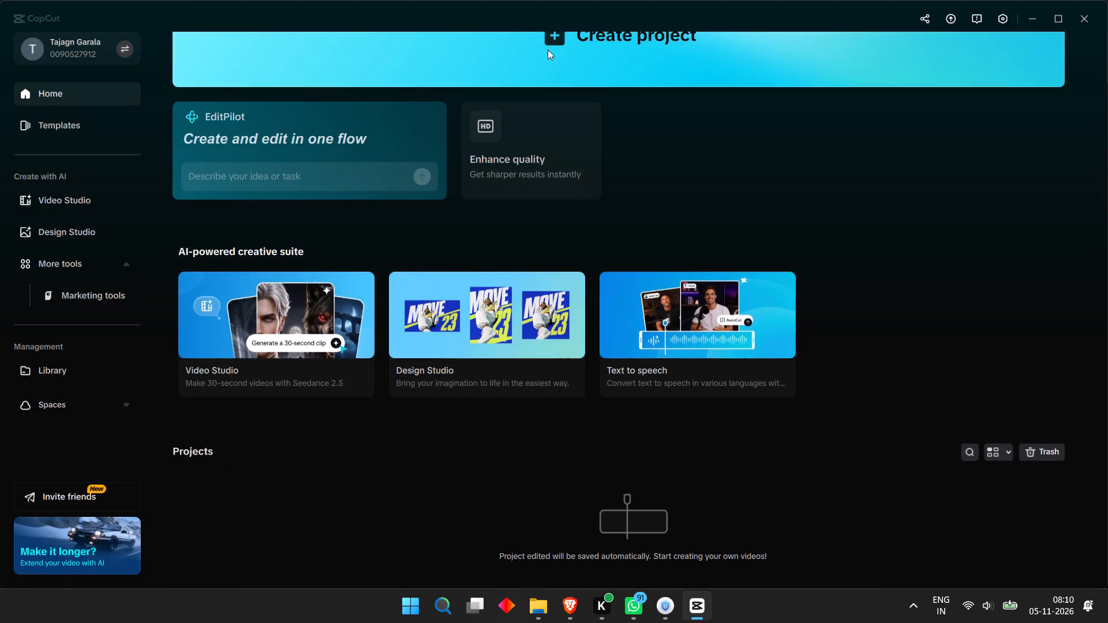
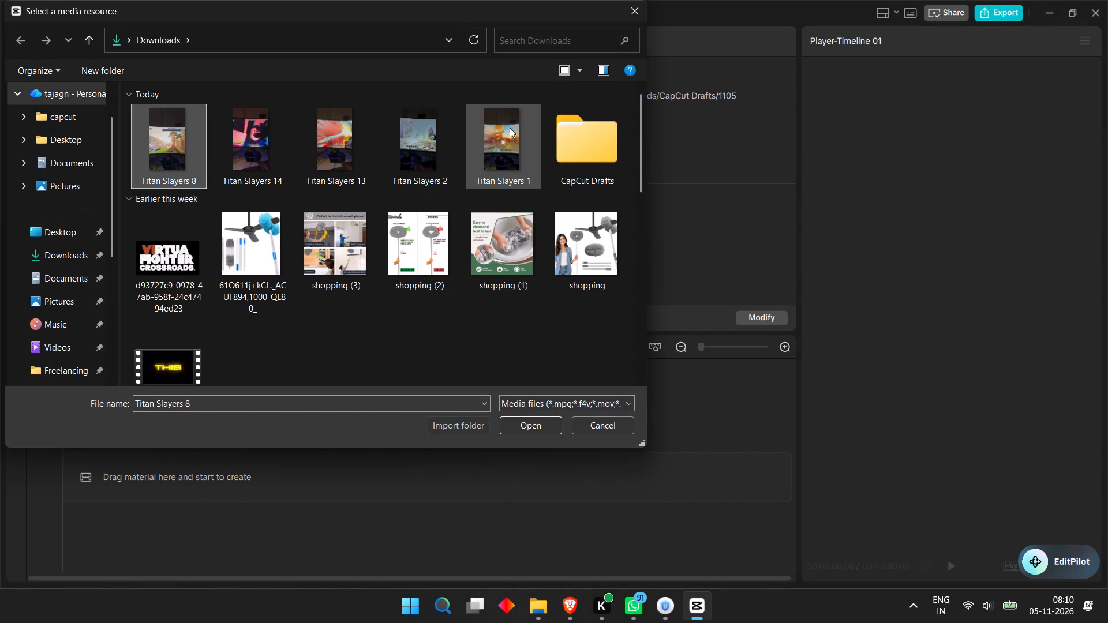
Import the Titan Slayers 8, 14, 13, 2 and 1 clips from Downloads into the project's media.
left_click(511, 129, "shift")
left_click(537, 432)
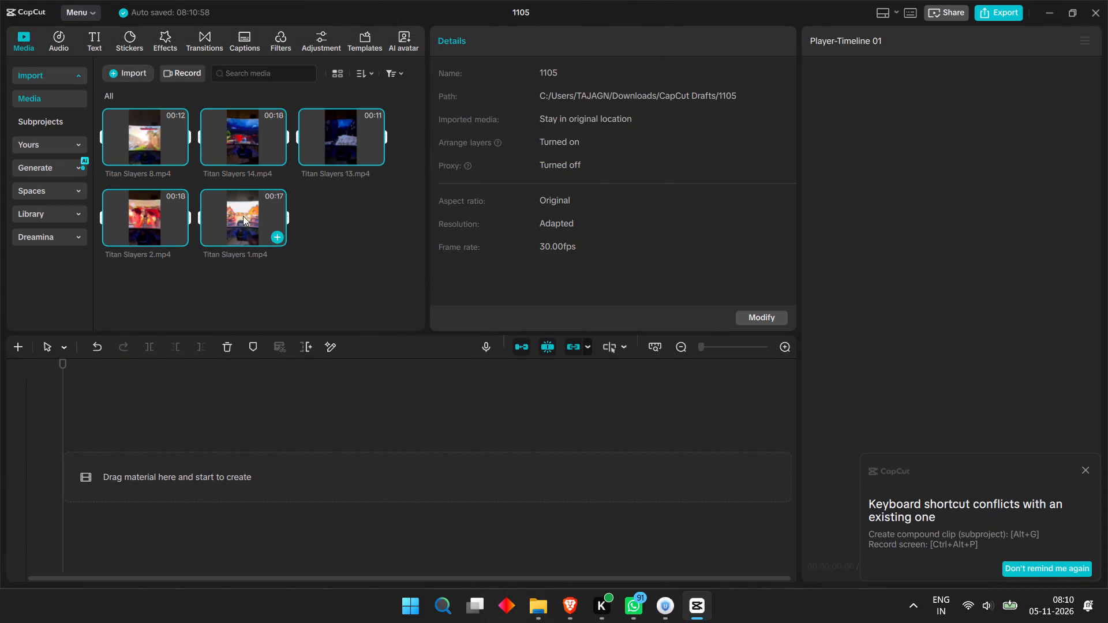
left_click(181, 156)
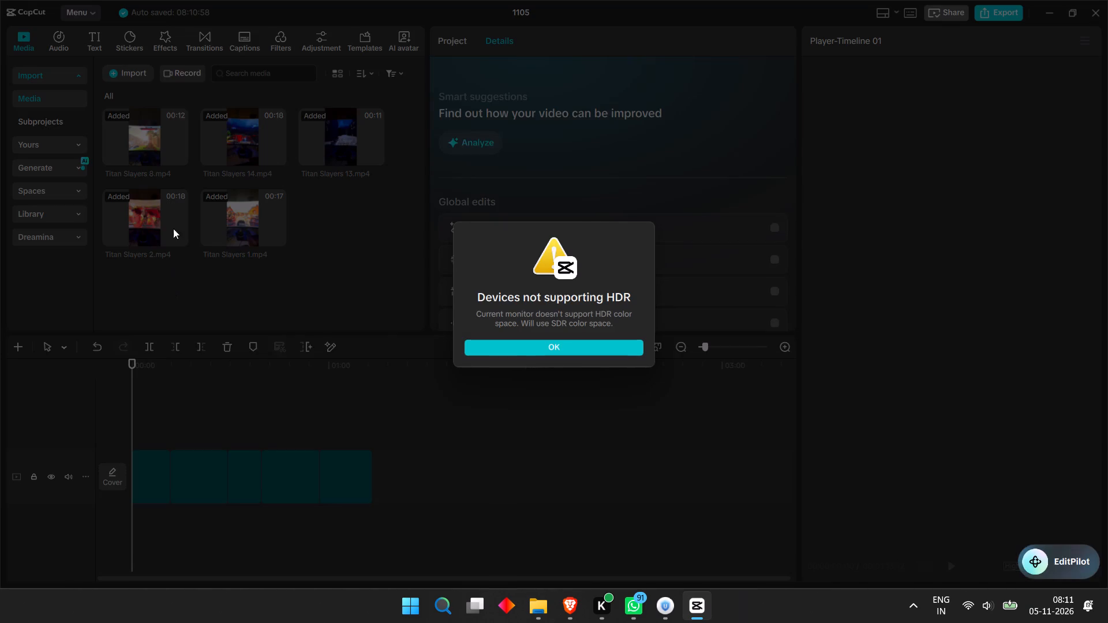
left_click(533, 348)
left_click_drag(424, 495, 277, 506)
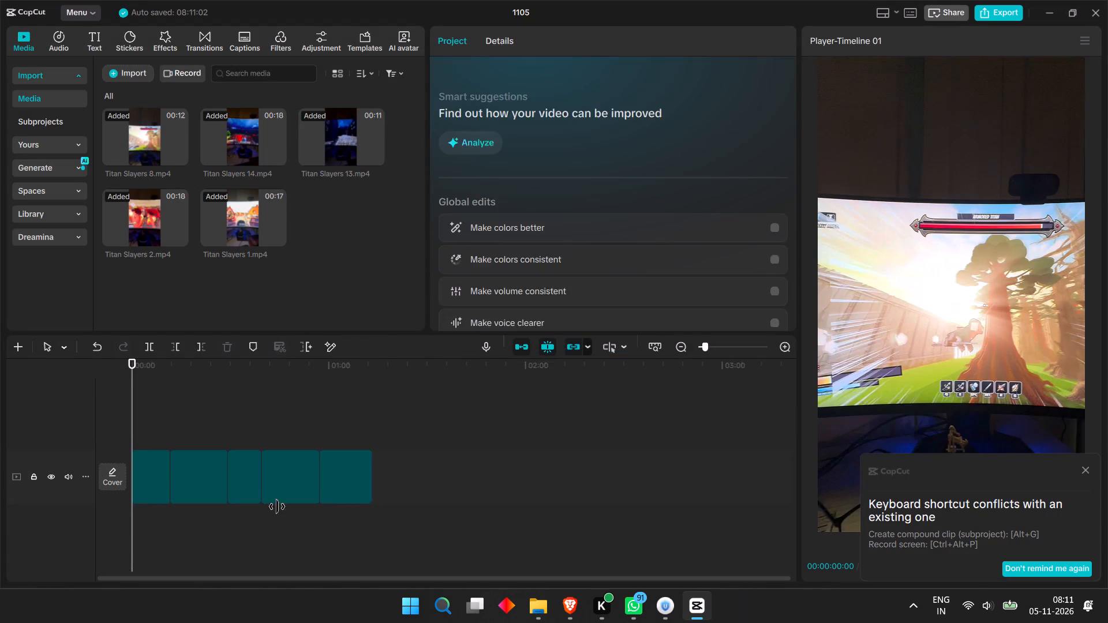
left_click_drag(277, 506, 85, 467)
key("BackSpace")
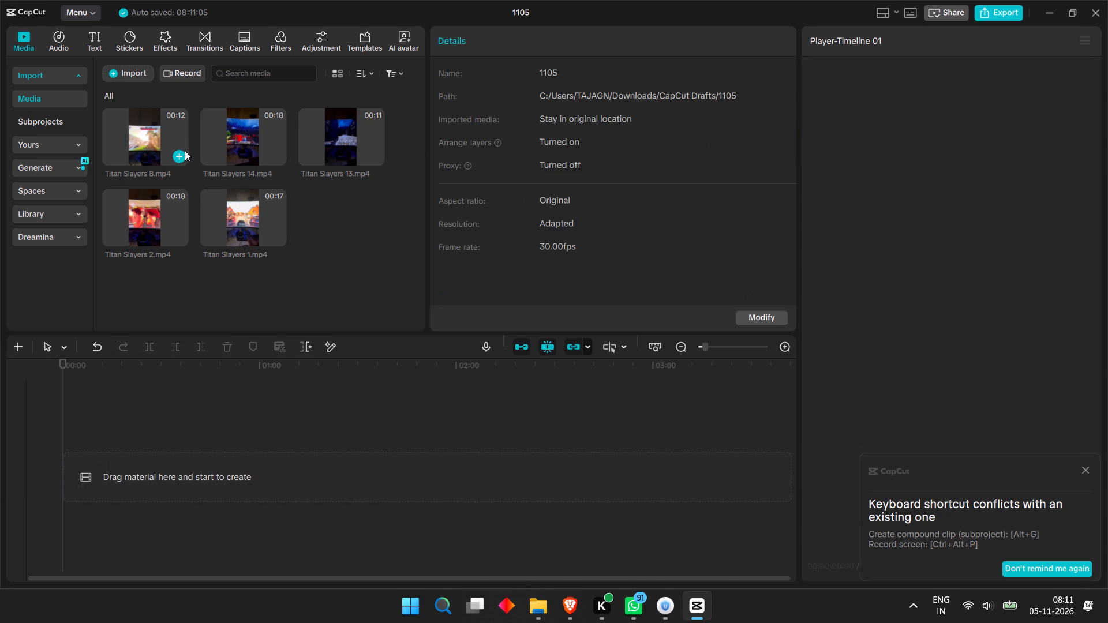
Place Titan Slayers 8, 14, 13, 2 and 1, in that order, each on its own timeline, adding four new timelines.
left_click(183, 152)
left_click(18, 340)
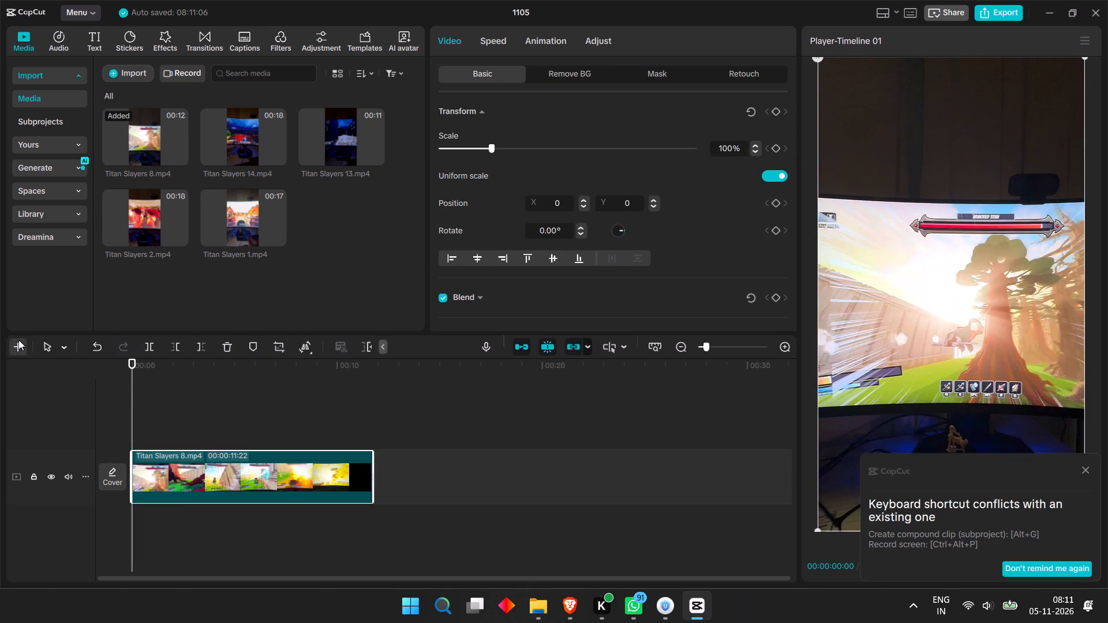
left_click(277, 152)
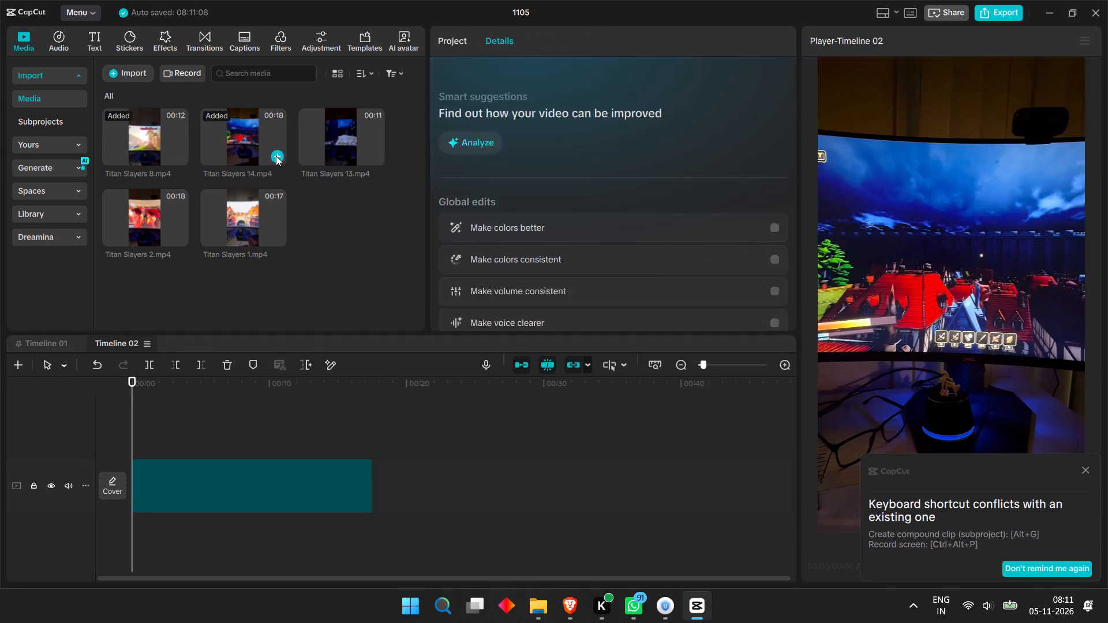
left_click(15, 363)
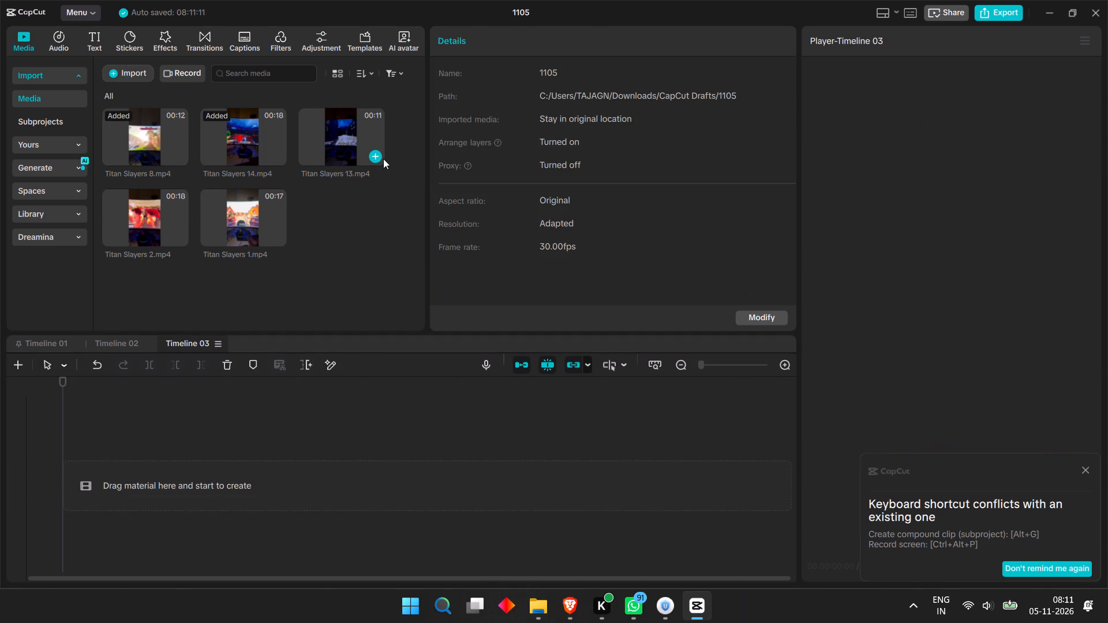
left_click(377, 157)
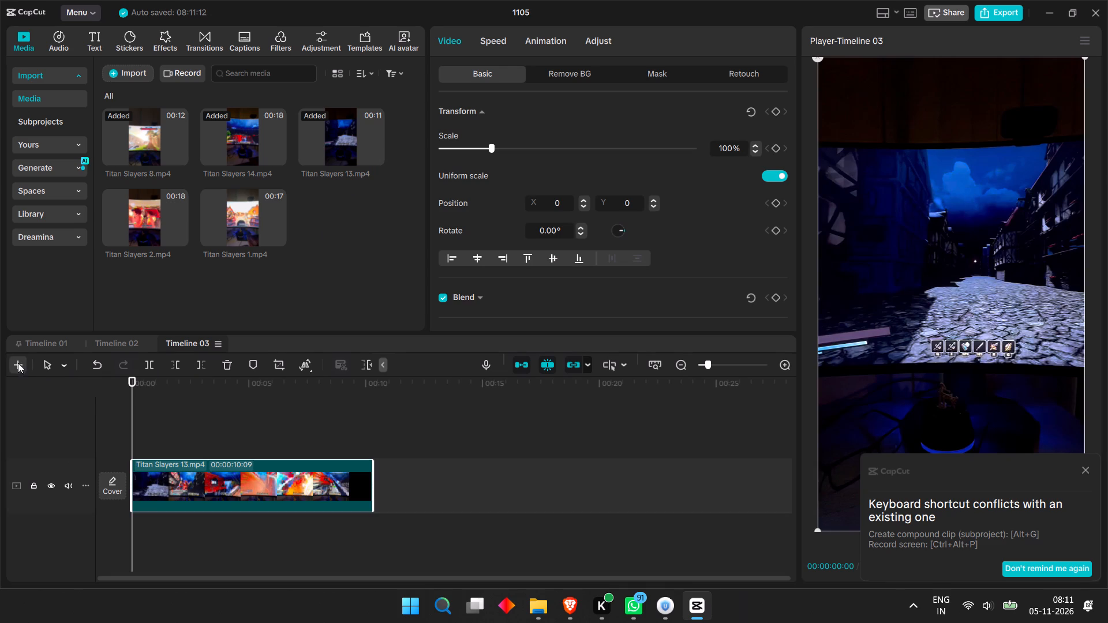
left_click(18, 363)
left_click(181, 238)
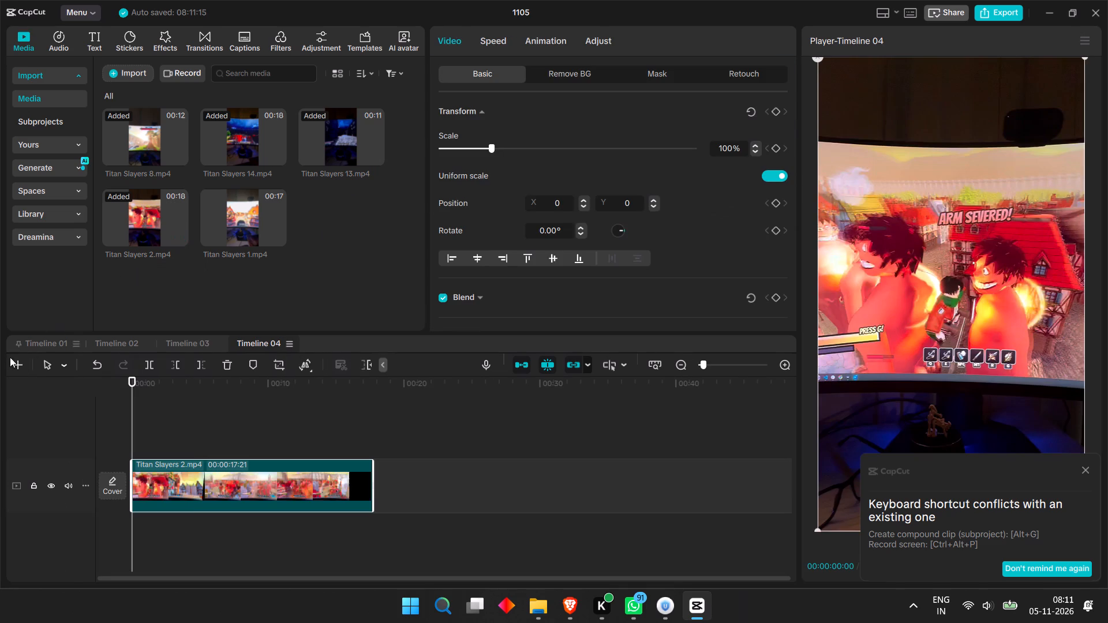
left_click(16, 358)
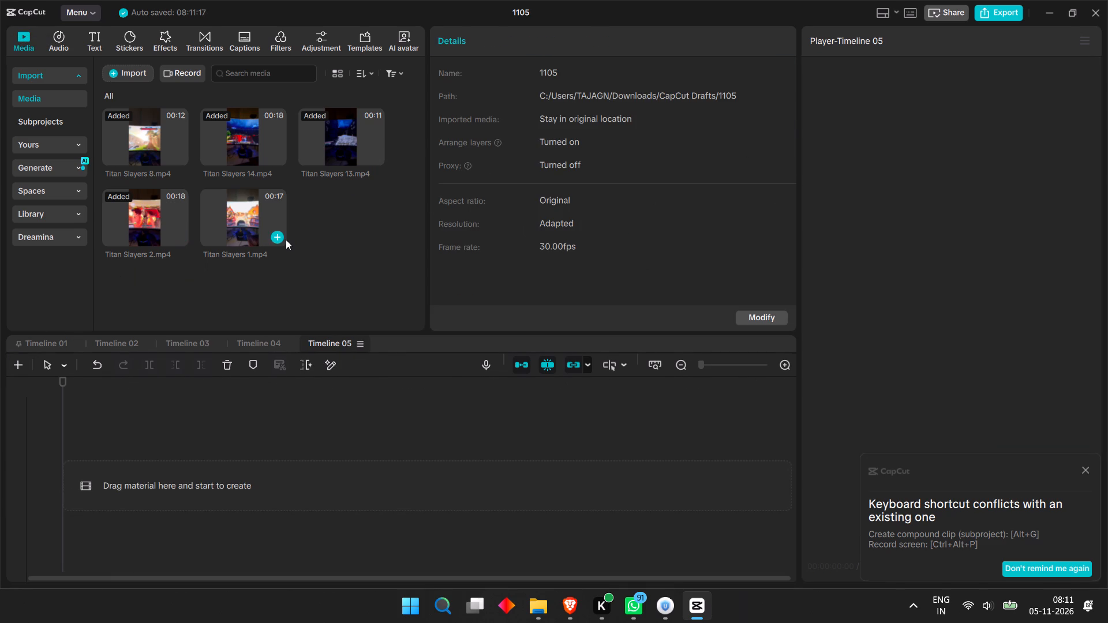
left_click(280, 239)
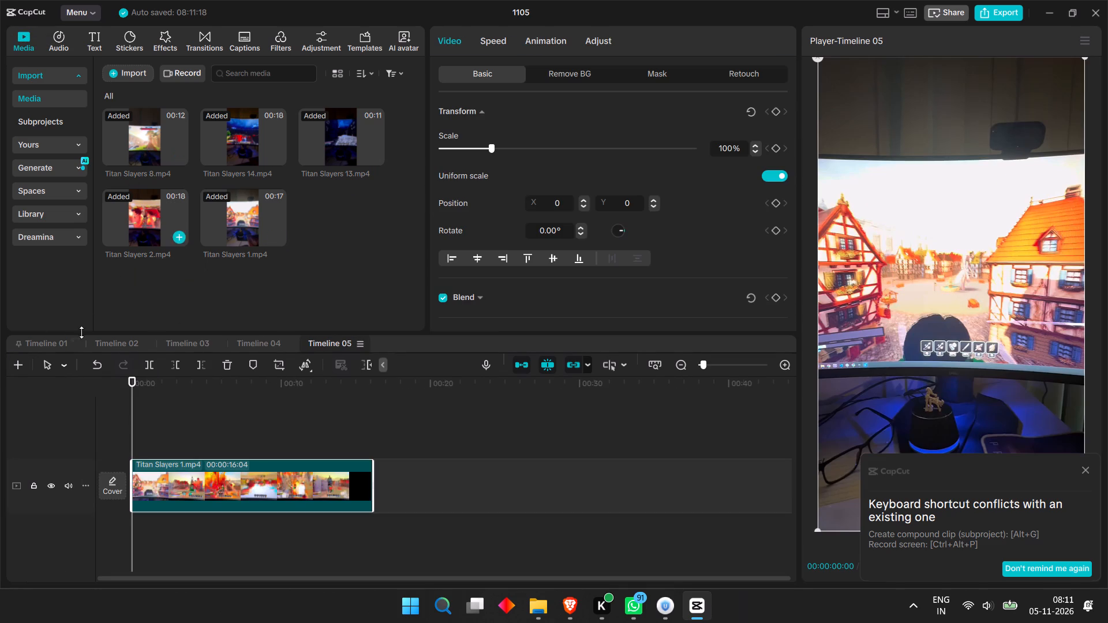
Return to Timeline 01 and import the music track "focus (Ultra Slowed) - Snxff & kito" from Downloads.
left_click(57, 344)
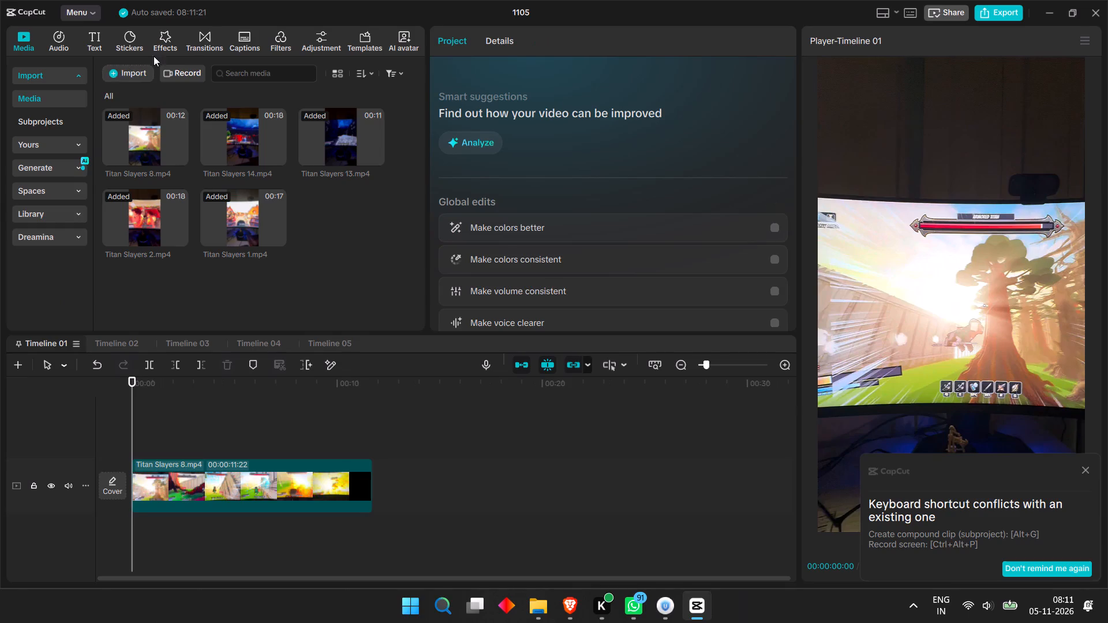
left_click(146, 81)
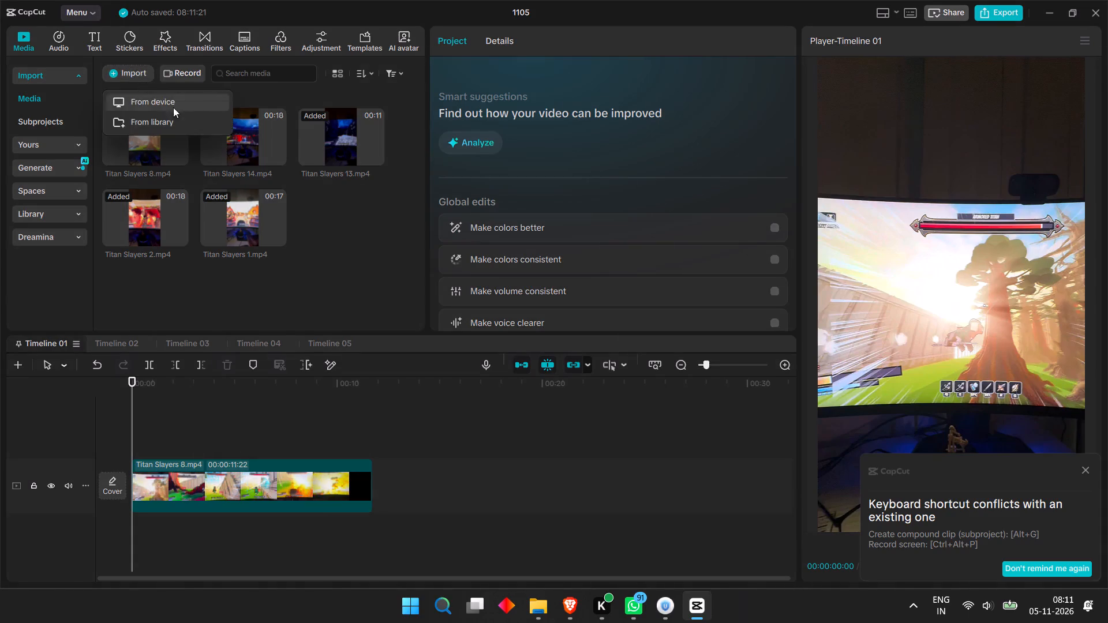
left_click(209, 100)
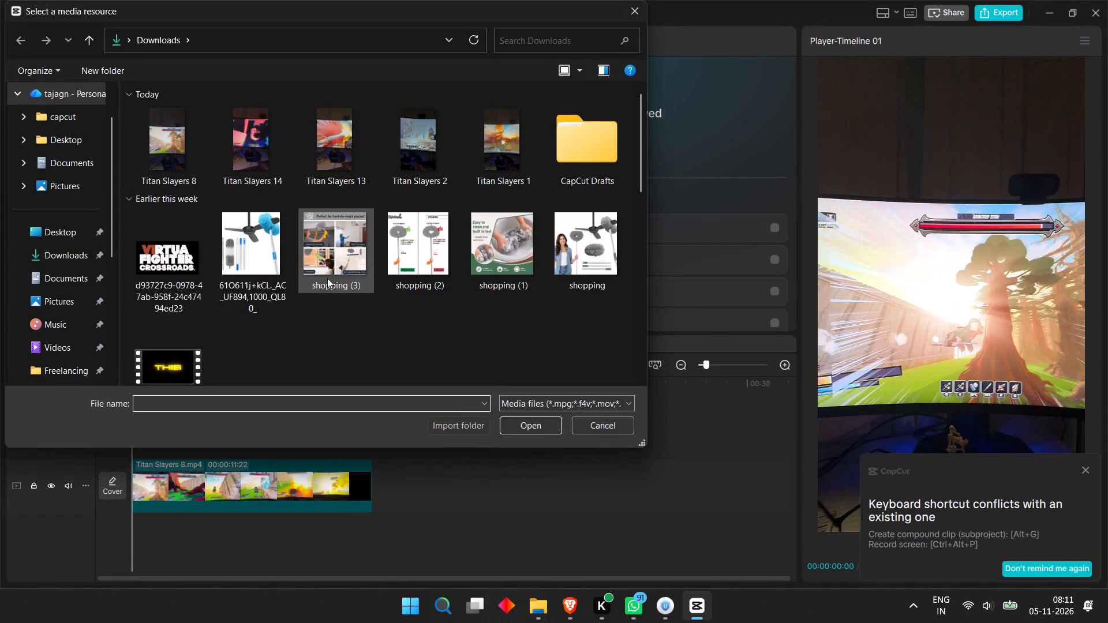
scroll(339, 302, "down", 3)
scroll(399, 272, "up", 1)
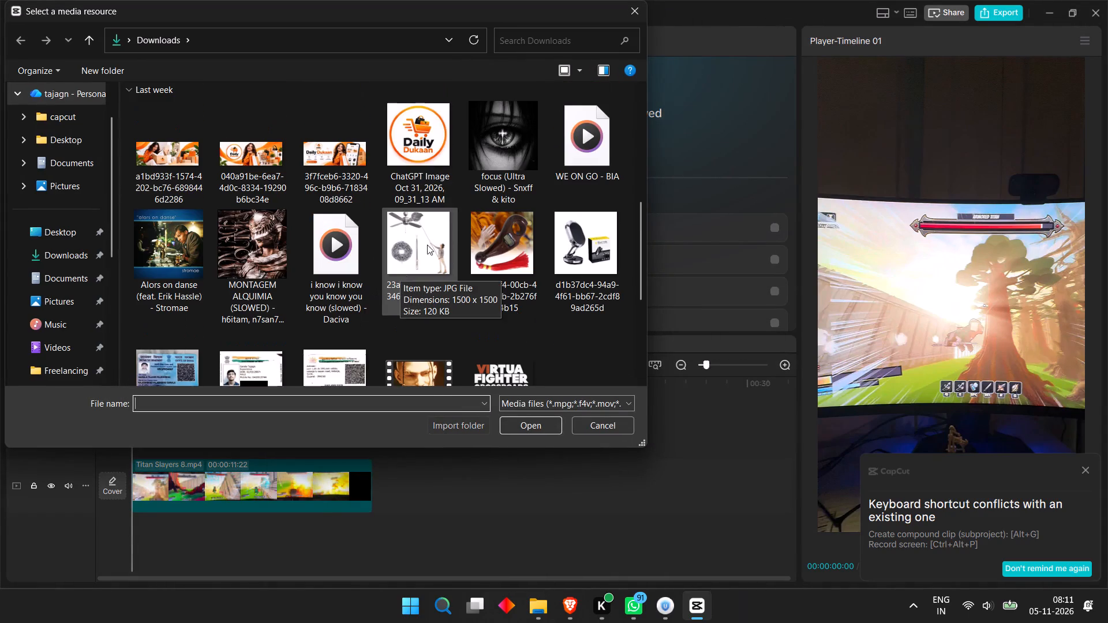
left_click(504, 137, "shift")
left_click(506, 147)
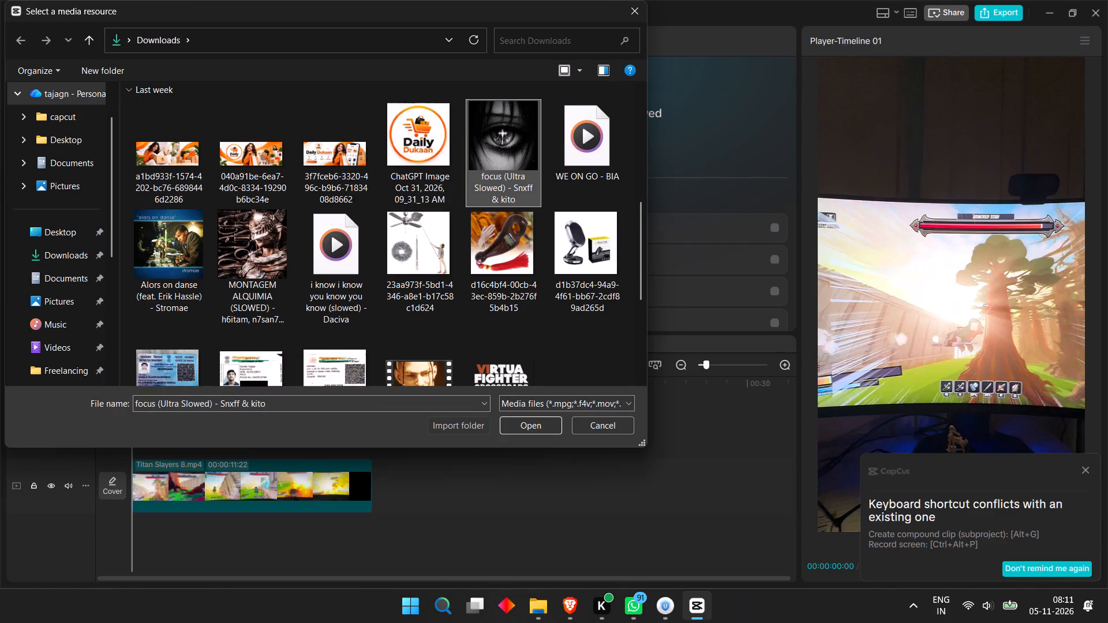
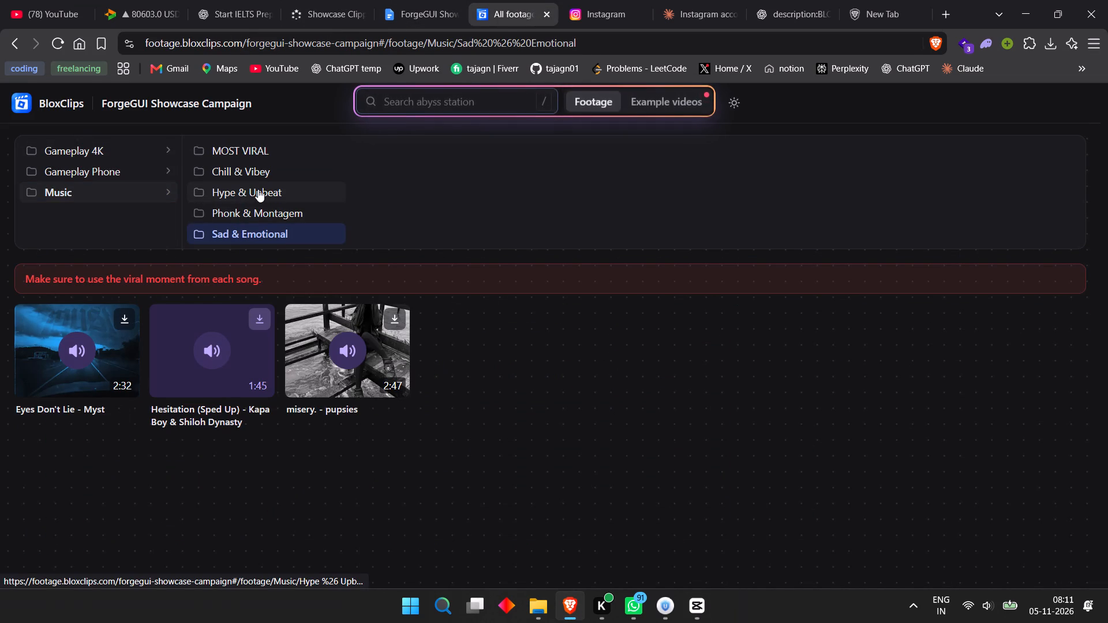
Listen to Hype & Upbeat tracks for suitable music, including Alors on danse, DANCE..., Drowning Love and One of a Kind.
left_click(76, 355)
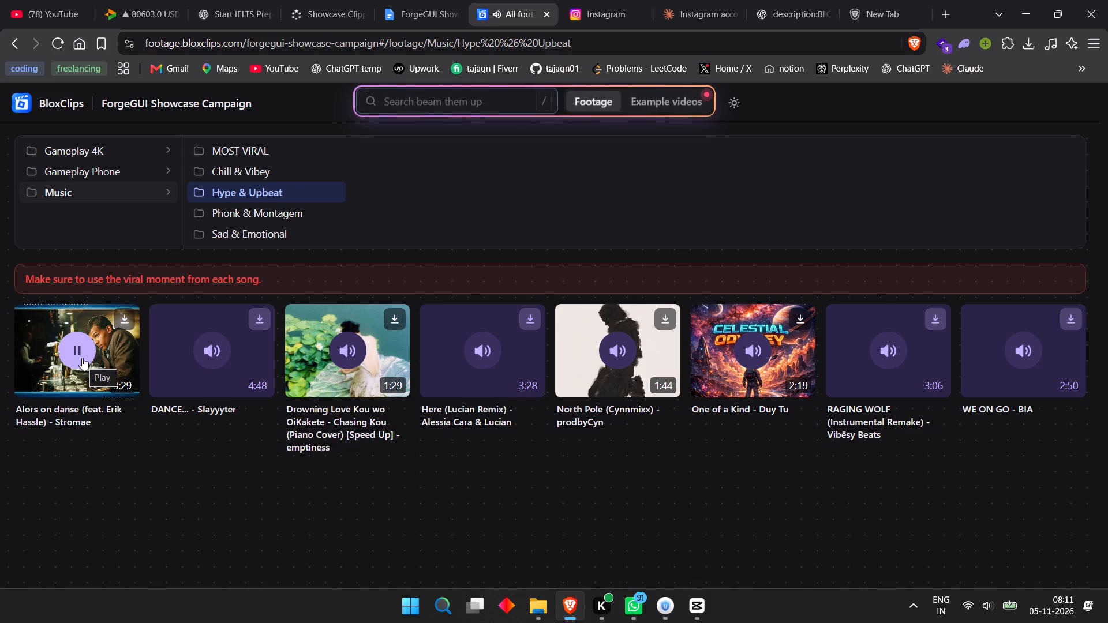
left_click(82, 358)
left_click(224, 356)
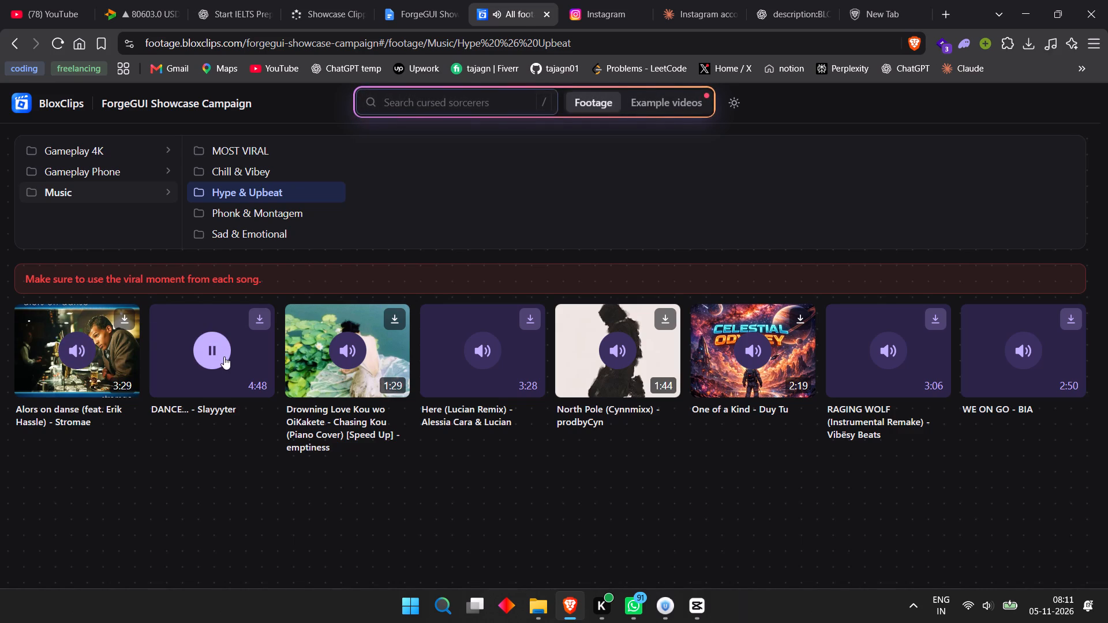
left_click(224, 356)
left_click(355, 354)
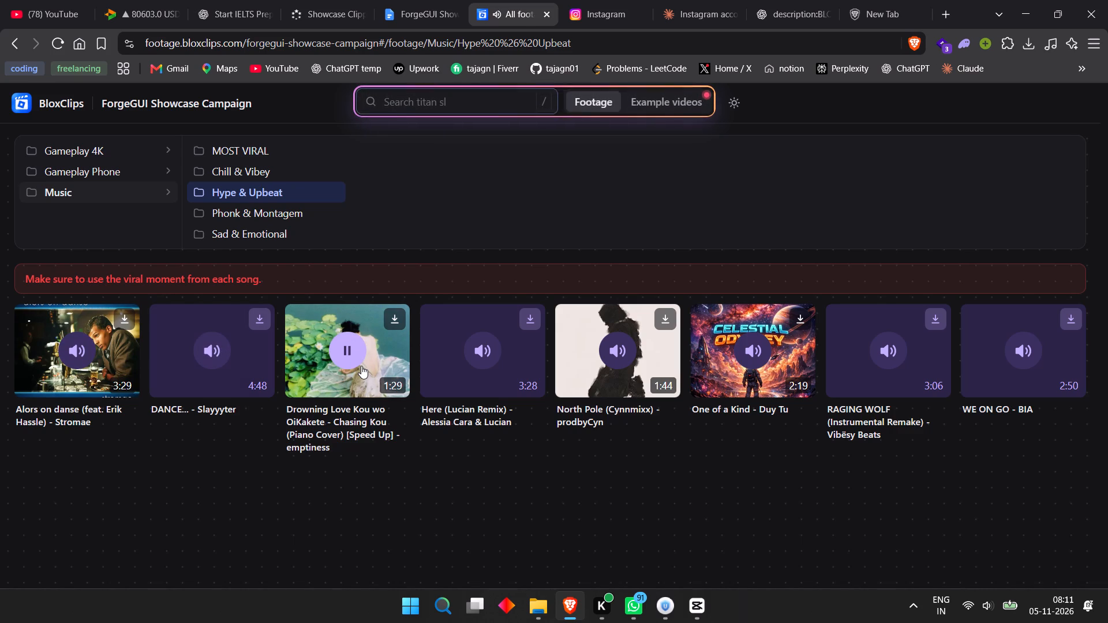
left_click(361, 366)
left_click(566, 497)
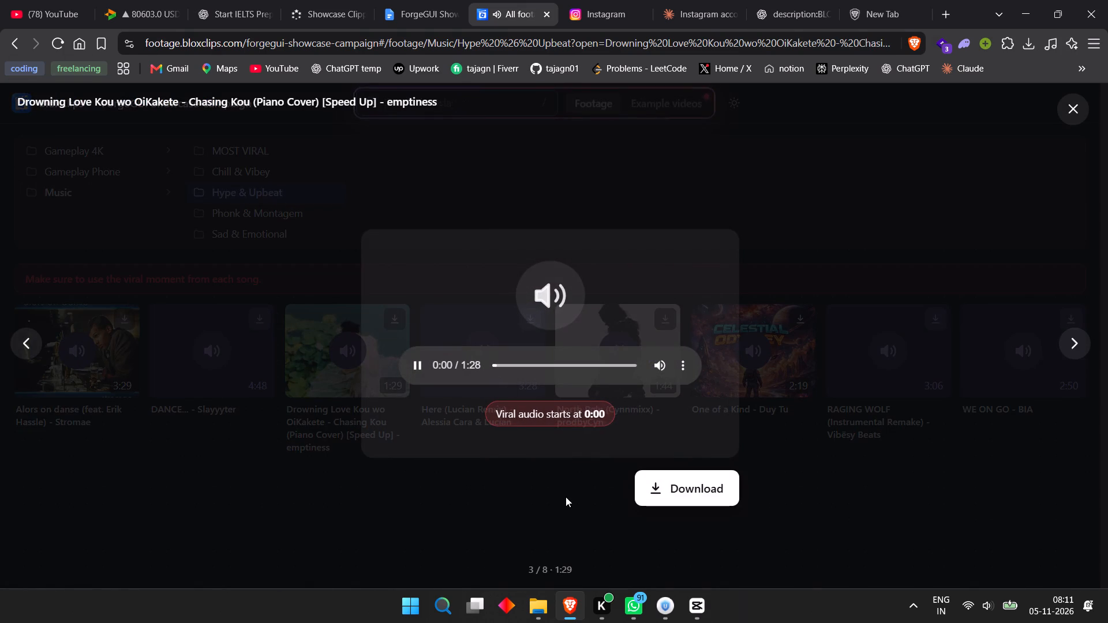
left_click(499, 361)
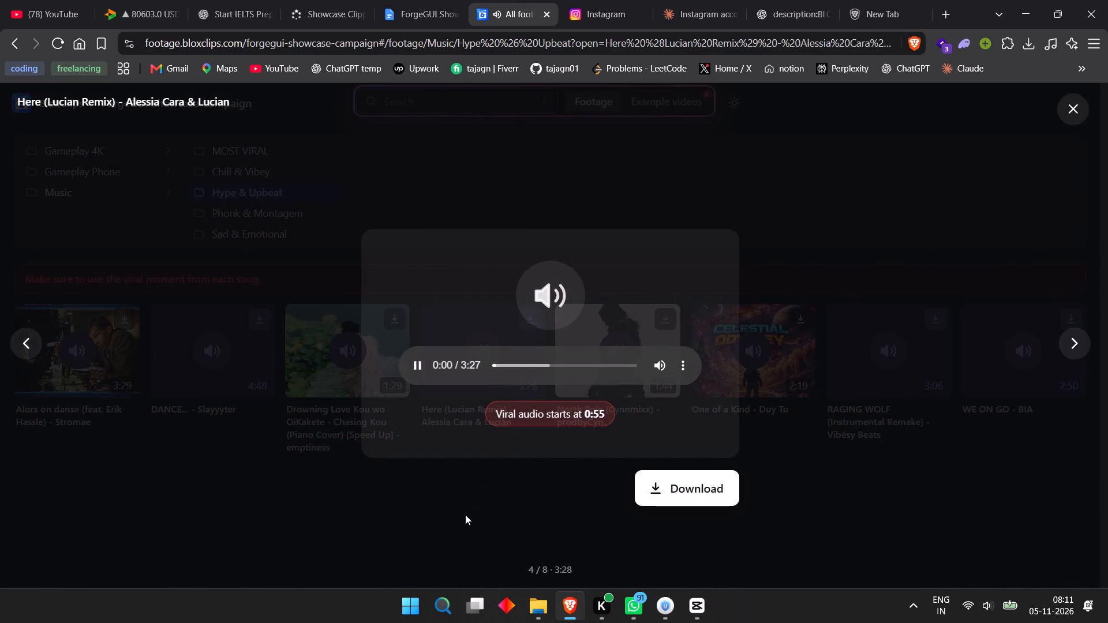
left_click(465, 515)
left_click(748, 346)
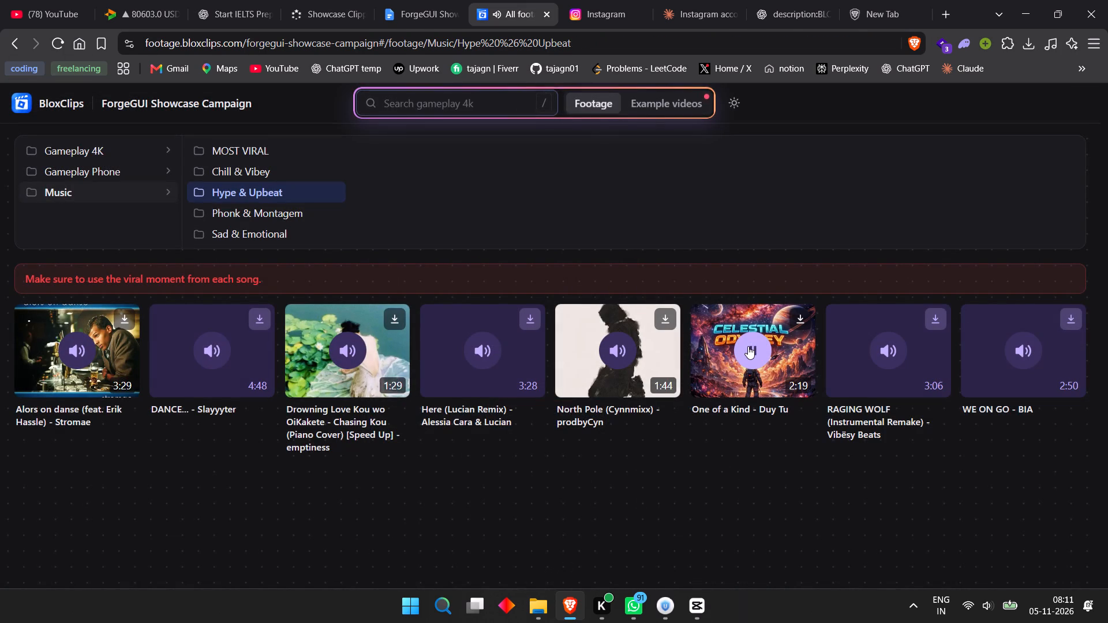
left_click(748, 346)
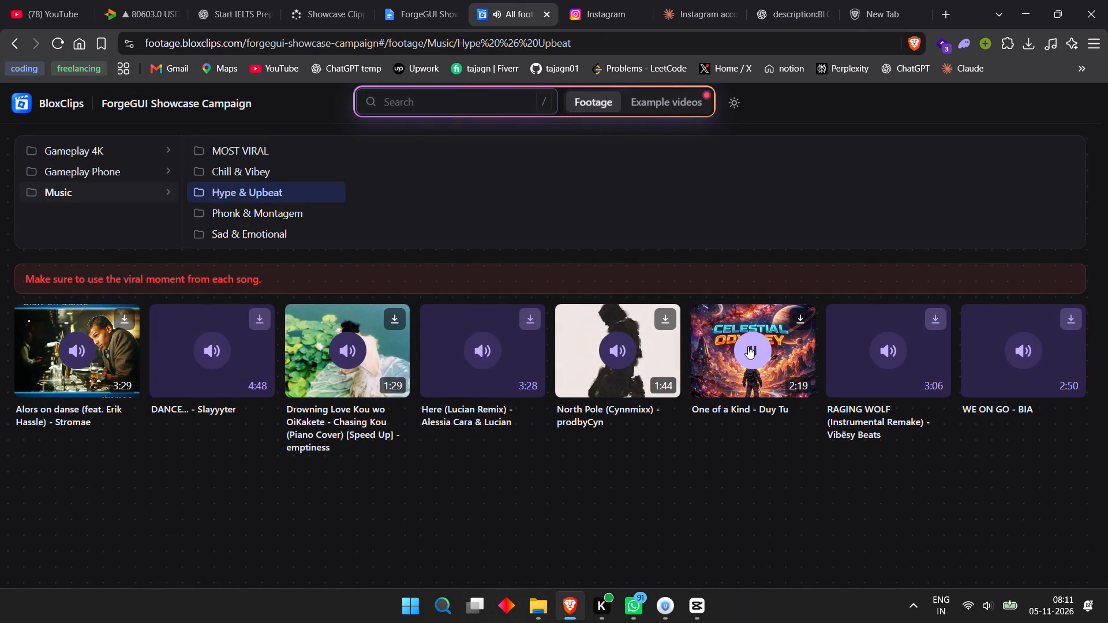
In the MOST VIRAL music folder, preview Crush and Faz de Chicote (Slowed), and download Faz de Chicote (Slowed).
left_click(260, 152)
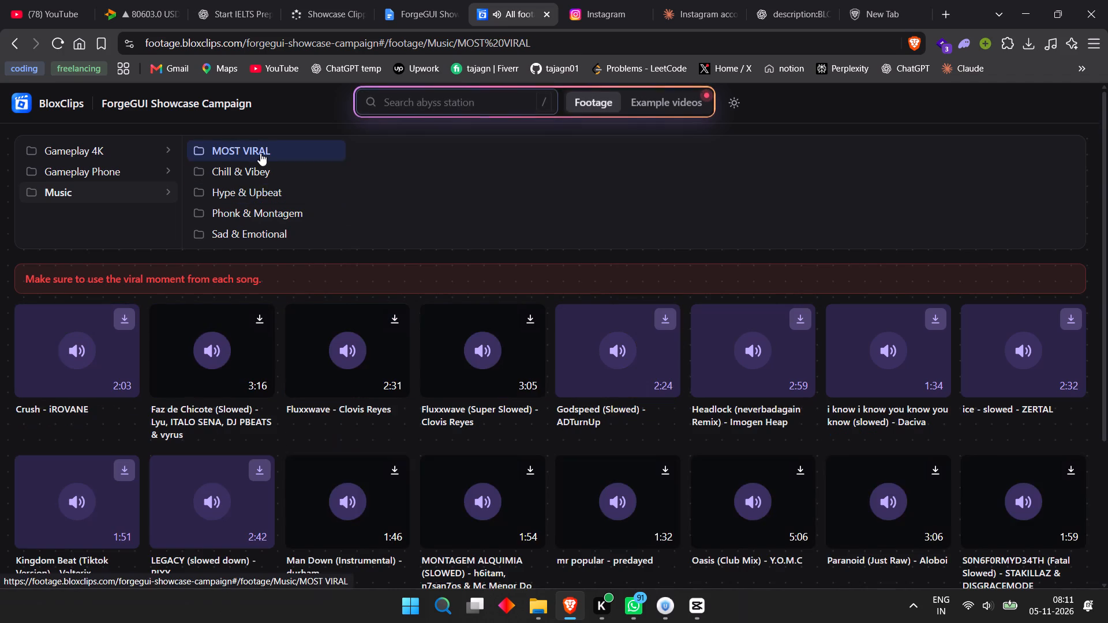
left_click(73, 346)
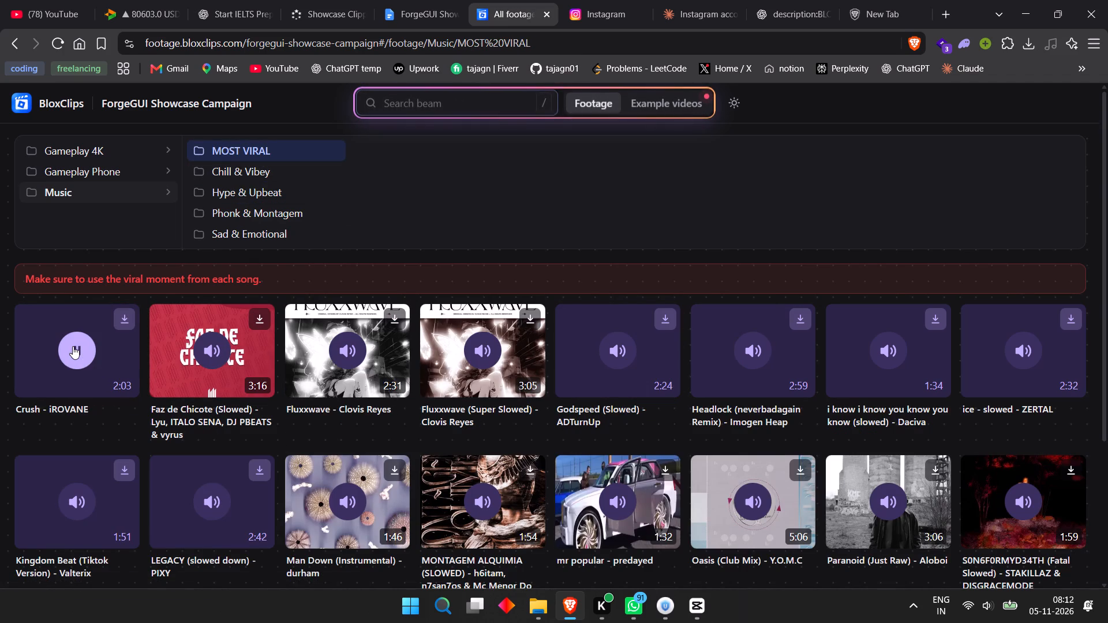
left_click(73, 346)
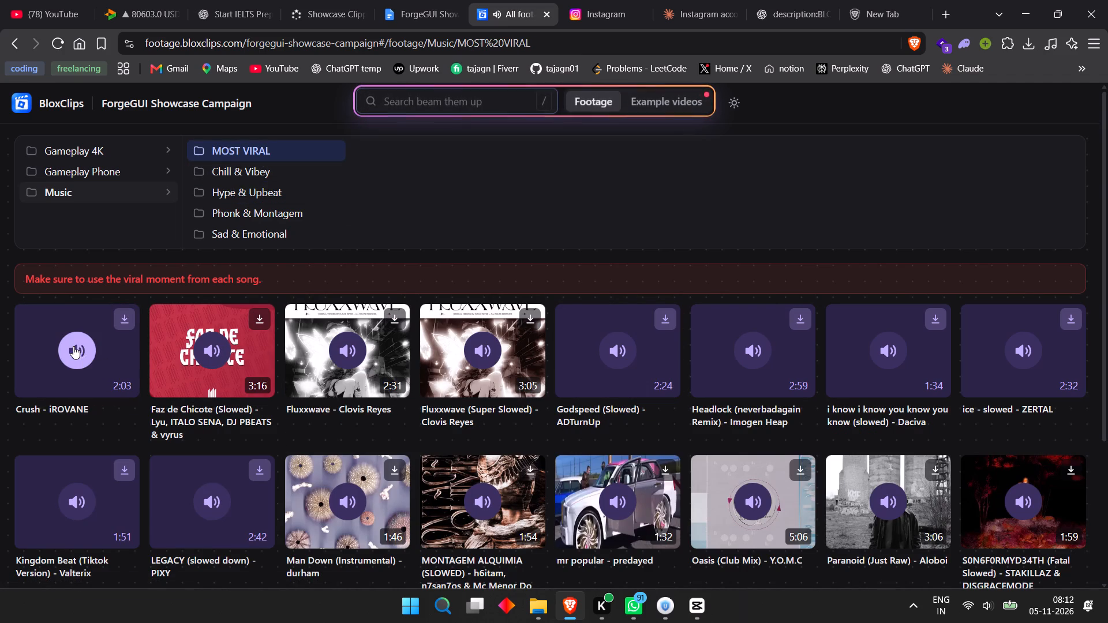
left_click(206, 341)
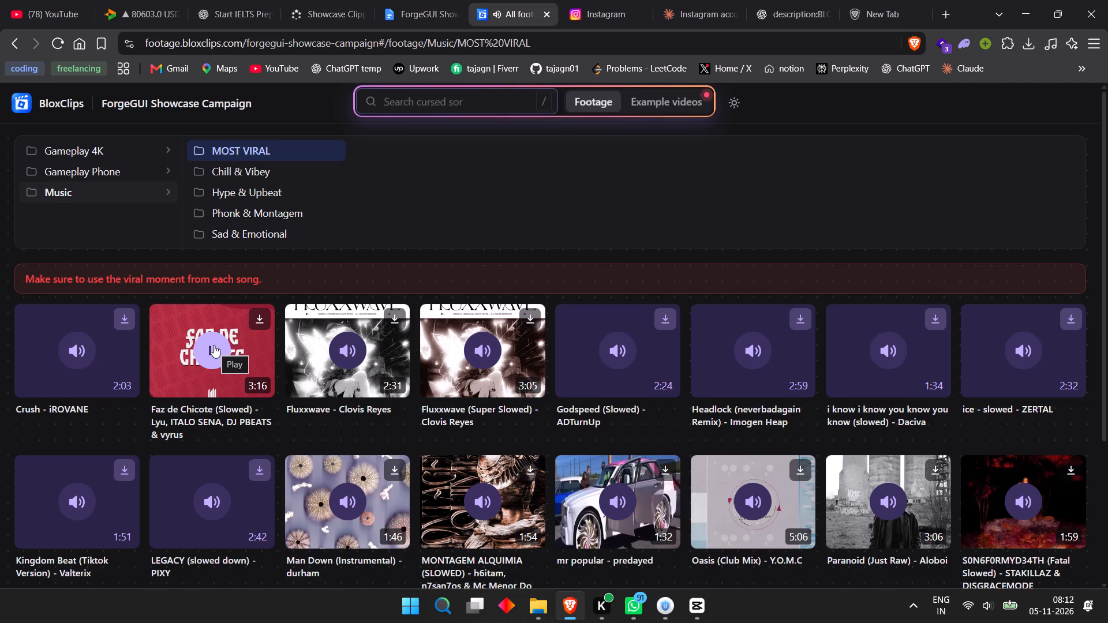
left_click(214, 345)
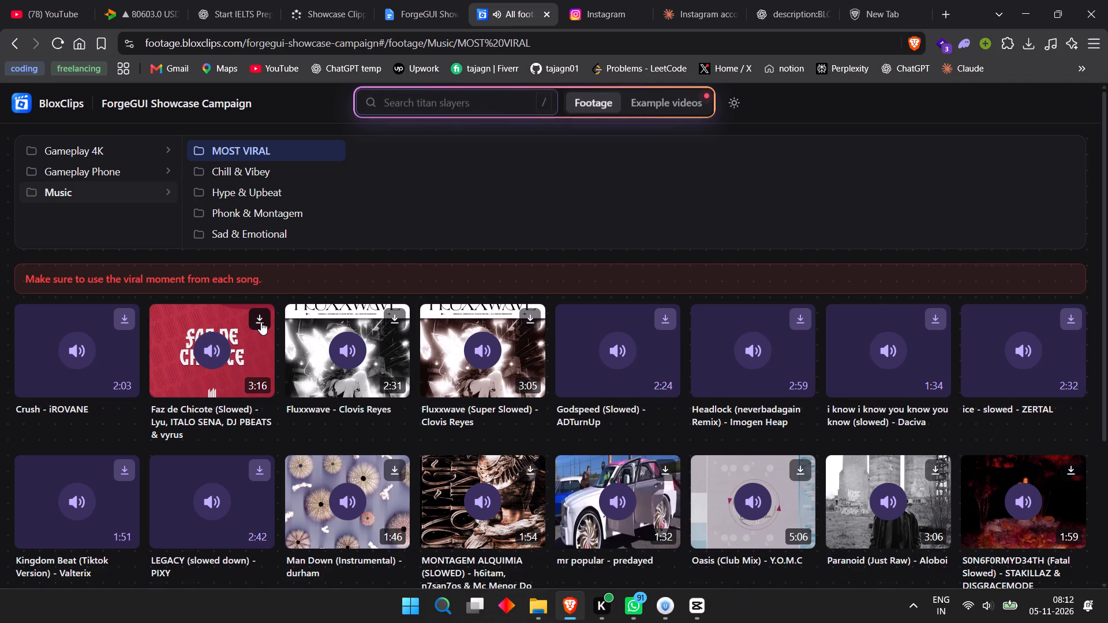
left_click(261, 322)
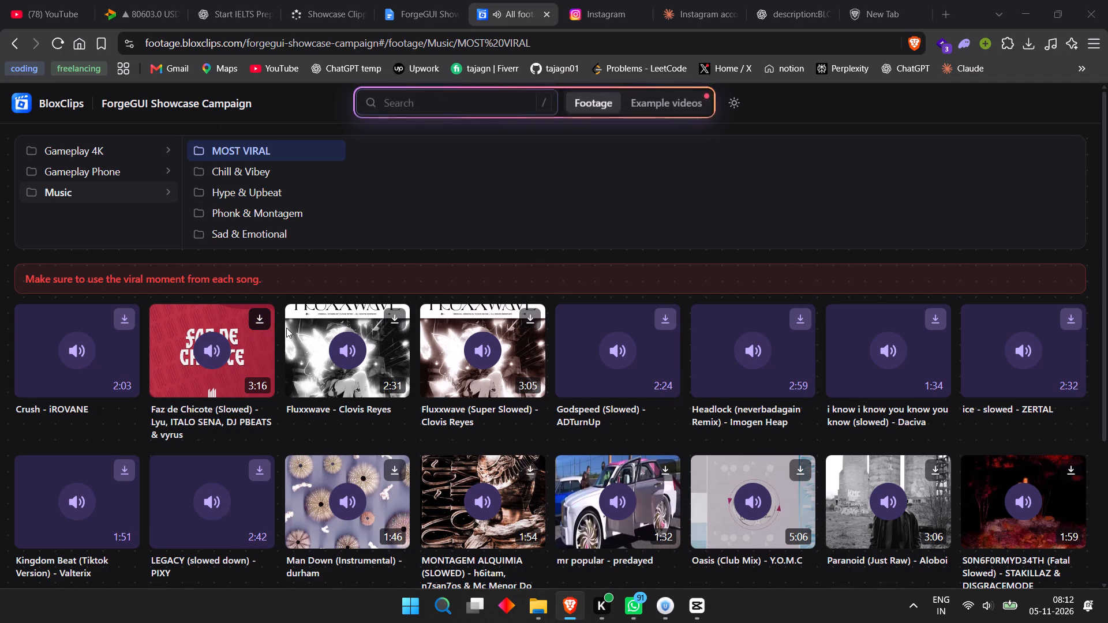
left_click(931, 551)
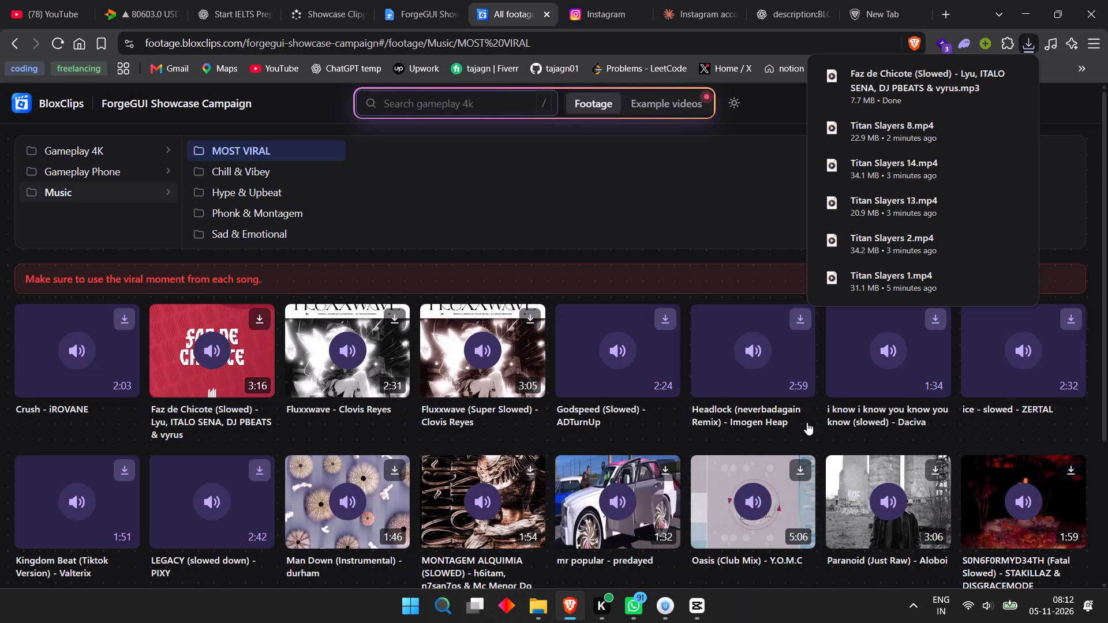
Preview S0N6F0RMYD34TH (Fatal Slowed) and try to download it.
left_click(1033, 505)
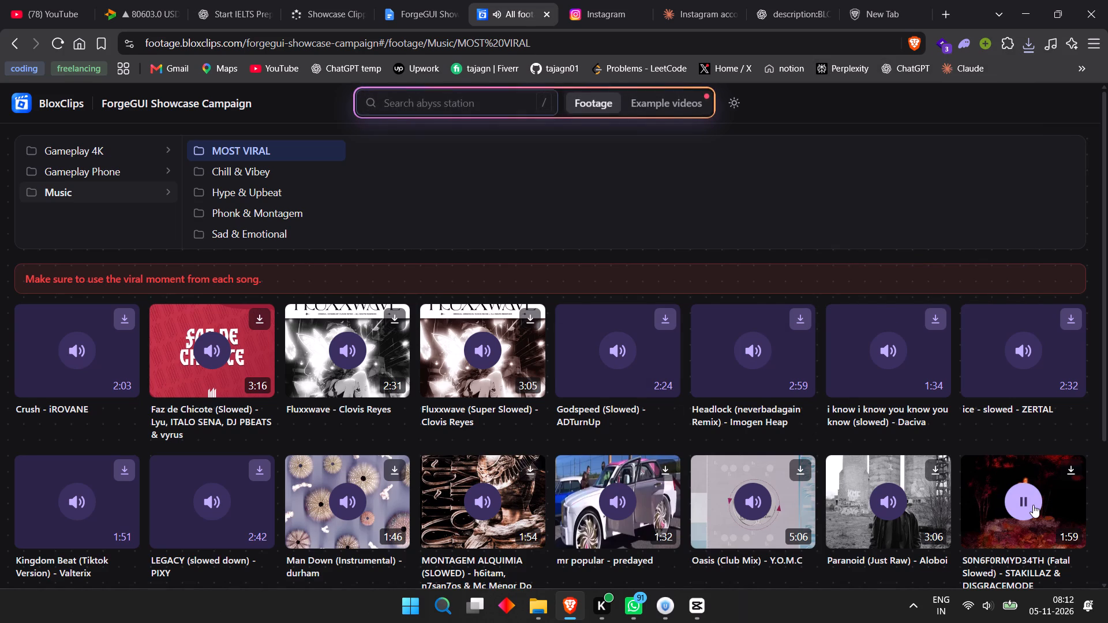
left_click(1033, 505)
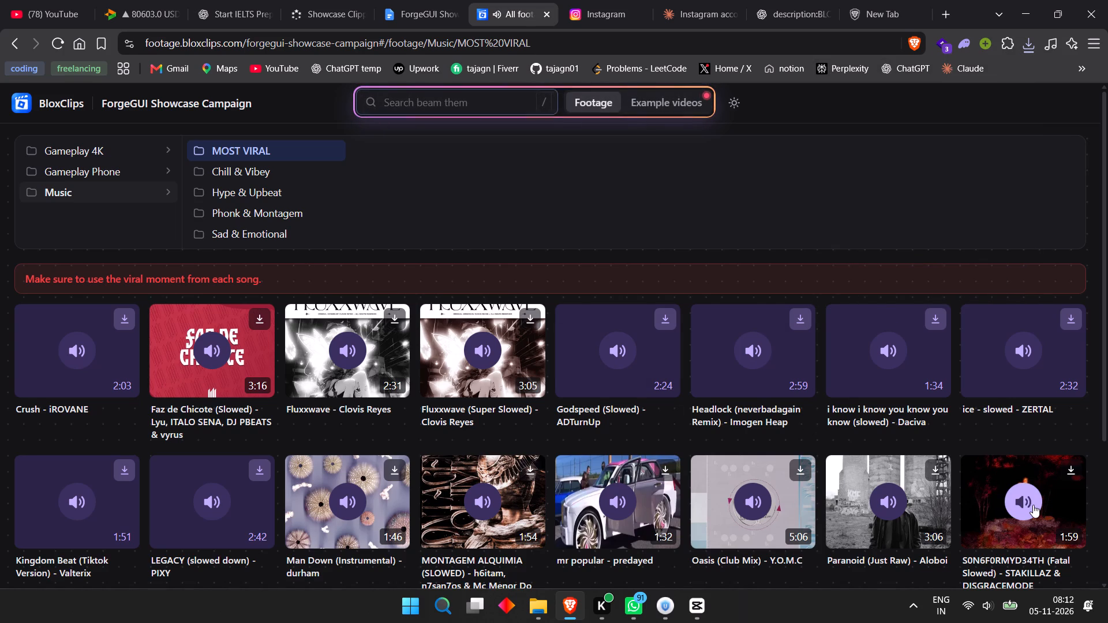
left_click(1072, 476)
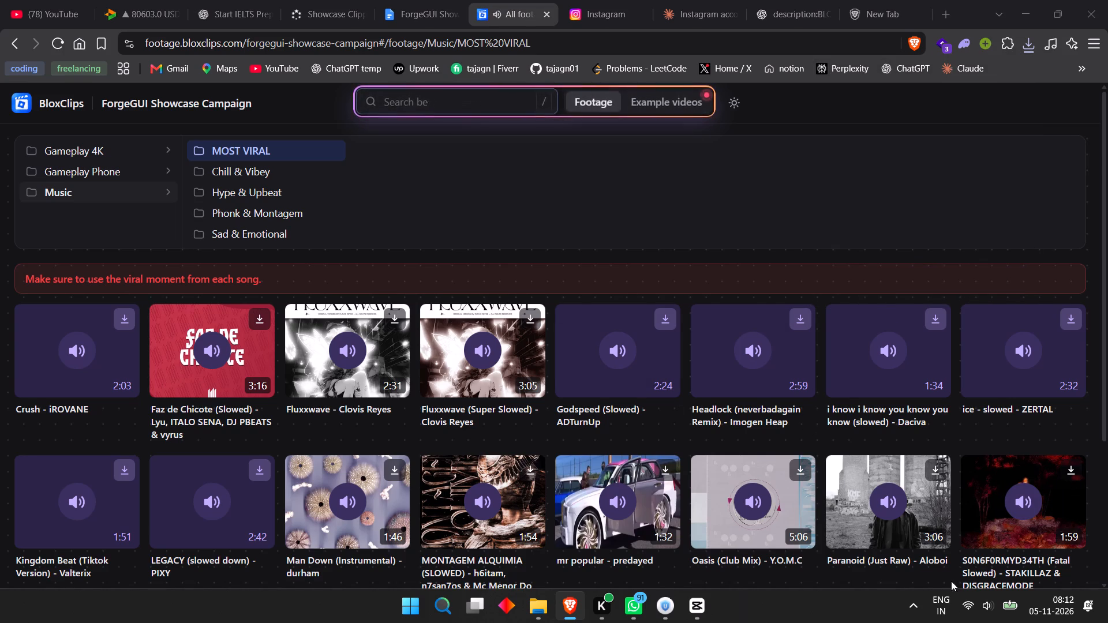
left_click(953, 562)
Preview more MOST VIRAL tracks: Paranoid, Oasis, MONTAGEM ALQUIMIA, Tesla, Headlock and i know i know you know.
left_click(893, 500)
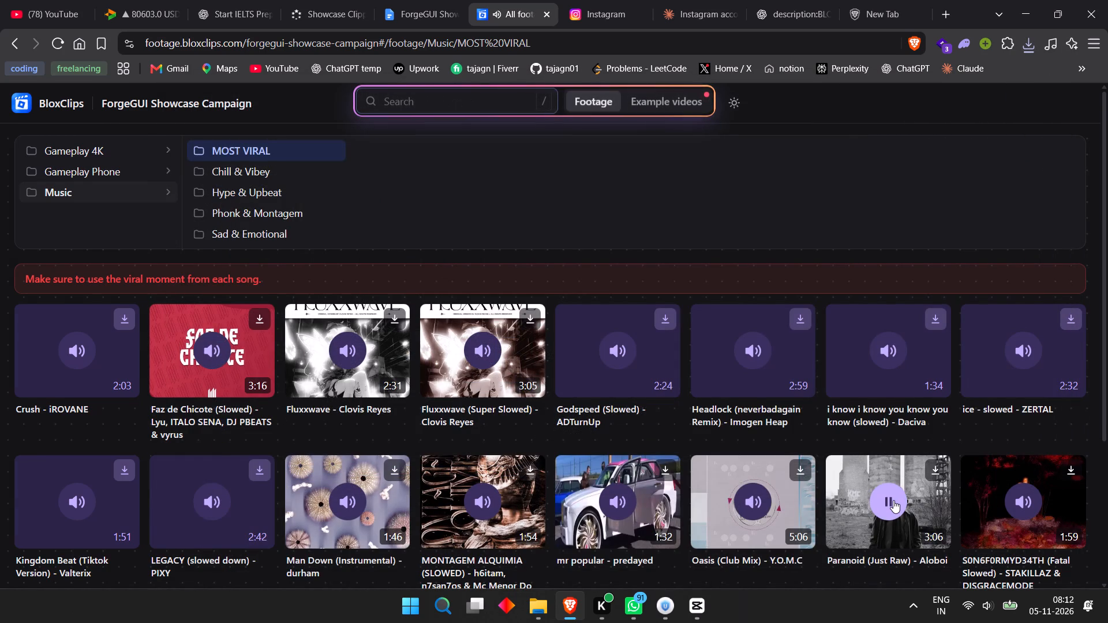
left_click(745, 497)
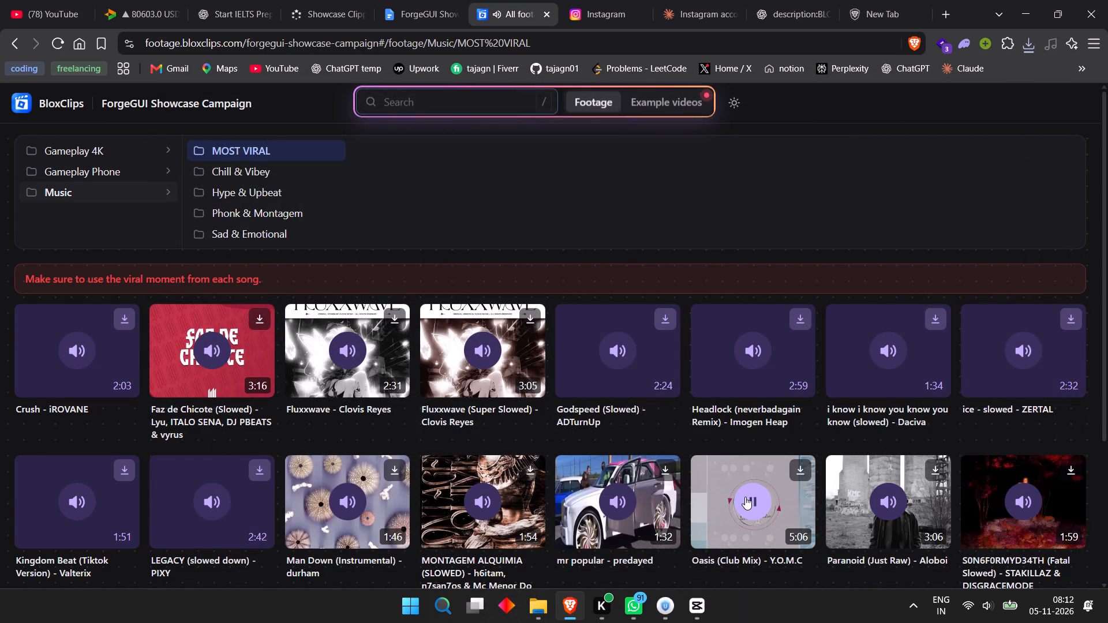
left_click(470, 502)
scroll(474, 492, "down", 2)
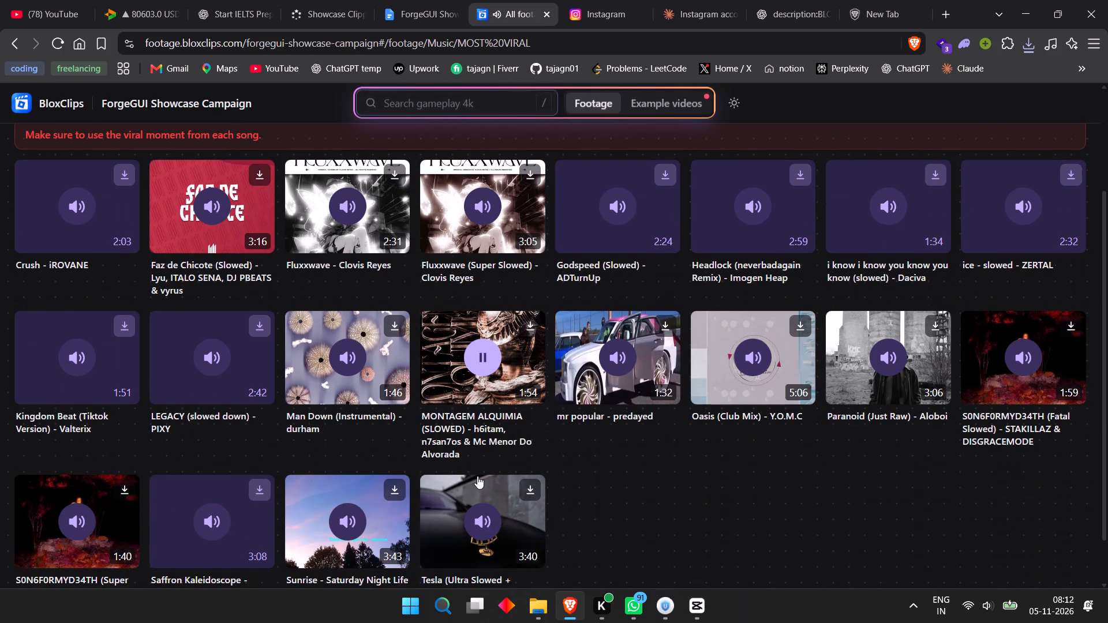
scroll(477, 476, "down", 1)
left_click(484, 478)
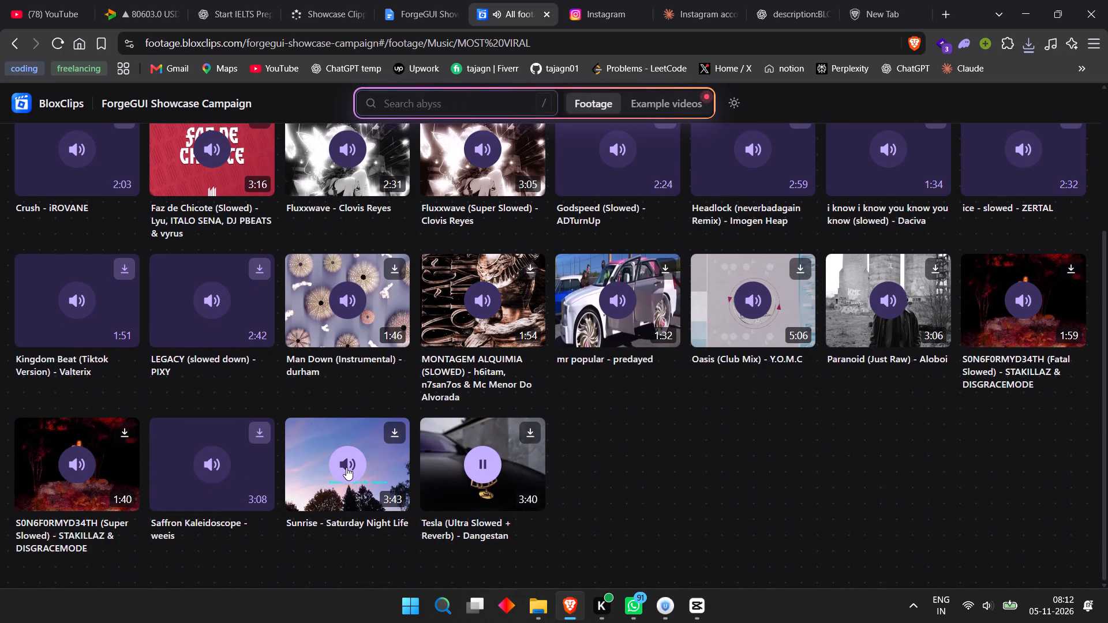
scroll(588, 407, "up", 2)
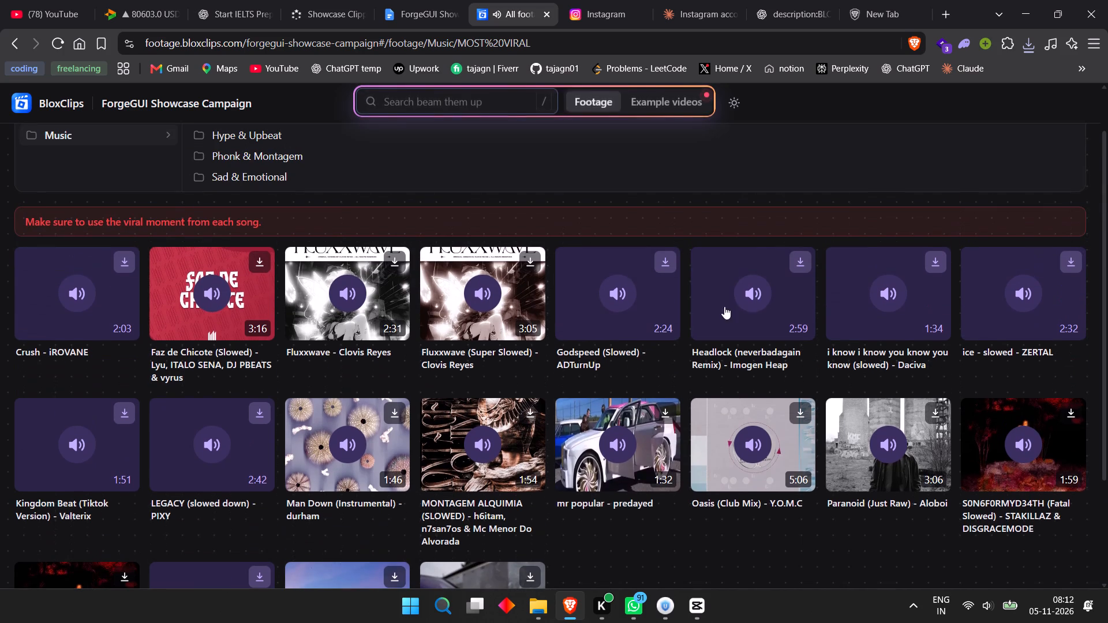
left_click(764, 292)
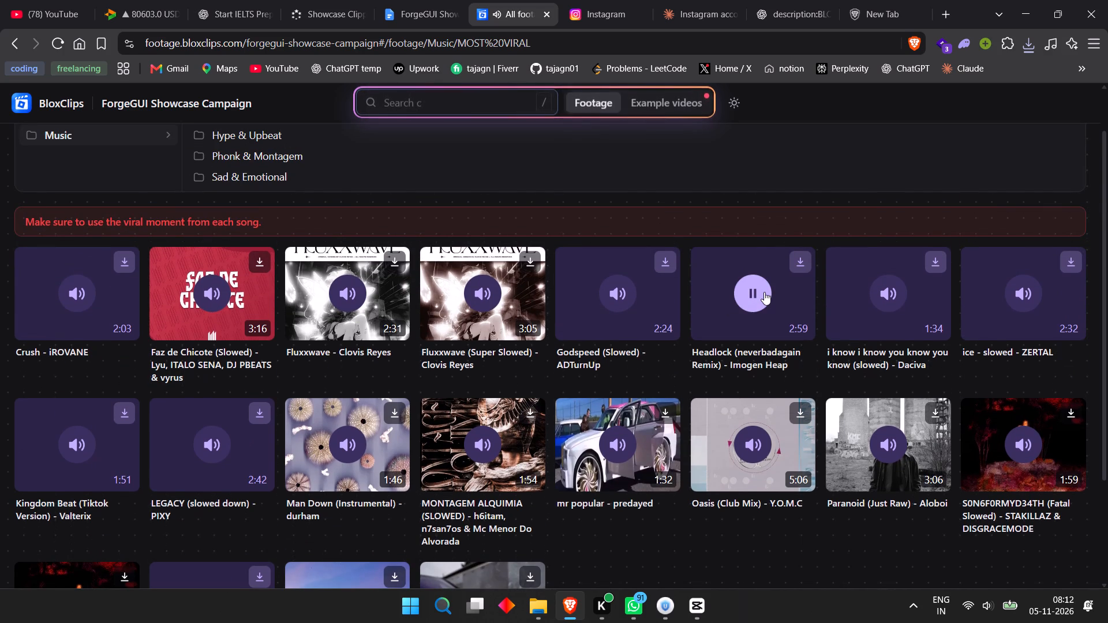
left_click(764, 292)
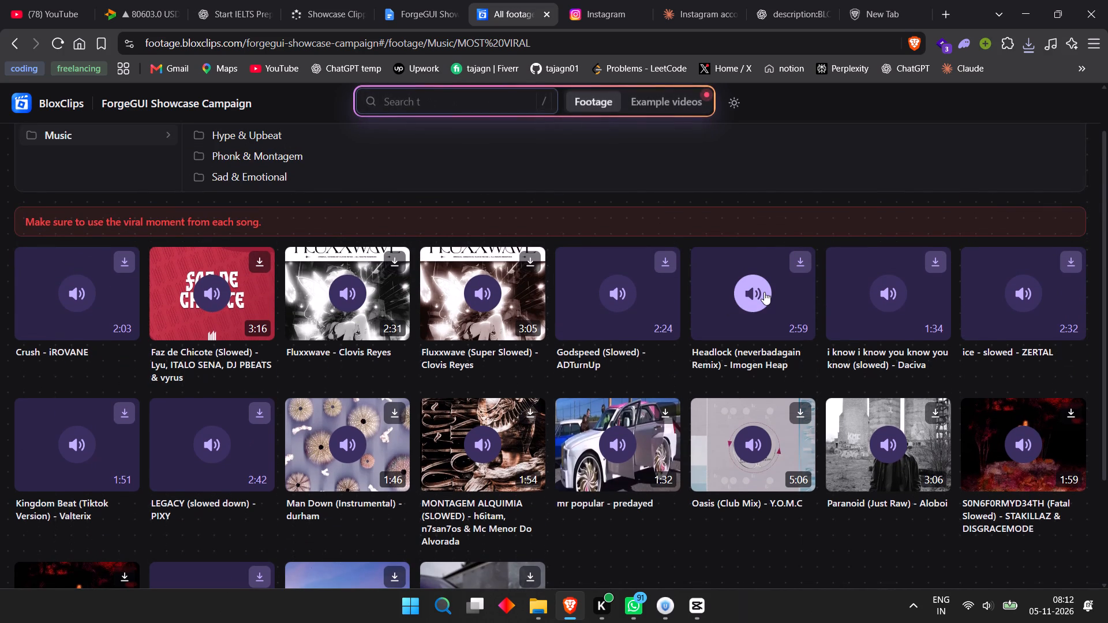
left_click(764, 292)
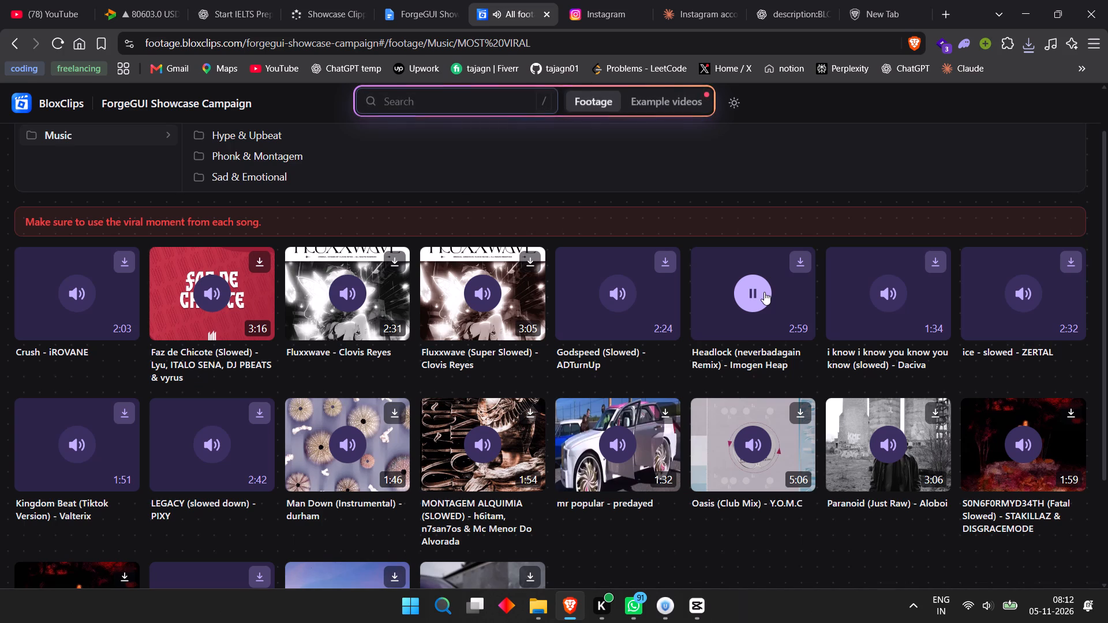
left_click(764, 292)
left_click(896, 302)
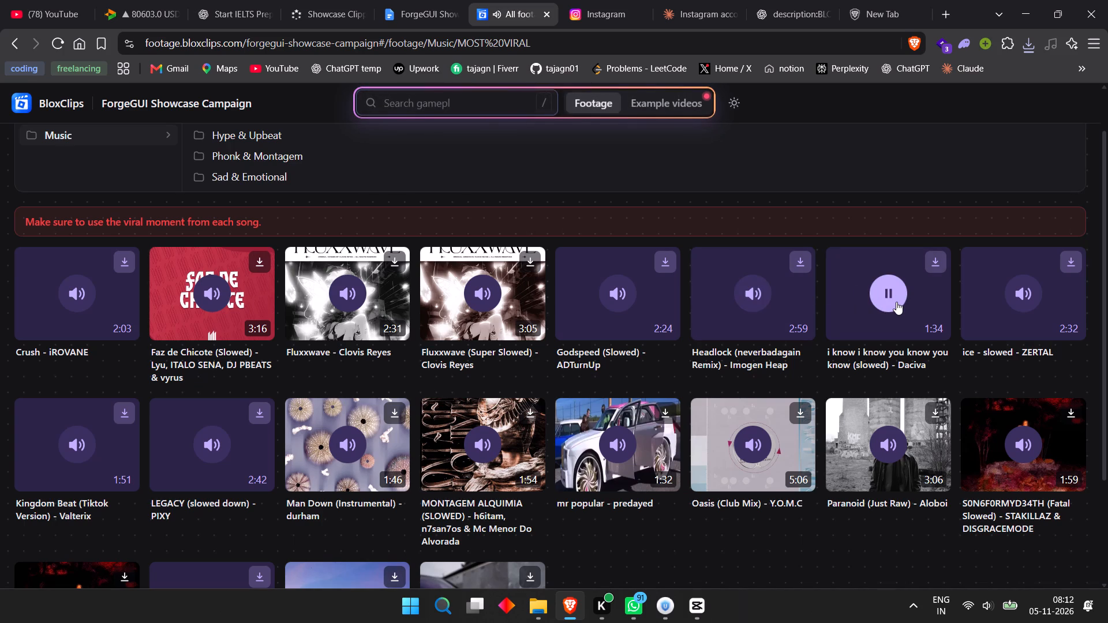
left_click(896, 302)
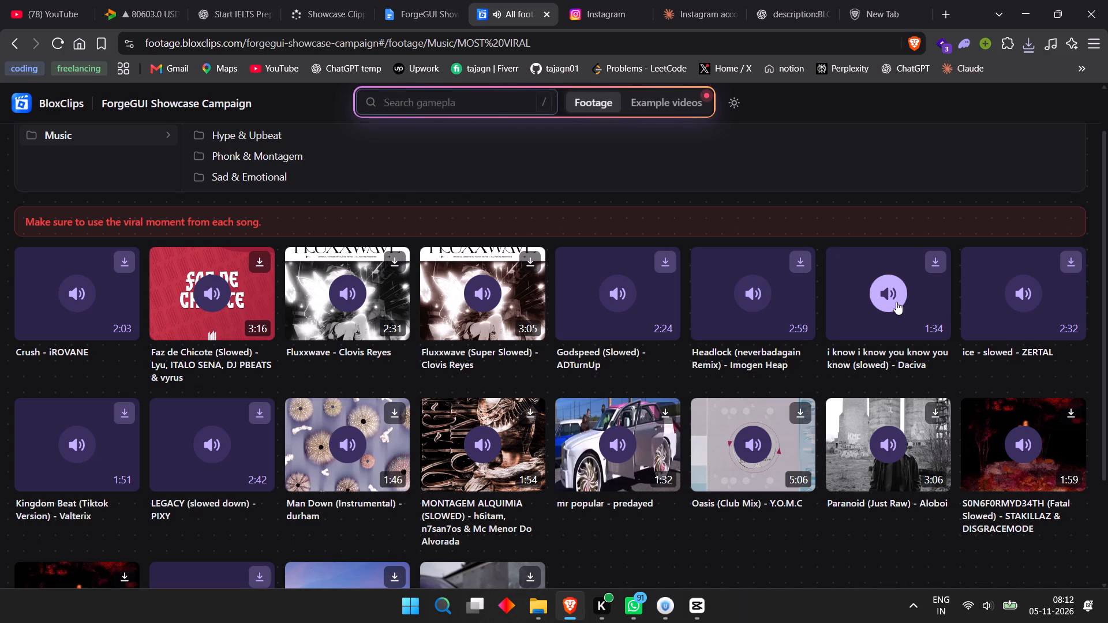
Switch to CapCut and import the music track Faz de Chicote (Slowed) from Downloads instead of the focus track.
left_click(697, 606)
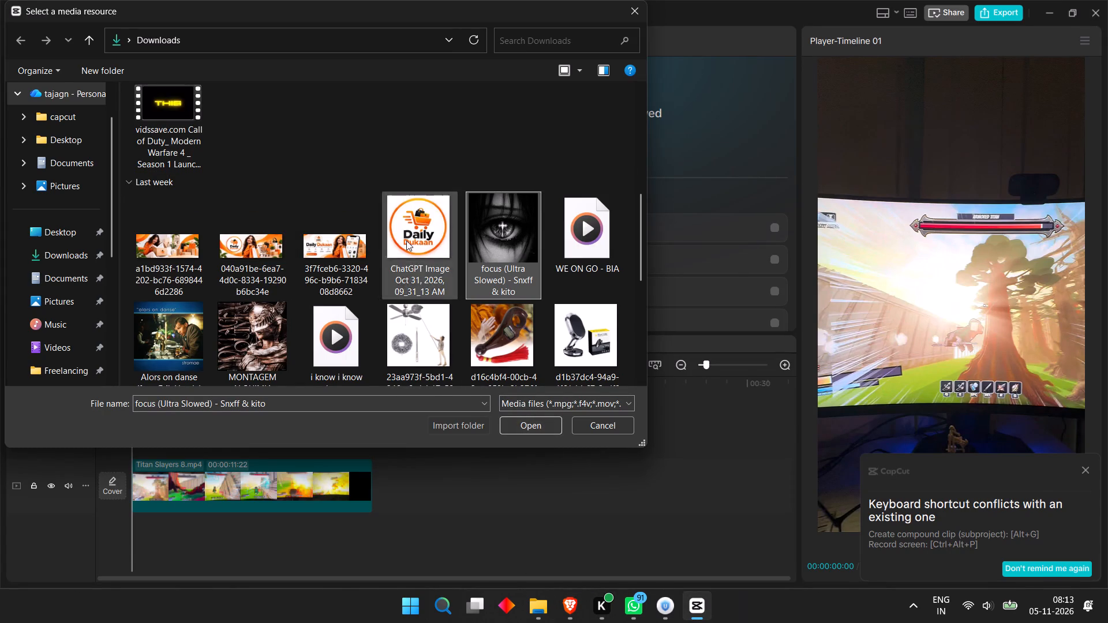
left_click(365, 144)
scroll(363, 145, "up", 5)
left_click(159, 144)
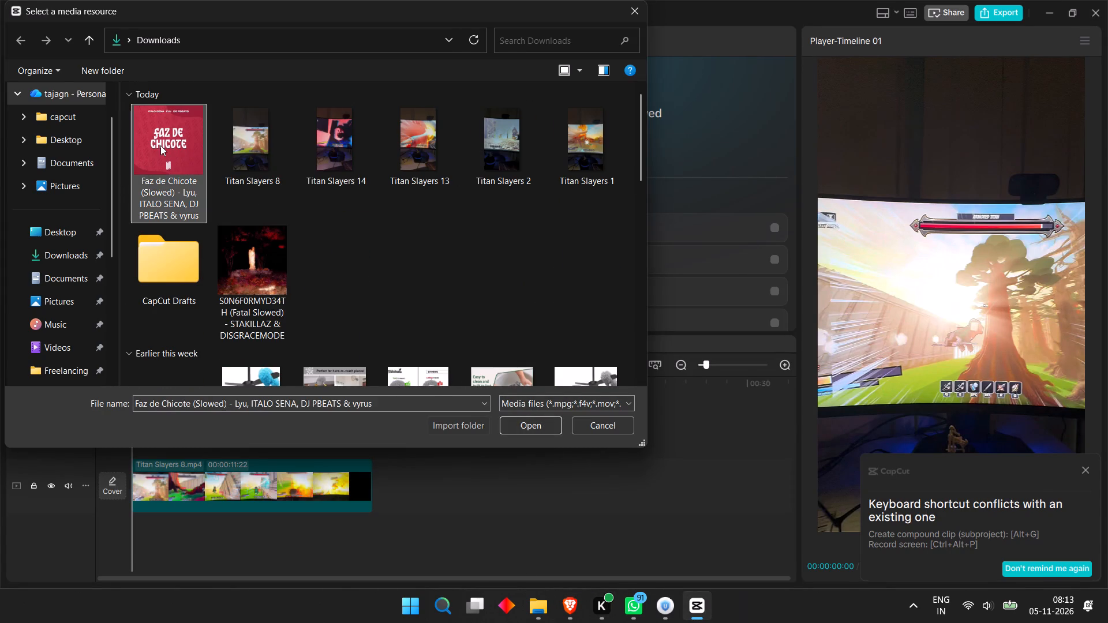
left_click(521, 422)
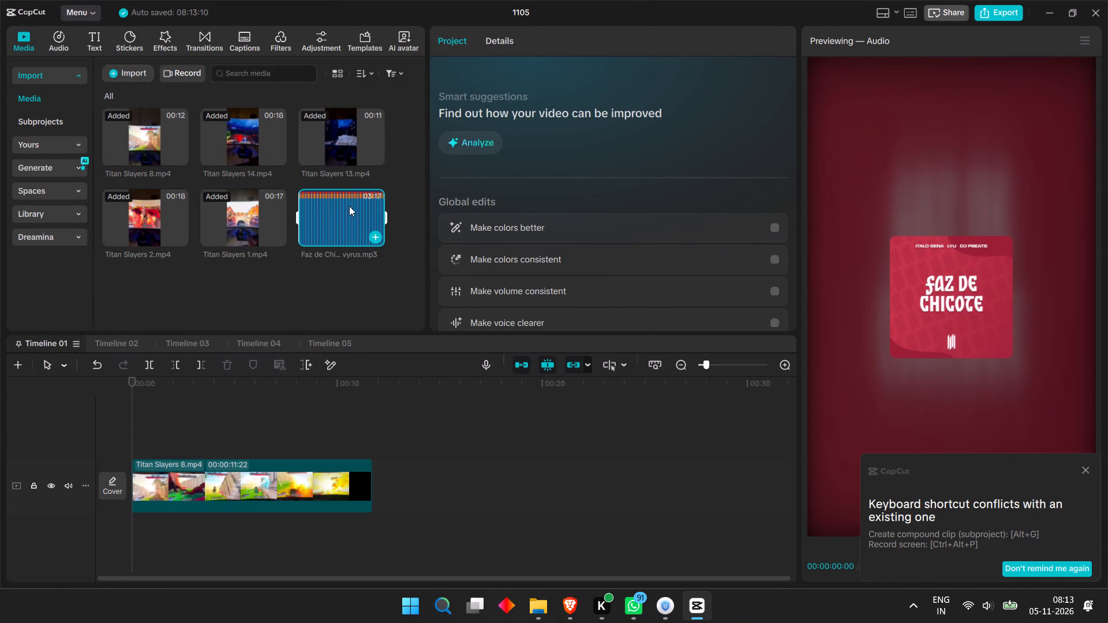
Place Faz de Chicote (Slowed) under the Titan Slayers 8 clip on Timeline 01 and trim it to the clip's end at 00:00:11:22.
left_click_drag(349, 206, 110, 531)
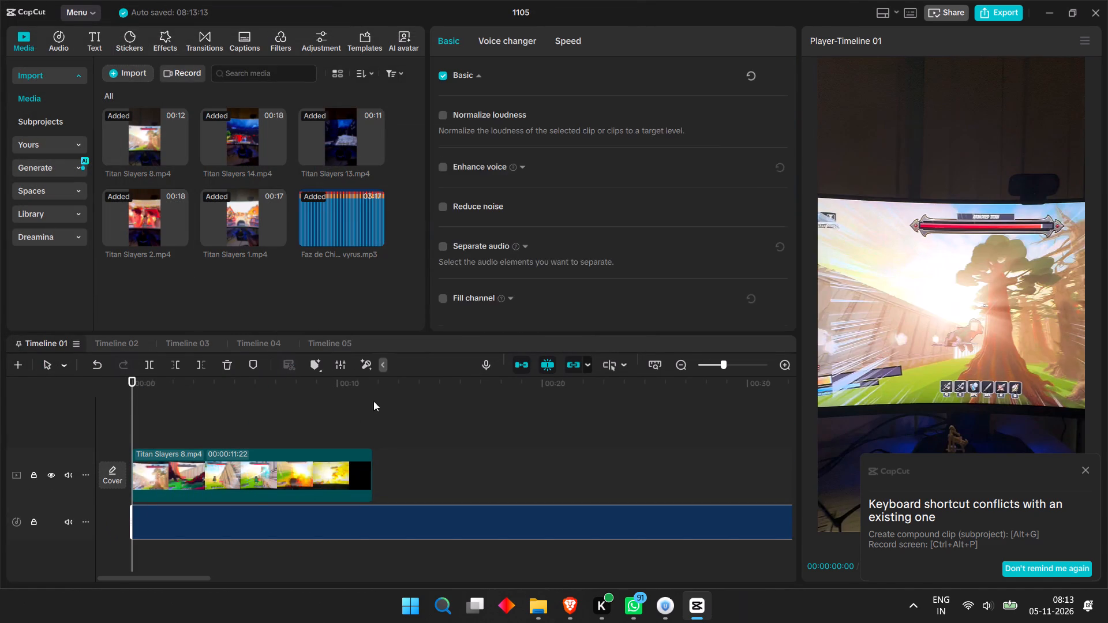
left_click_drag(376, 384, 372, 397)
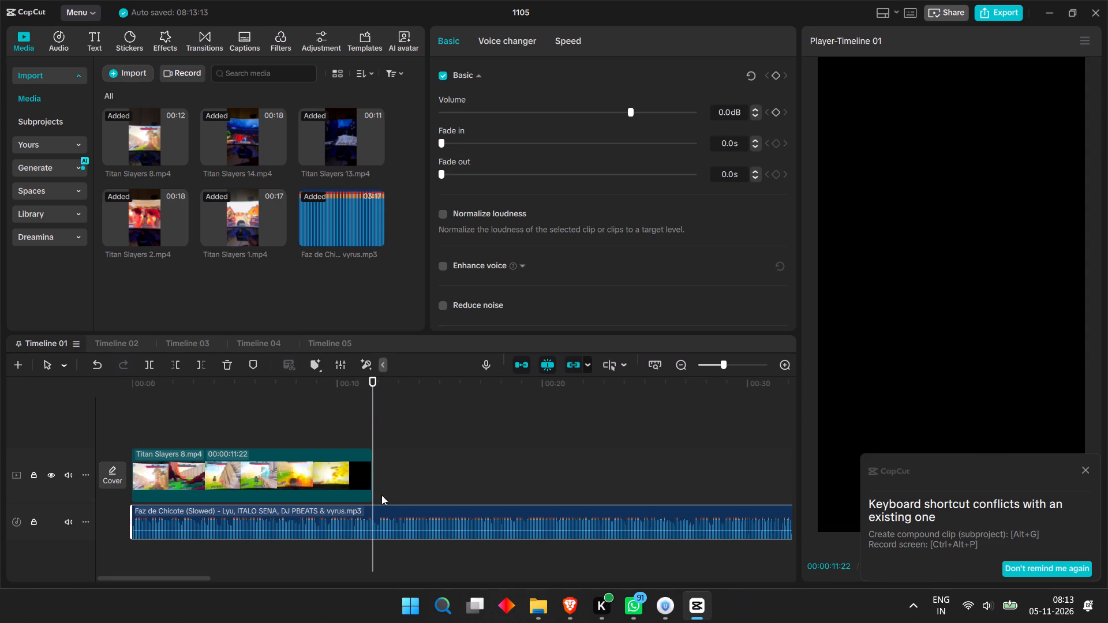
left_click(384, 517)
key("ctrl+b")
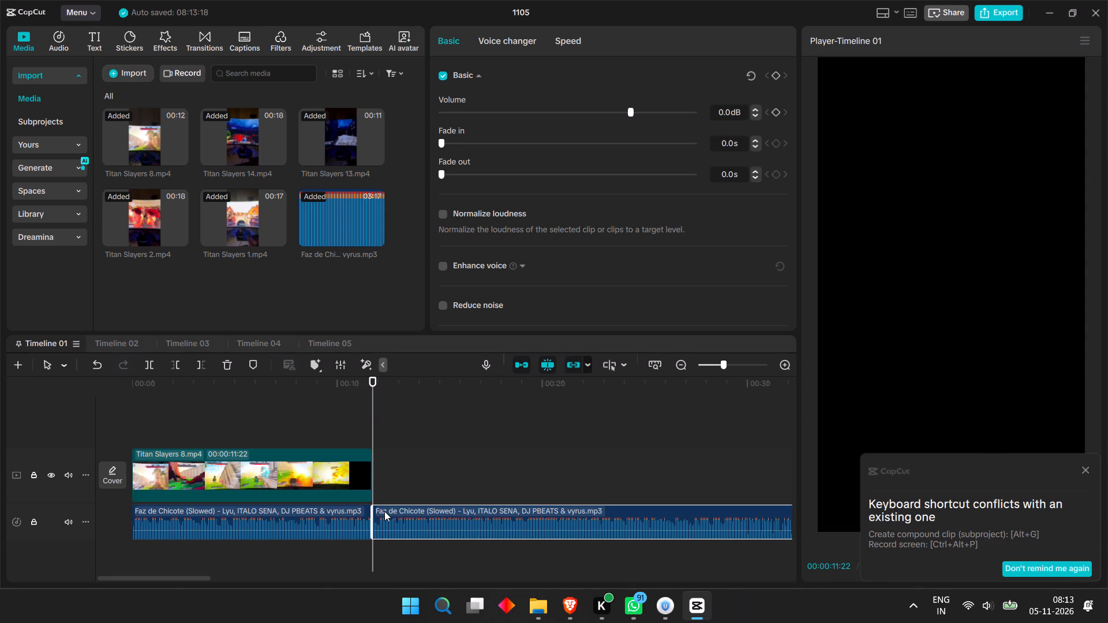
key("BackSpace")
left_click(374, 464)
Play back the Titan Slayers 8 clip with its music from 00:00:08:02 to the end and dismiss the shortcut conflict notice.
left_click(364, 468)
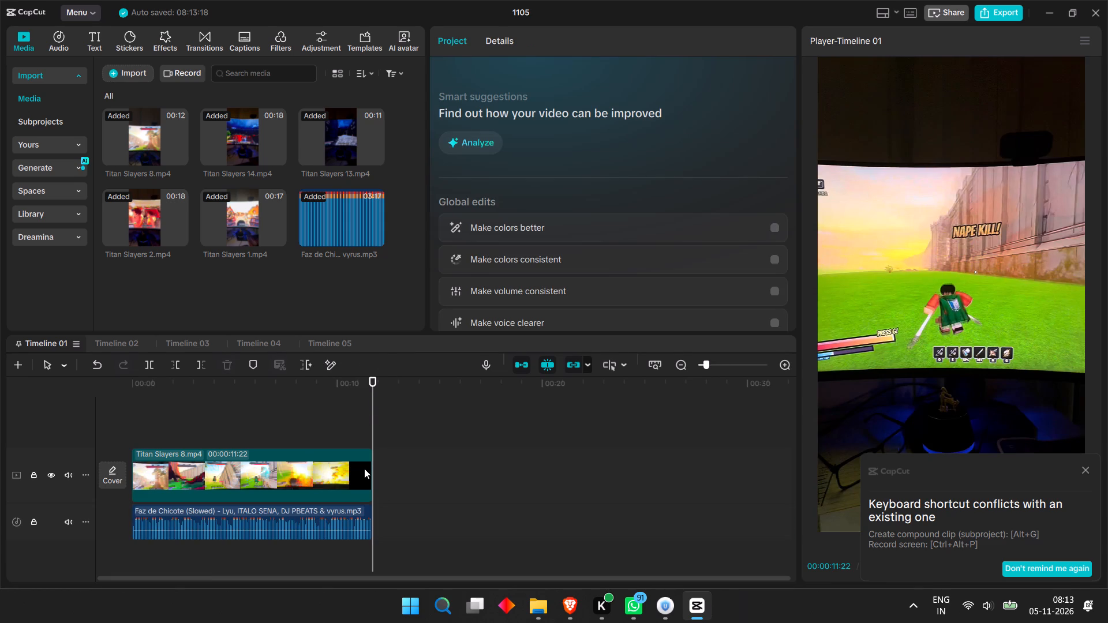
left_click_drag(369, 385, 297, 414)
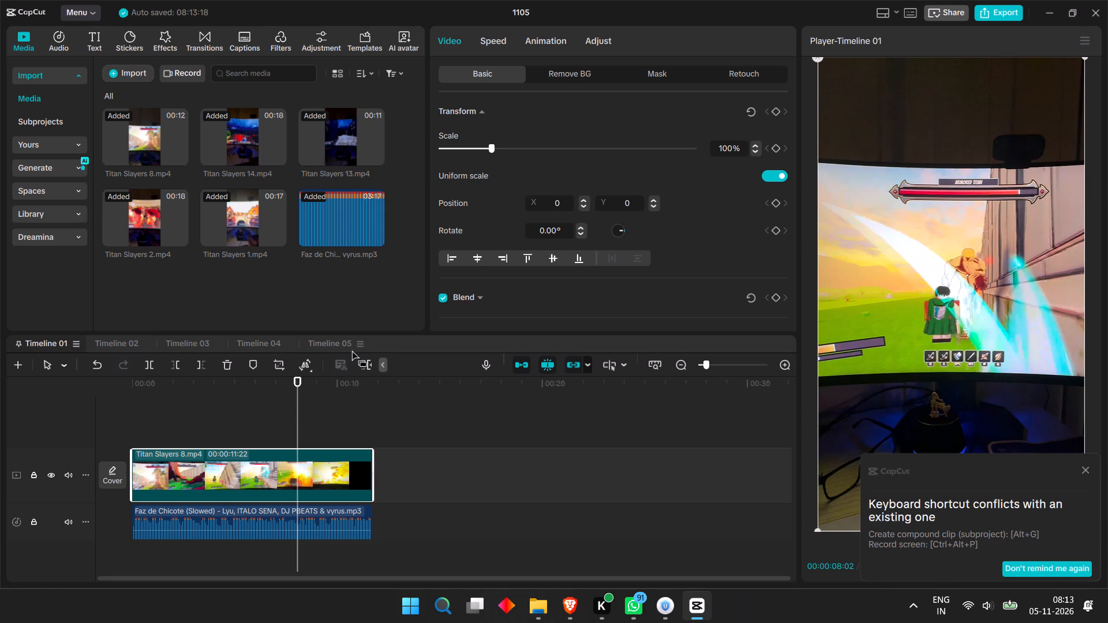
key("space")
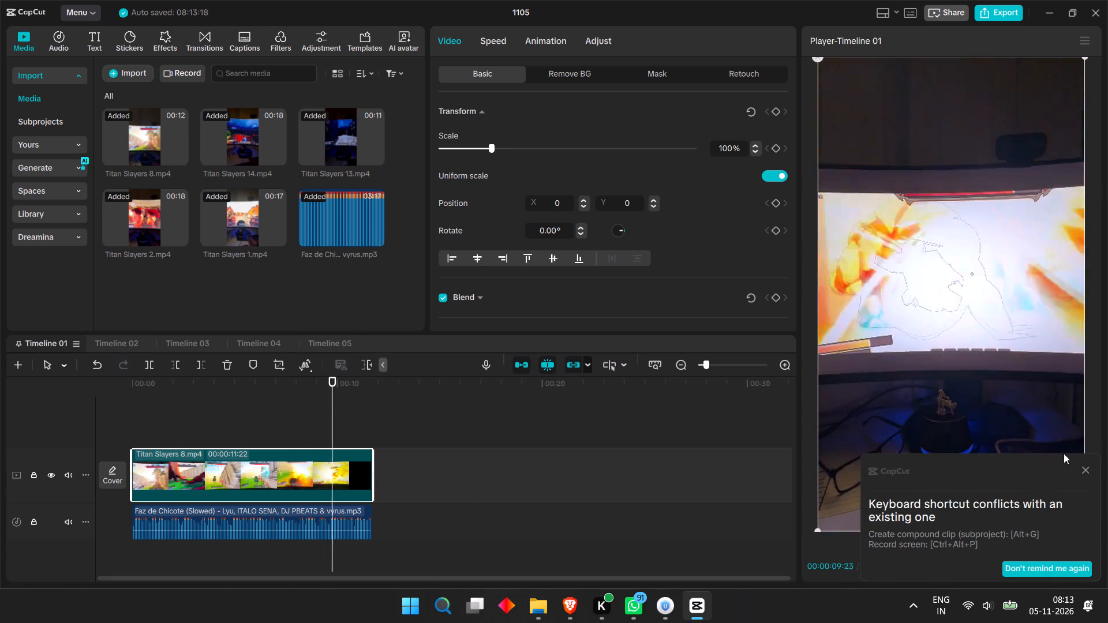
left_click(1088, 468)
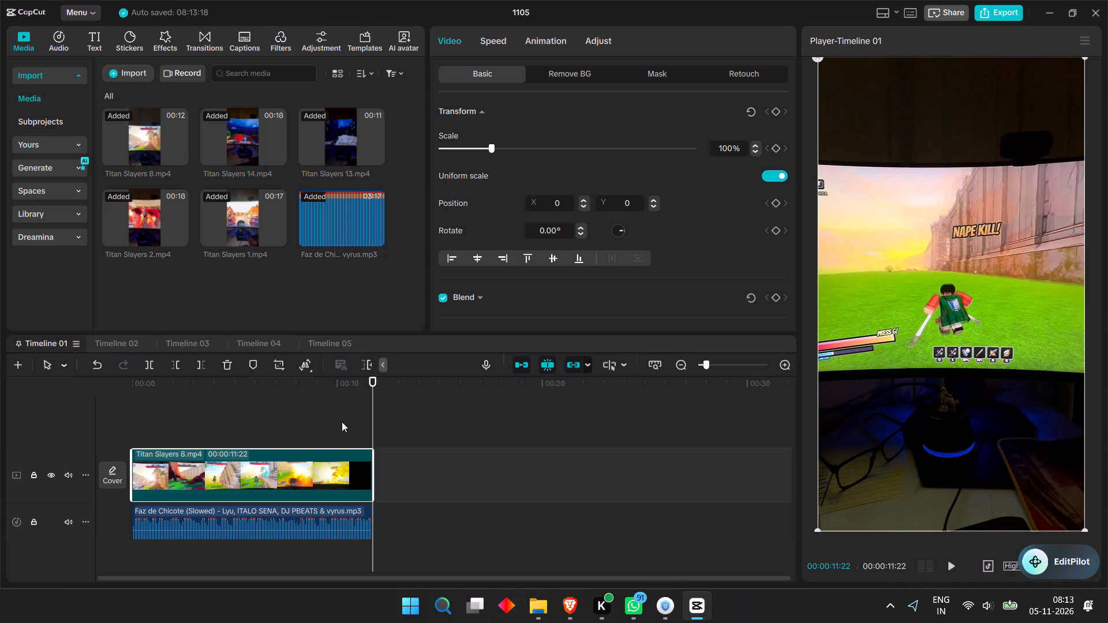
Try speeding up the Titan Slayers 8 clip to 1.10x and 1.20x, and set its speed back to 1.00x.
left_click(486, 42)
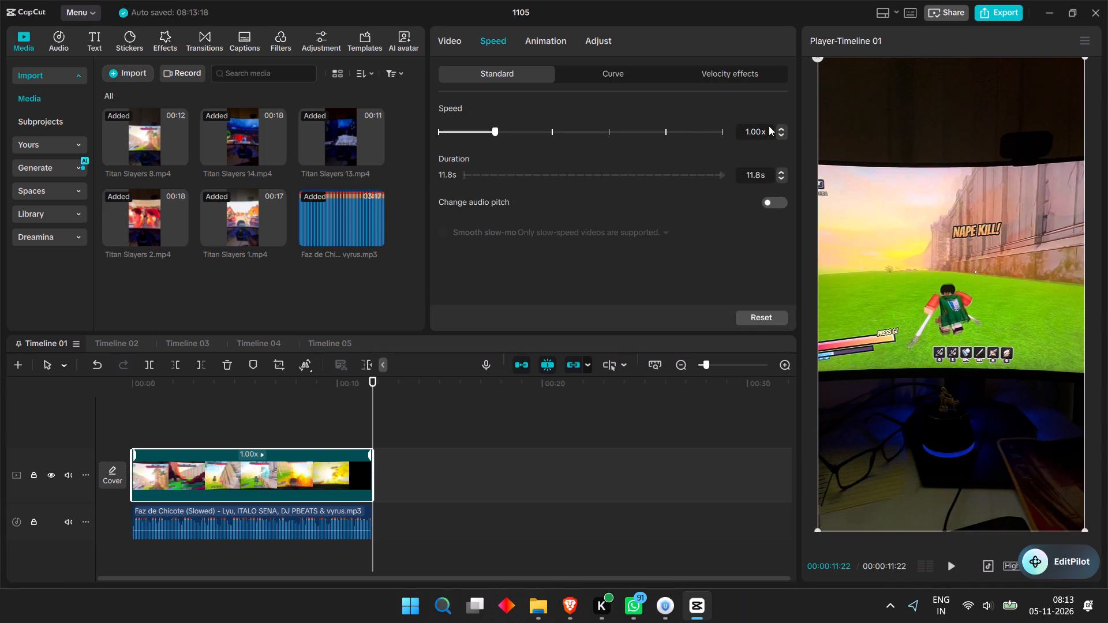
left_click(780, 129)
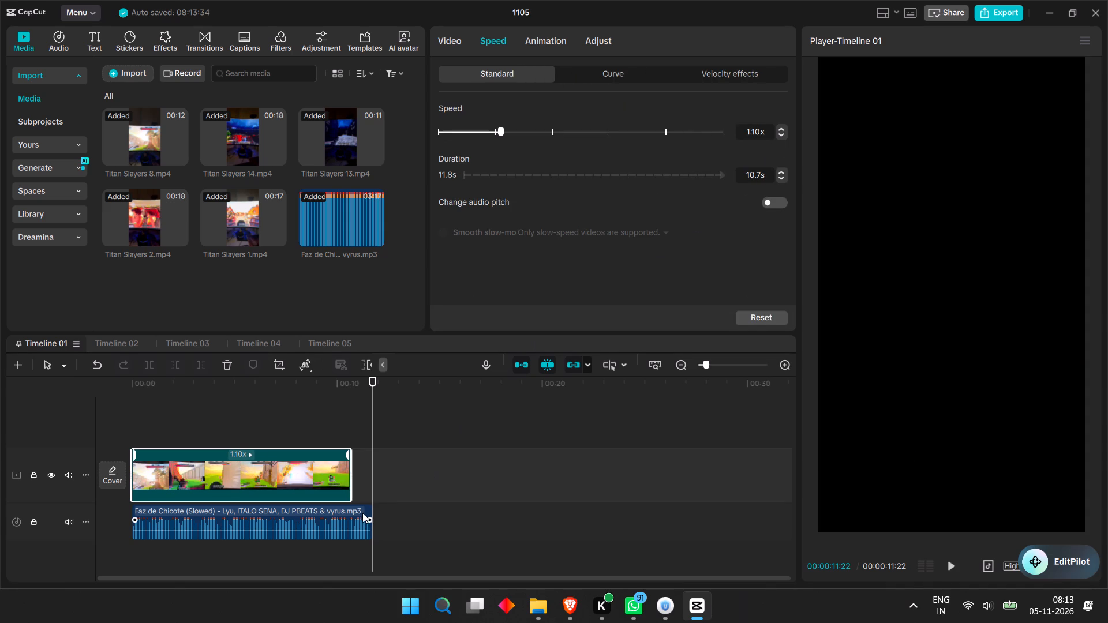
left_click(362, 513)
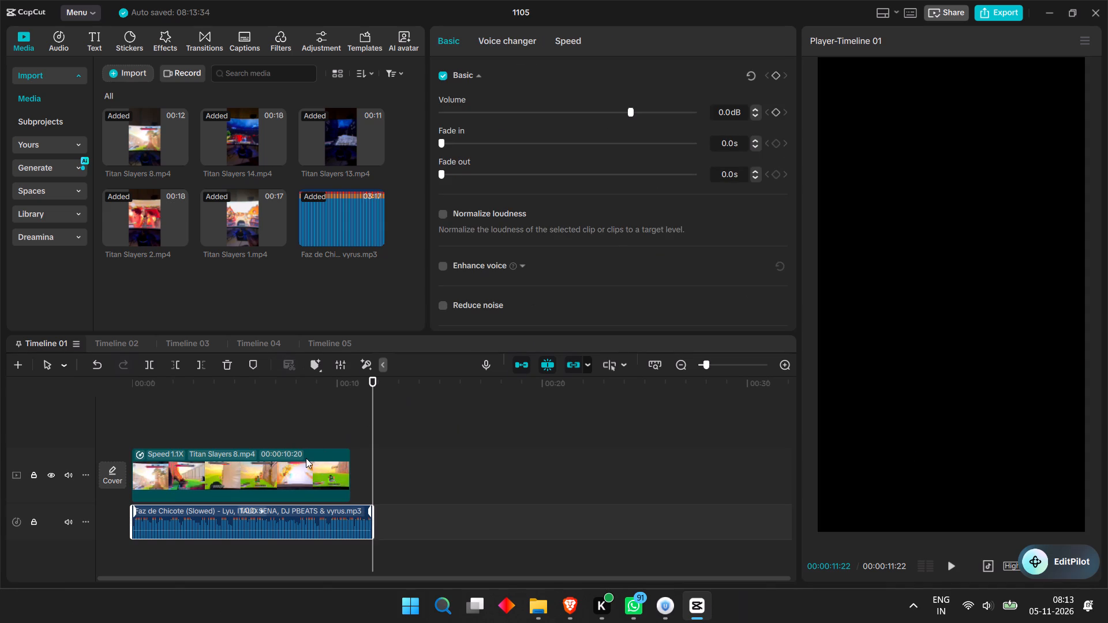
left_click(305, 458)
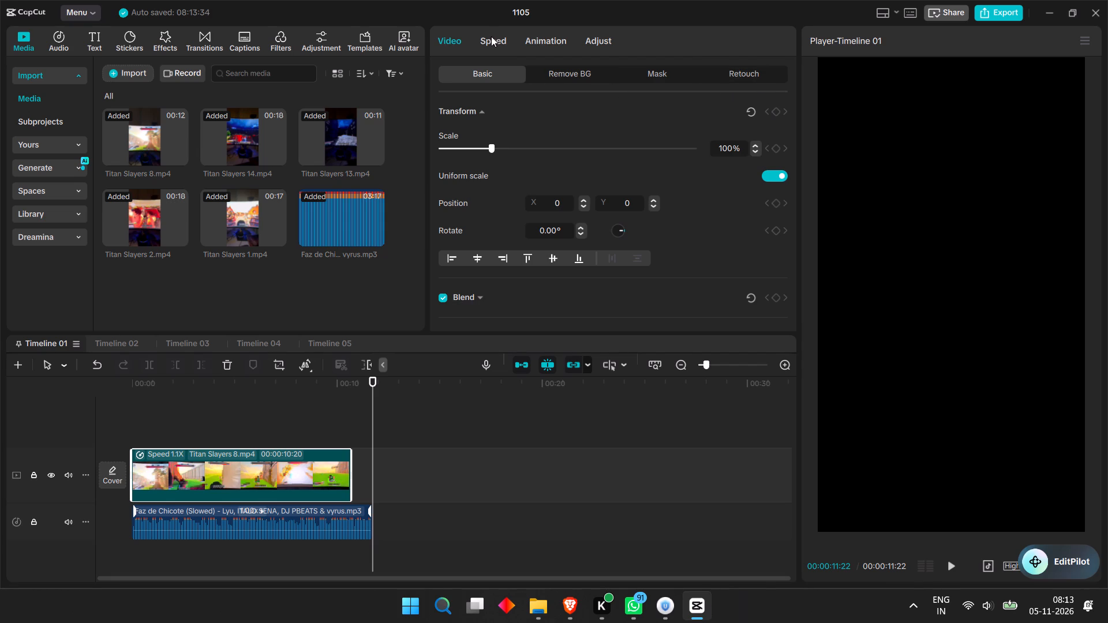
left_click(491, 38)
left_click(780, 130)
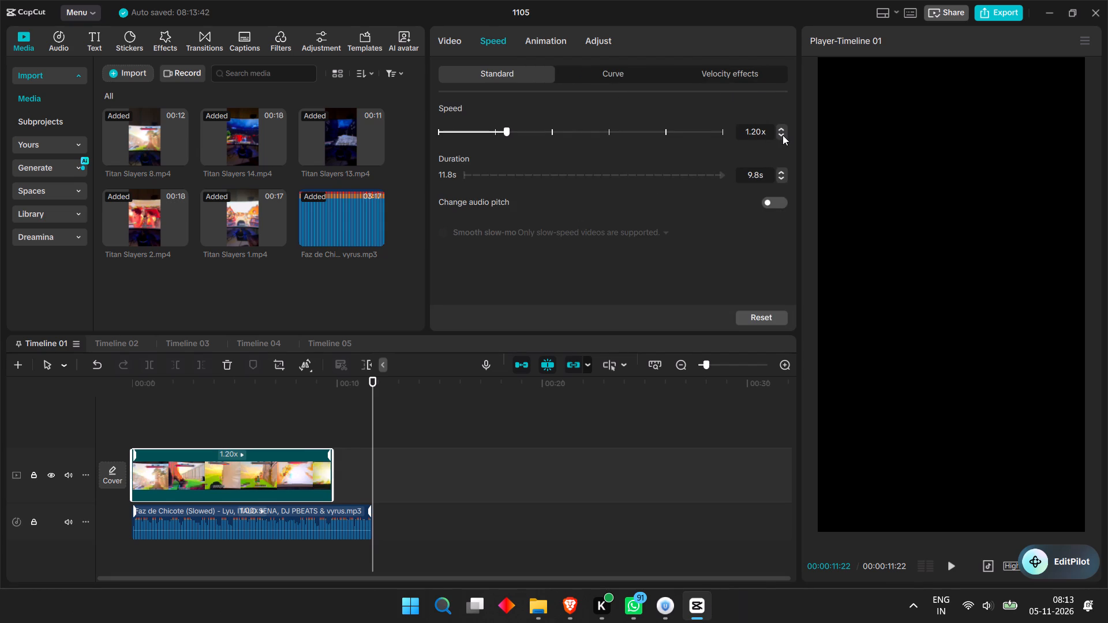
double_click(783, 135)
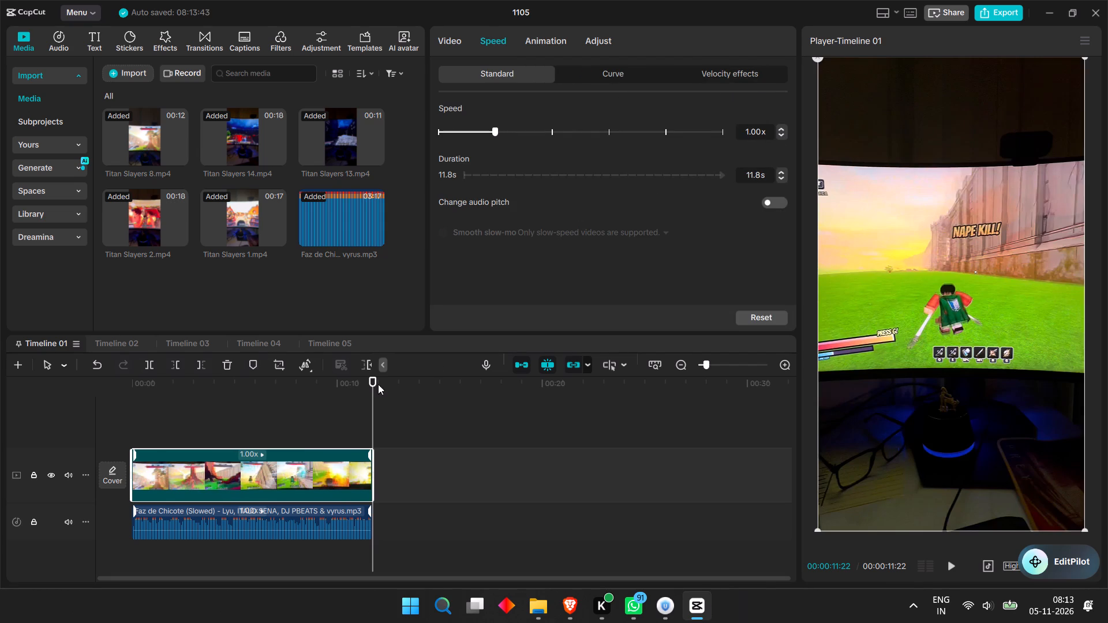
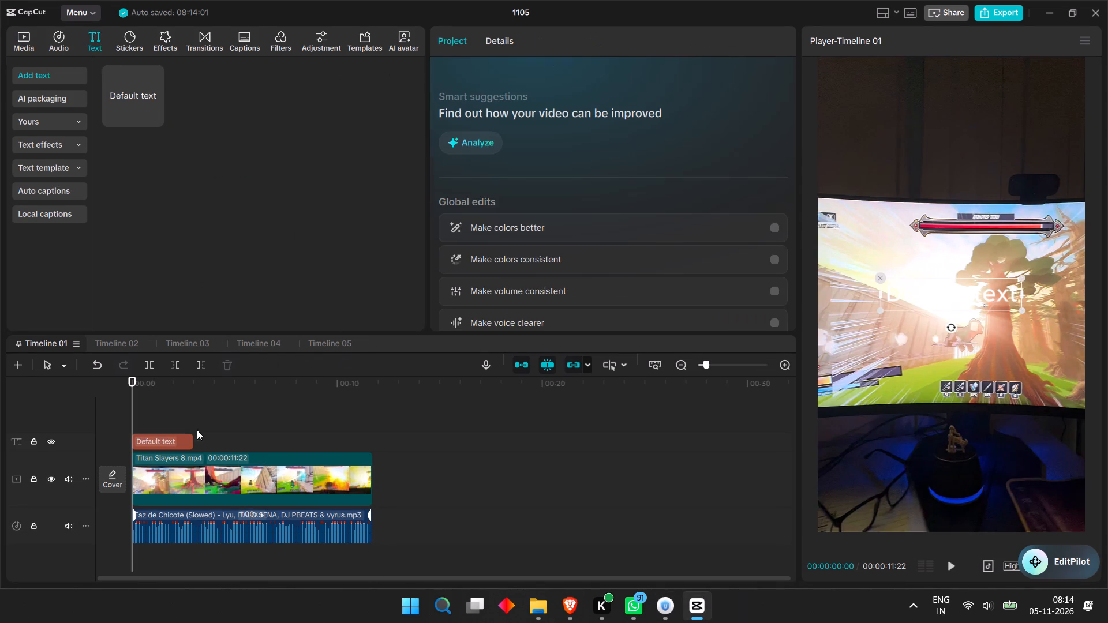
Extend the default text clip on Timeline 01 to match the end of the Titan Slayers 8 clip.
left_click_drag(190, 441, 322, 437)
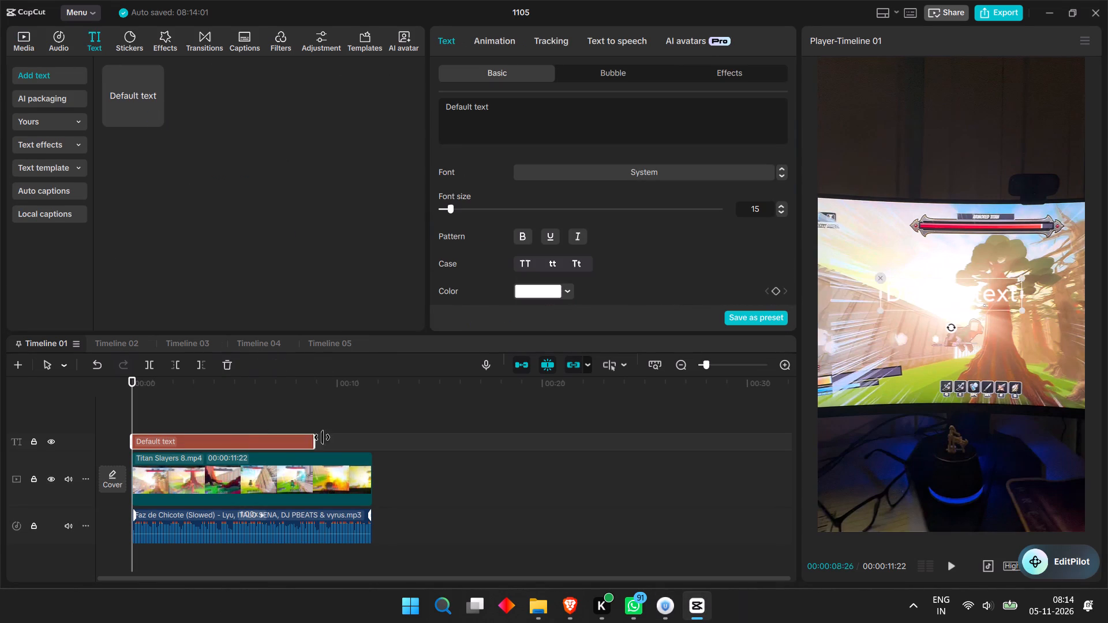
left_click_drag(322, 437, 368, 440)
Replace the default text with the copied hook "BRO REALLY BUILT THIS TITAN IN ROBLOX 💀" and remove its leading spaces.
left_click(510, 125)
left_click_drag(515, 108, 417, 107)
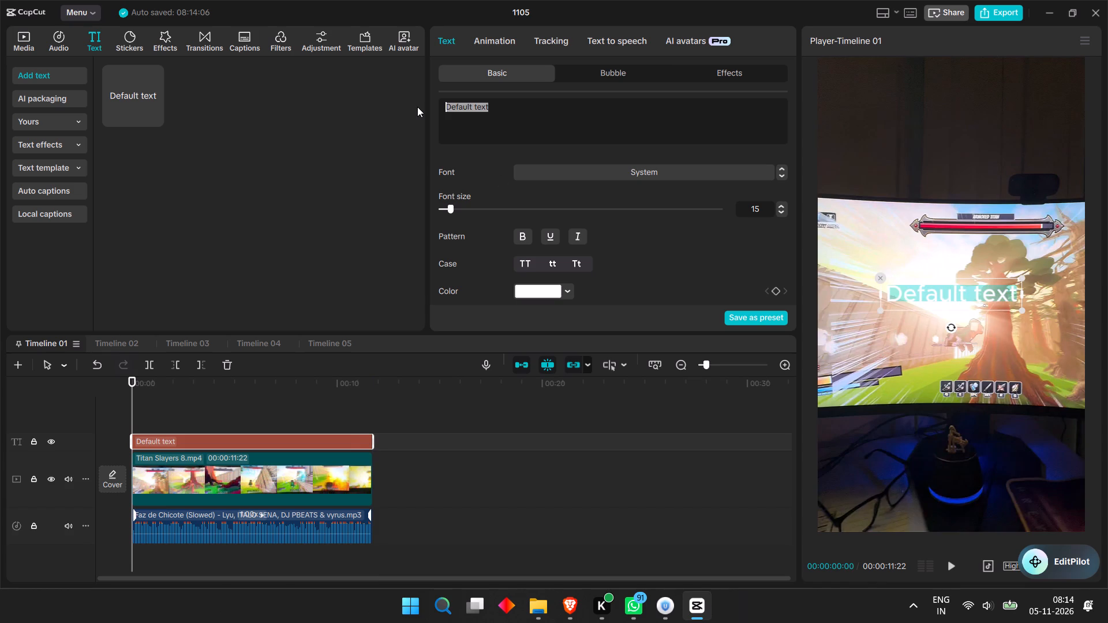
key("ctrl+v")
left_click(505, 109)
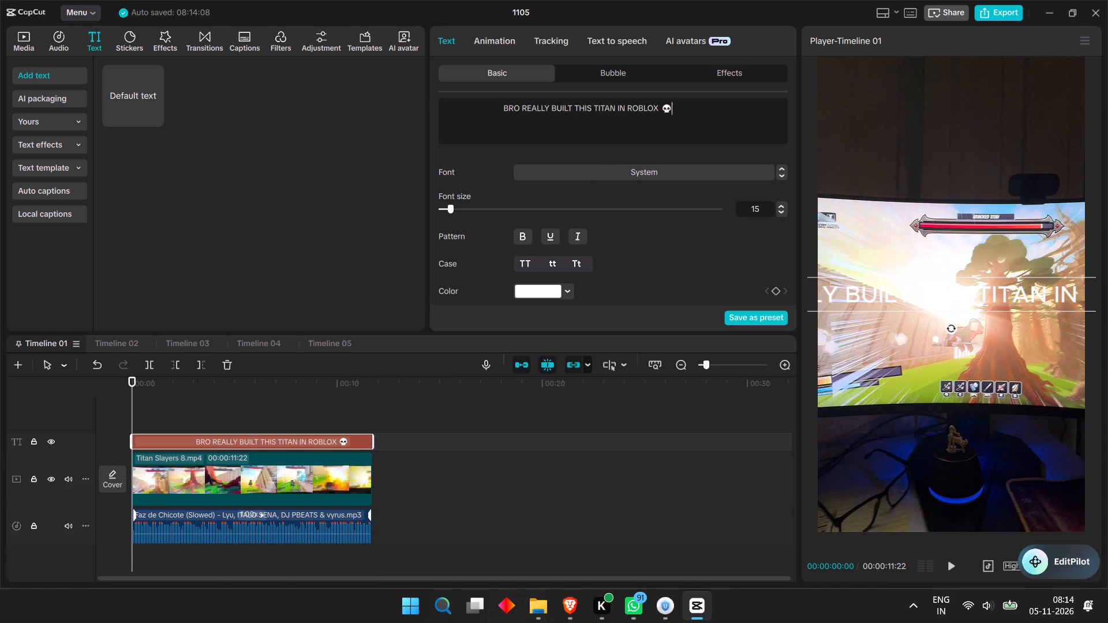
key("BackSpace")
key("BackSpace")
key("BackSpace")
key("BackSpace")
key("BackSpace")
key("BackSpace")
key("BackSpace")
key("BackSpace")
key("BackSpace")
key("BackSpace")
key("BackSpace")
key("BackSpace")
key("BackSpace")
key("BackSpace")
key("BackSpace")
key("BackSpace")
key("BackSpace")
key("BackSpace")
key("BackSpace")
key("BackSpace")
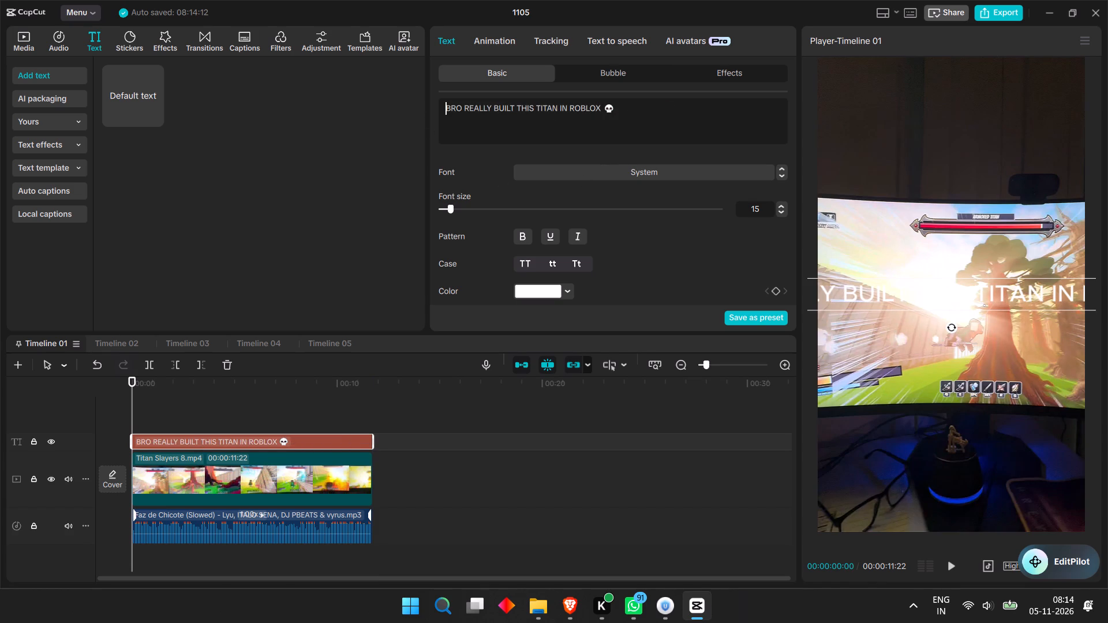
Set the hook text's font to Rubik-Bold.
left_click(626, 176)
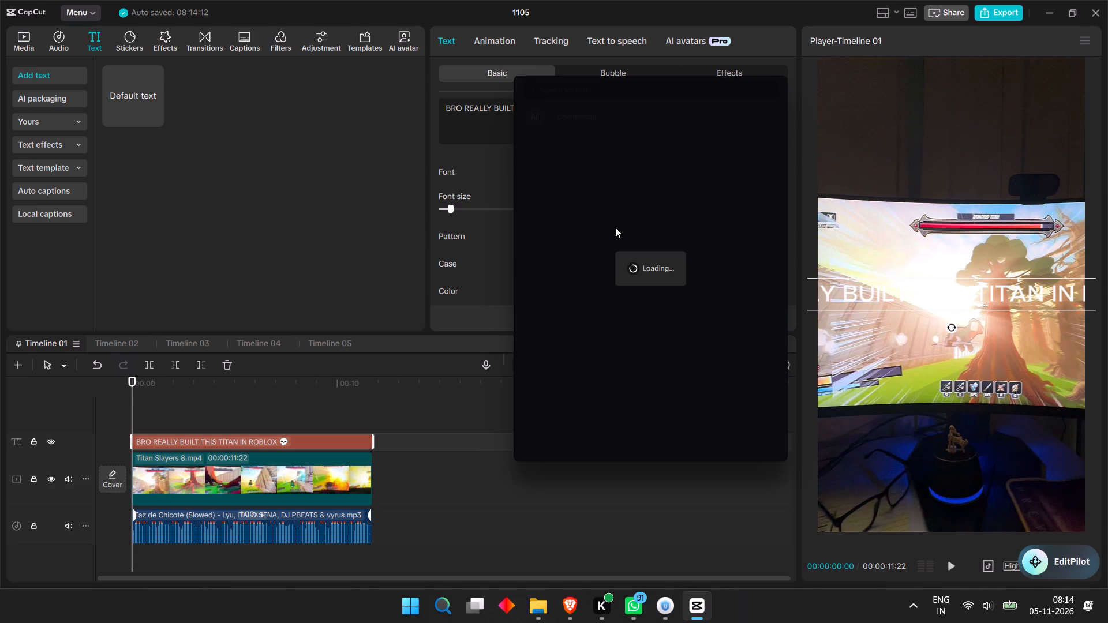
left_click(587, 325)
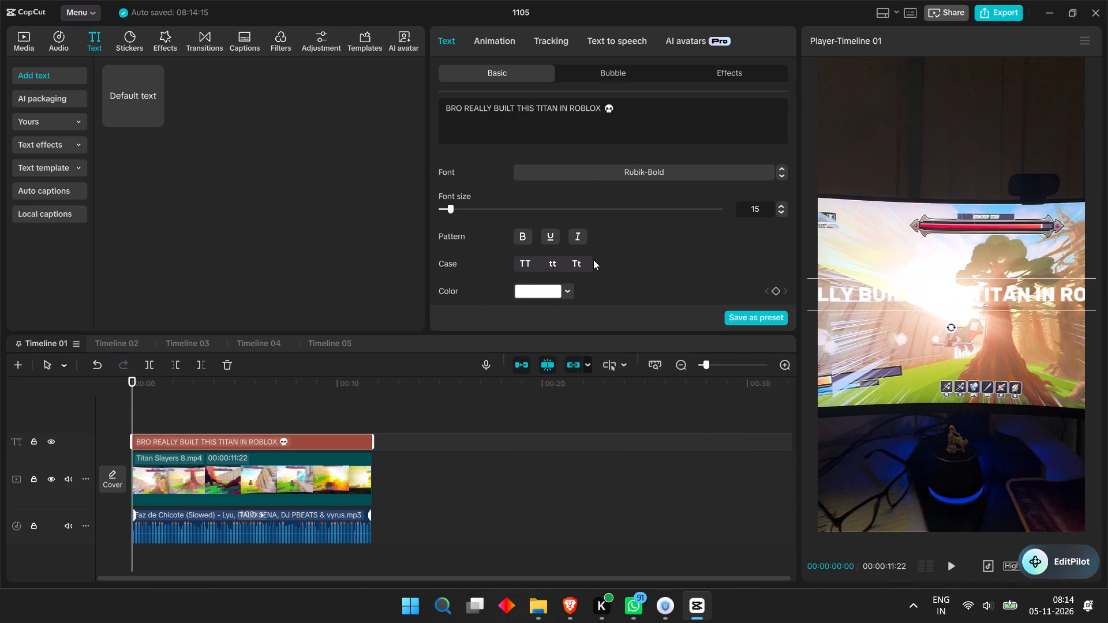
Enable a background behind the hook text and set its color to white (FFFFFF).
scroll(593, 260, "down", 6)
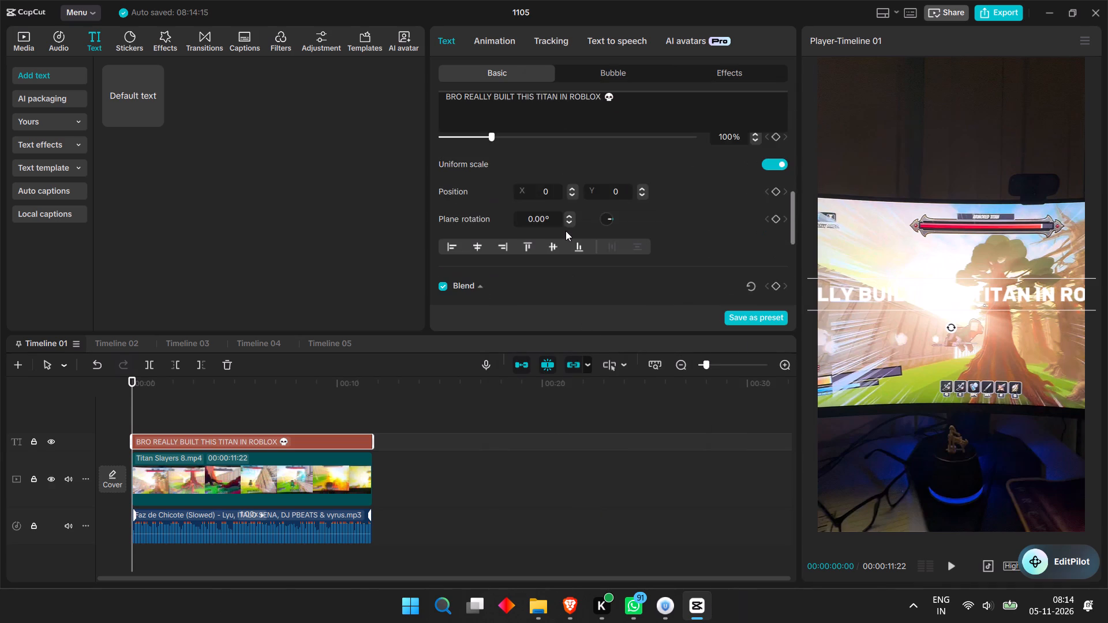
scroll(566, 231, "down", 8)
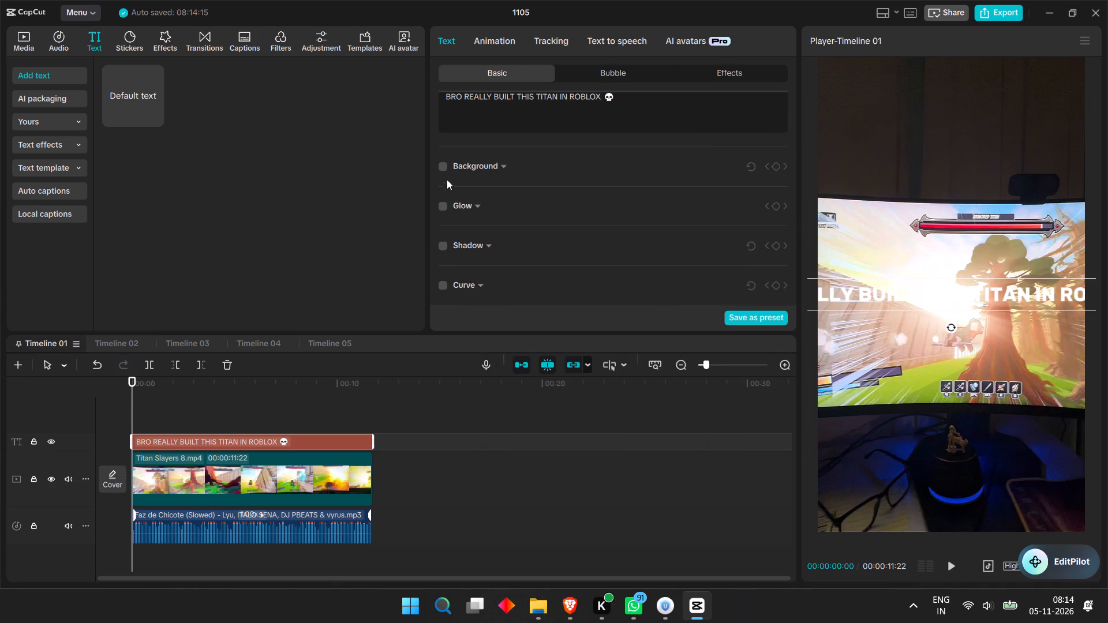
left_click(446, 169)
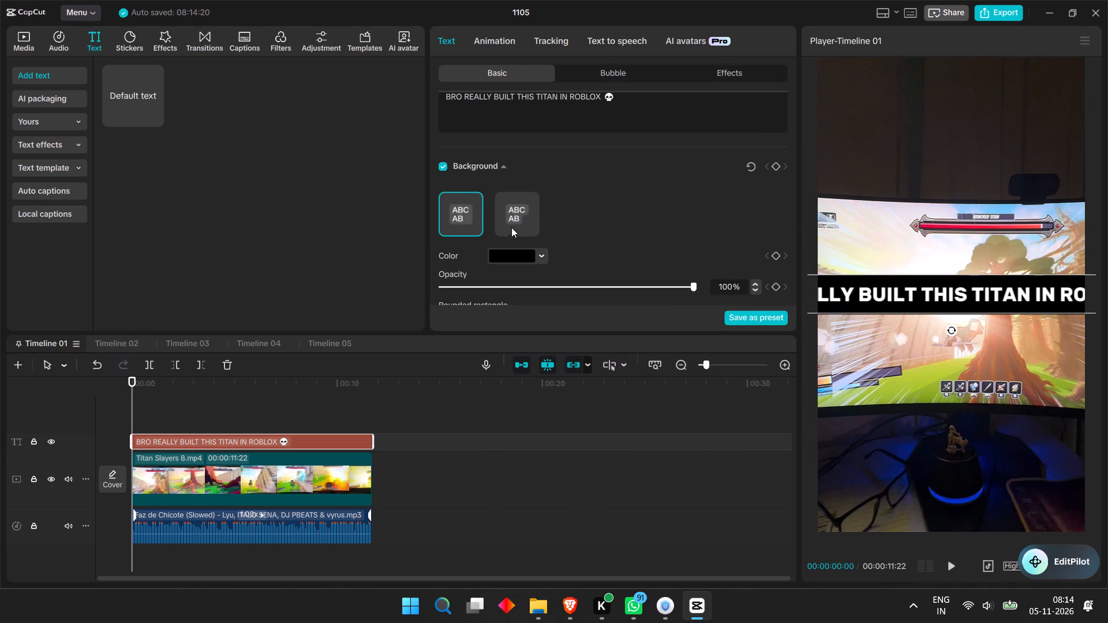
left_click(525, 259)
left_click_drag(478, 314, 445, 247)
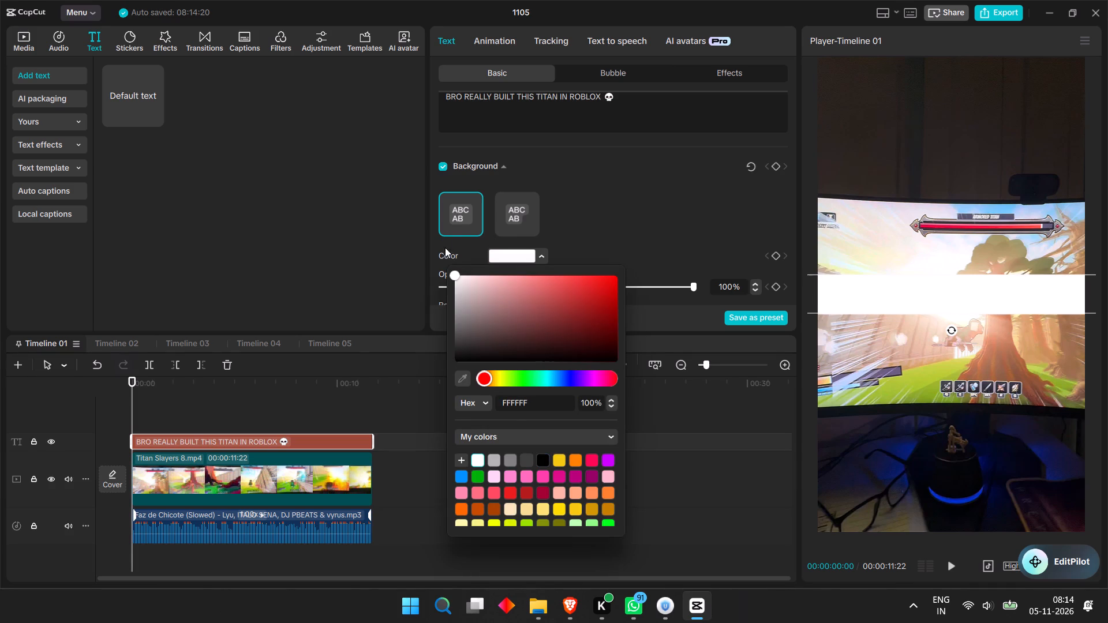
left_click_drag(445, 247, 443, 238)
left_click(615, 218)
Change the hook text's color to black (000000).
scroll(617, 216, "up", 6)
scroll(617, 216, "down", 5)
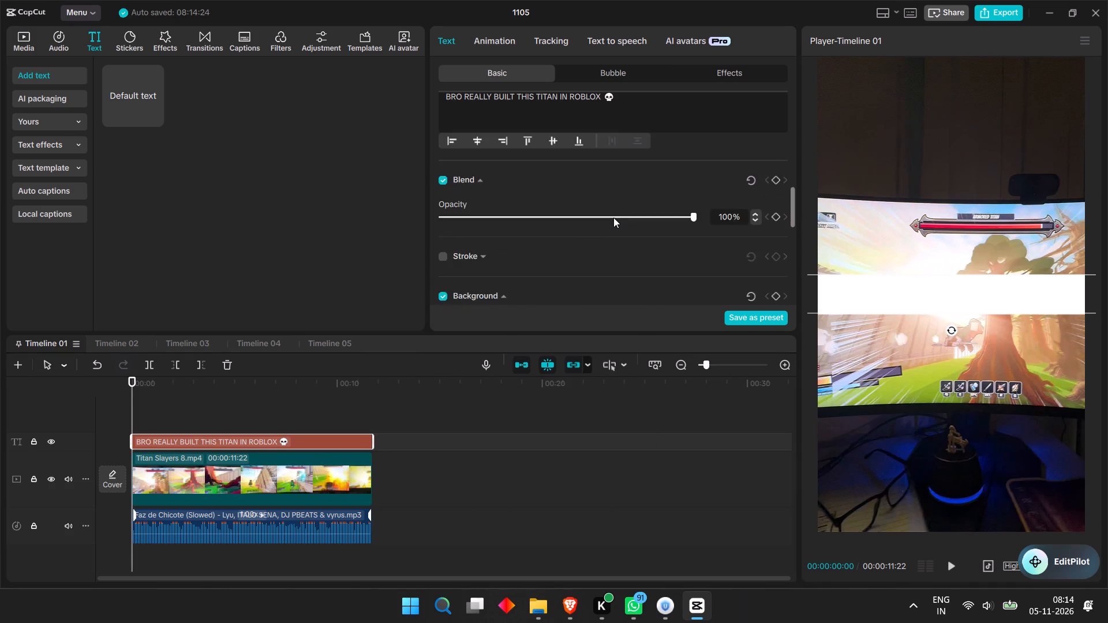
left_click(519, 268)
scroll(586, 235, "up", 4)
scroll(594, 163, "up", 1)
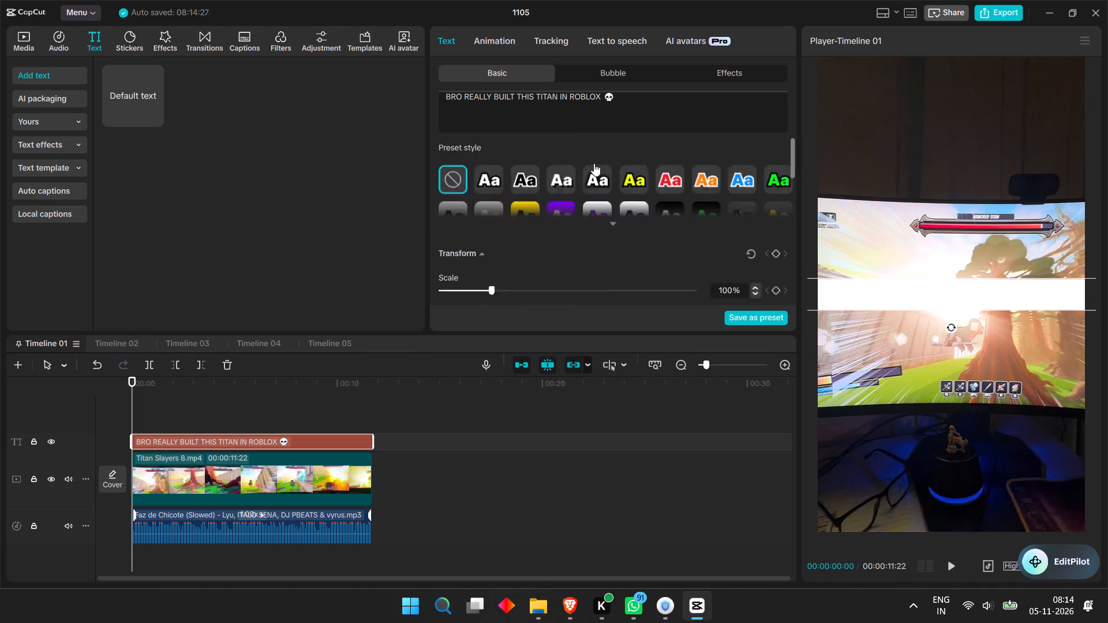
scroll(594, 163, "up", 2)
left_click(533, 182)
left_click_drag(491, 279, 477, 316)
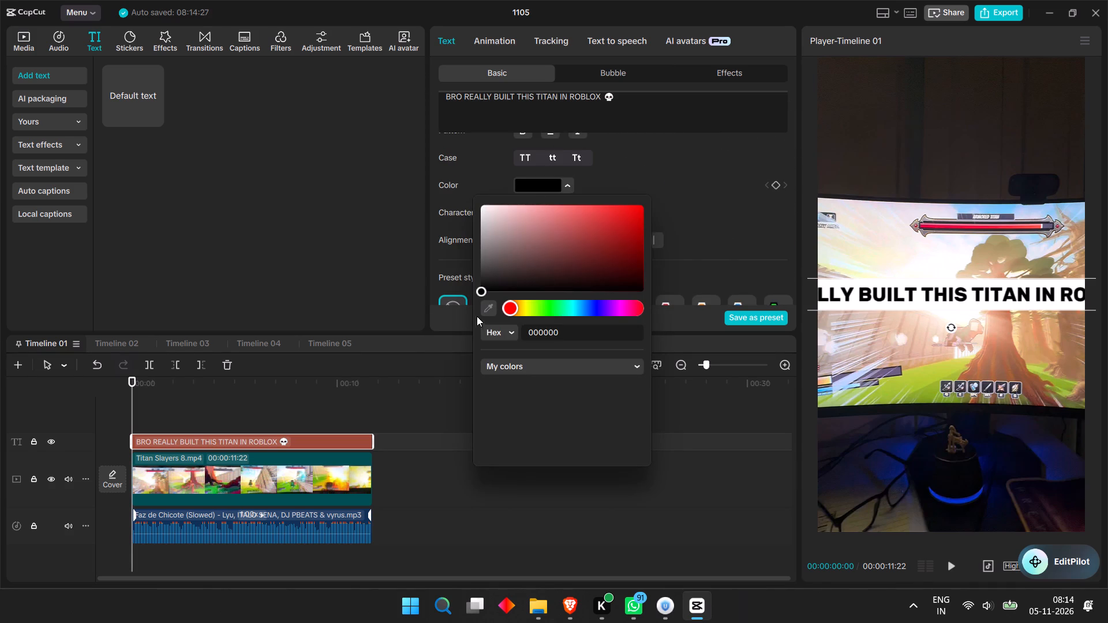
left_click_drag(477, 316, 474, 324)
left_click(692, 166)
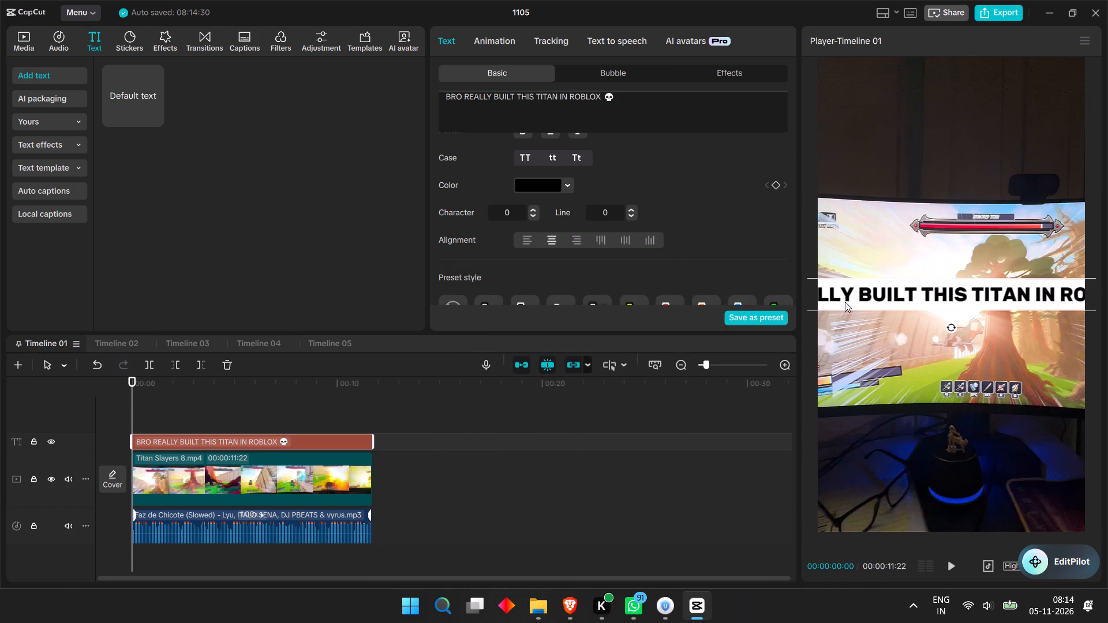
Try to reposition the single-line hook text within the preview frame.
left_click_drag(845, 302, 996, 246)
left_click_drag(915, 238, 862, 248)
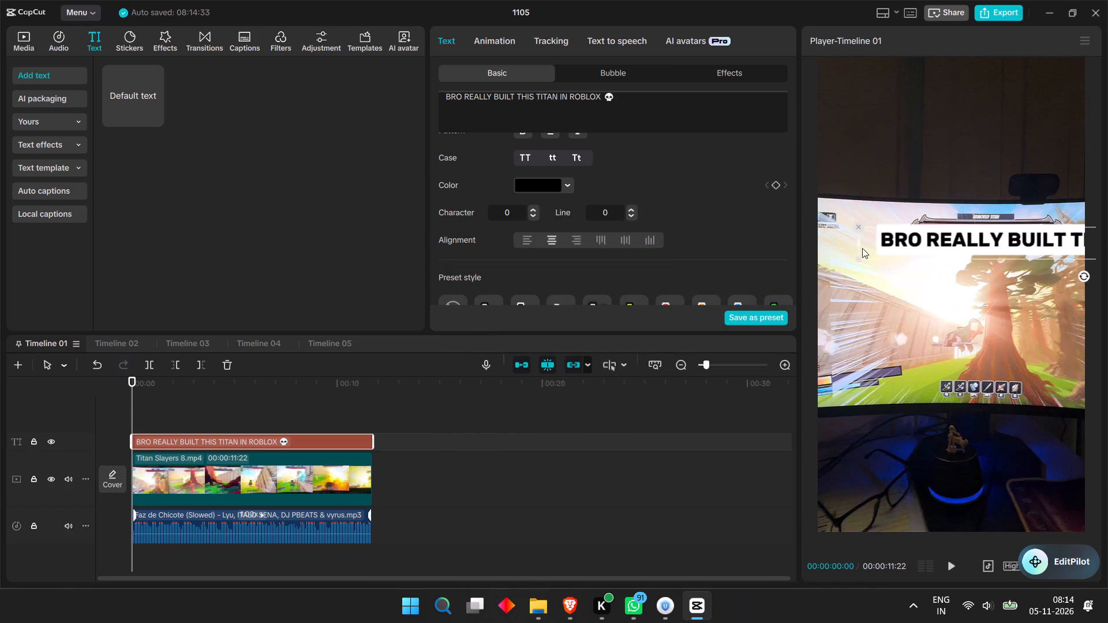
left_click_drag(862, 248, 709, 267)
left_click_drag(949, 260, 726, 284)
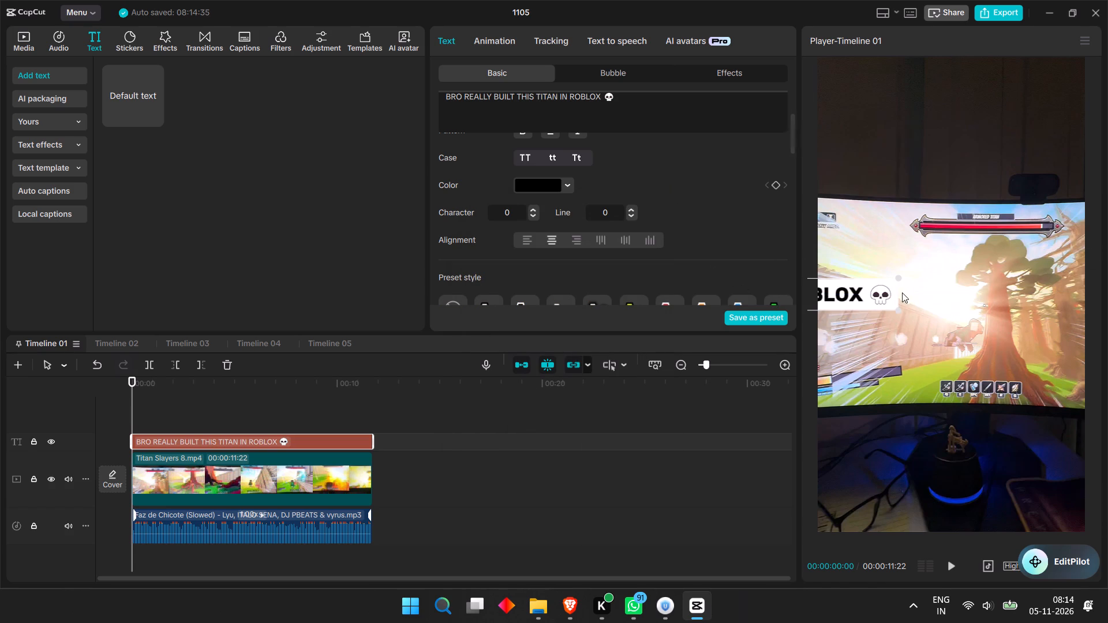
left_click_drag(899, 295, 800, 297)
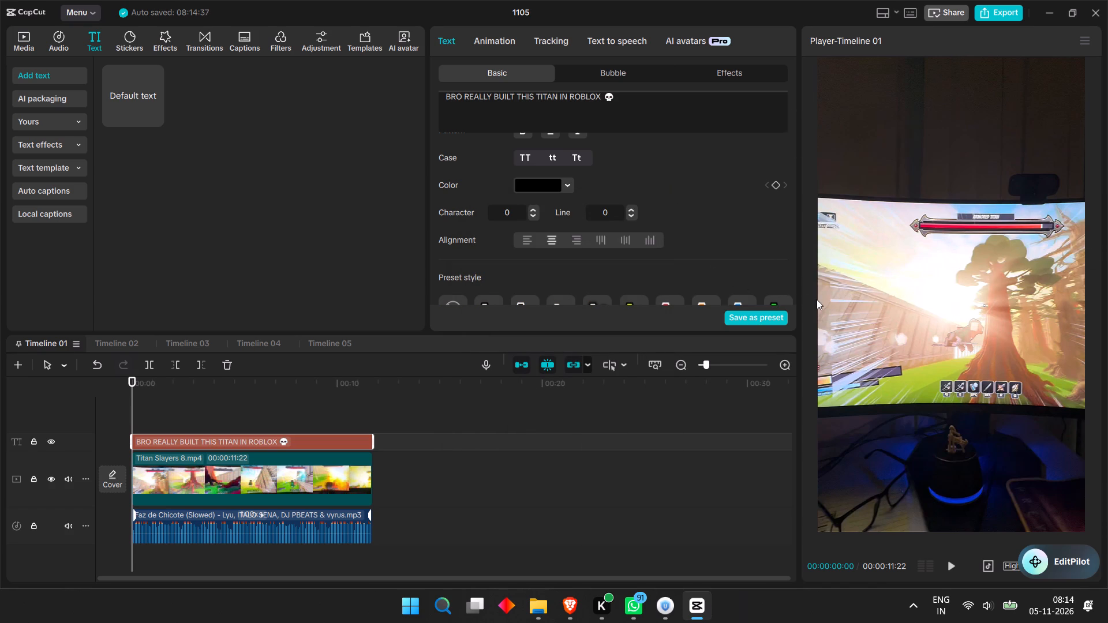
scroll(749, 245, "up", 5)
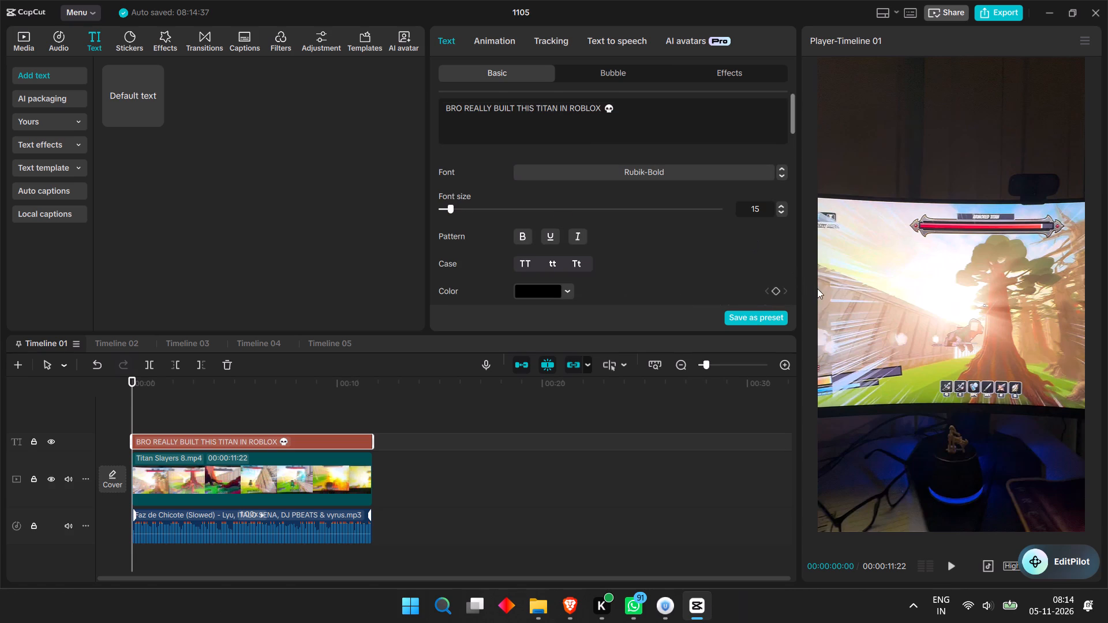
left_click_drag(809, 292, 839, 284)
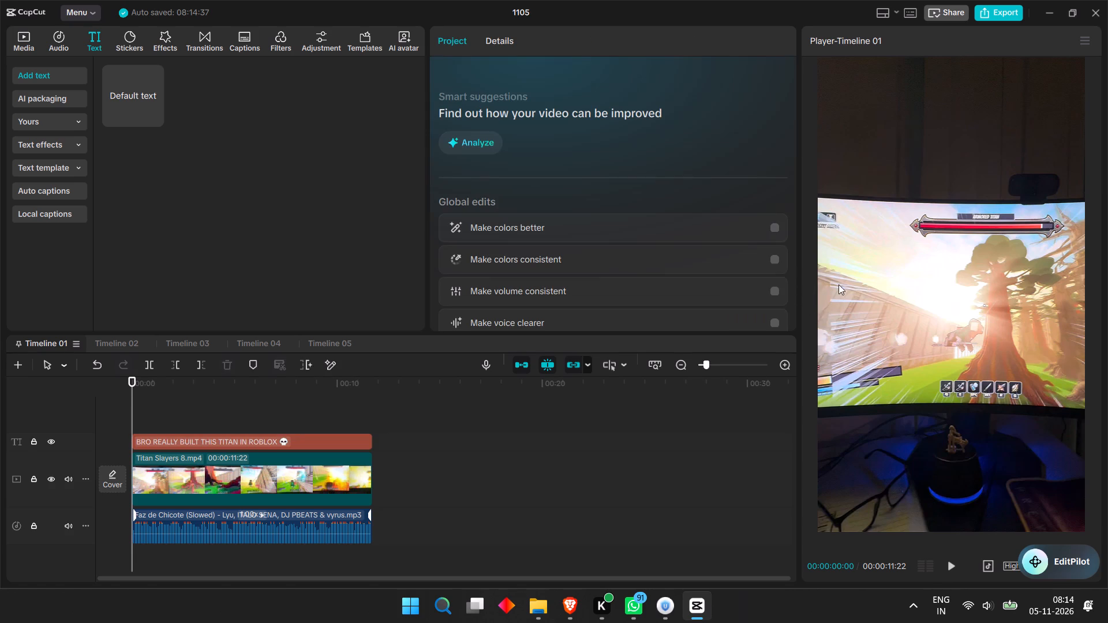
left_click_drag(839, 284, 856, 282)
Select the hook text clip on Timeline 01 and set its font size to 25.
left_click(330, 441)
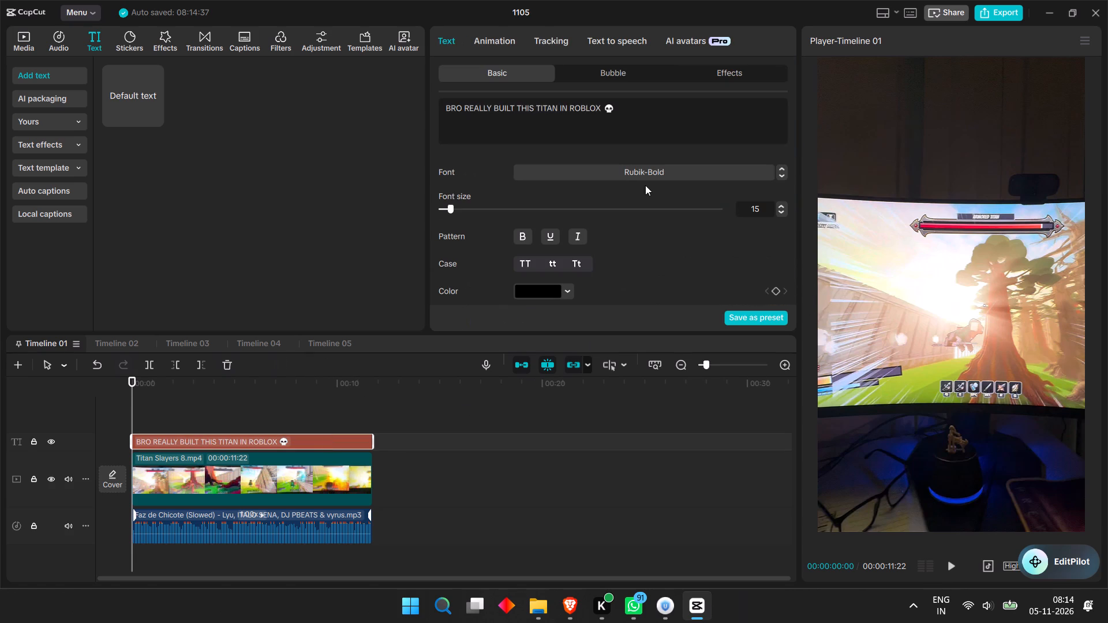
scroll(635, 184, "up", 4)
left_click_drag(447, 210, 460, 209)
left_click_drag(460, 209, 534, 211)
left_click_drag(538, 212, 460, 226)
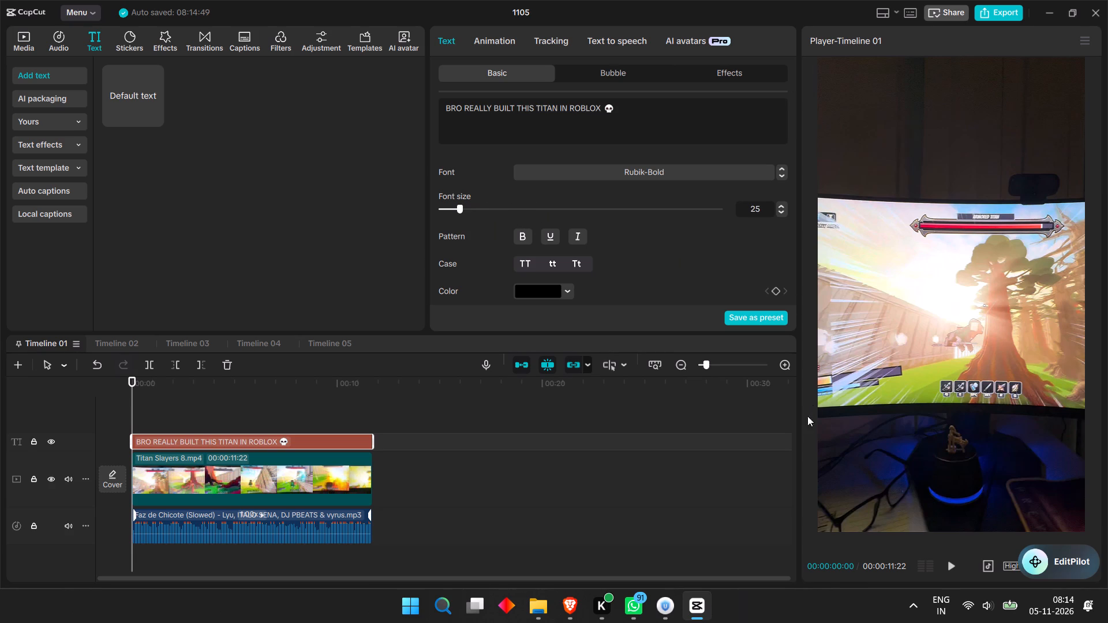
Scale the hook text to 67% and place it in the dark area just above the gameplay screen.
scroll(611, 268, "down", 4)
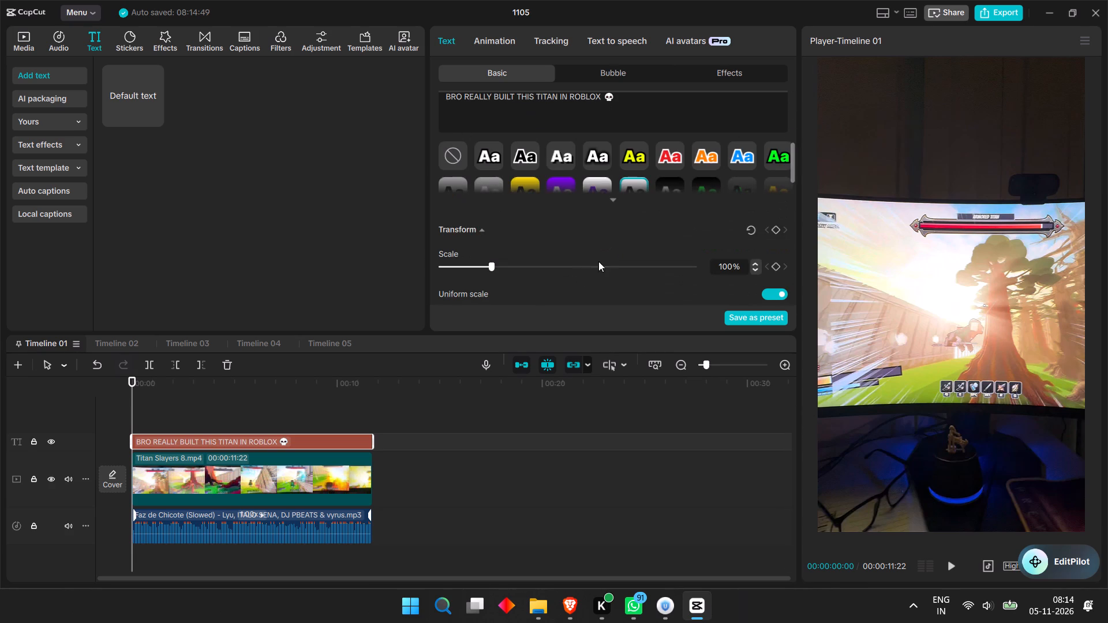
left_click_drag(493, 268, 543, 276)
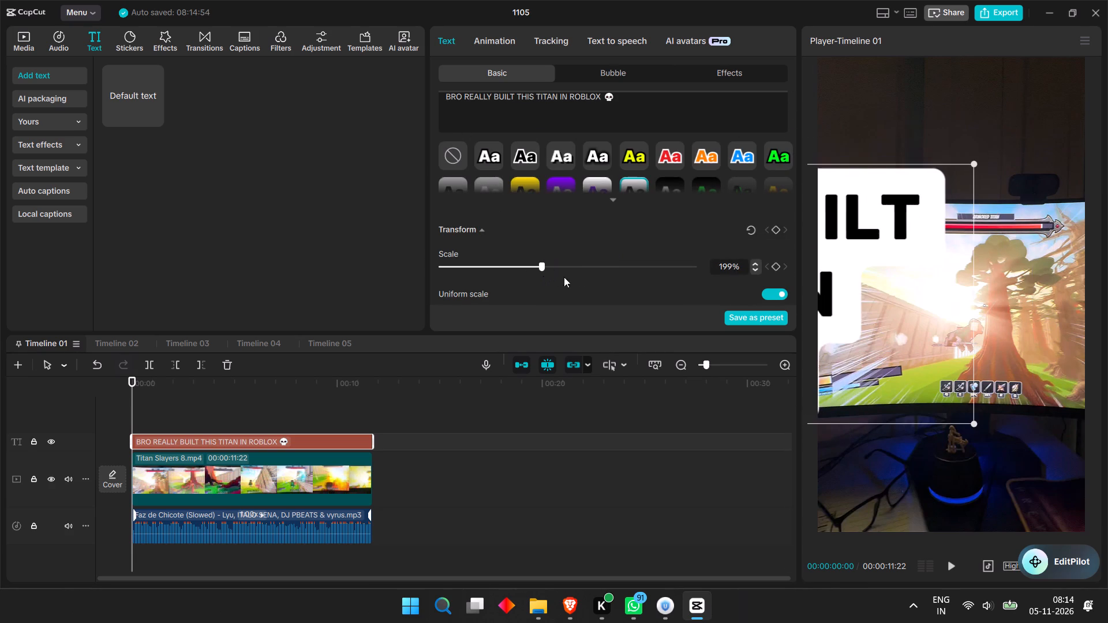
left_click_drag(860, 288, 942, 300)
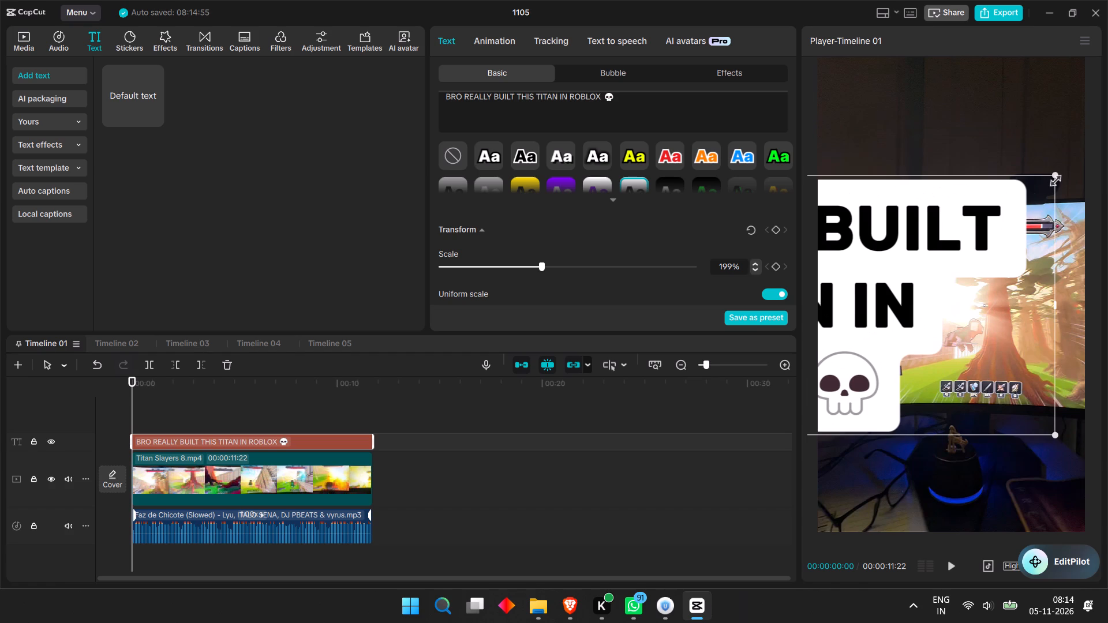
left_click_drag(1055, 176, 878, 318)
left_click_drag(853, 326, 1019, 246)
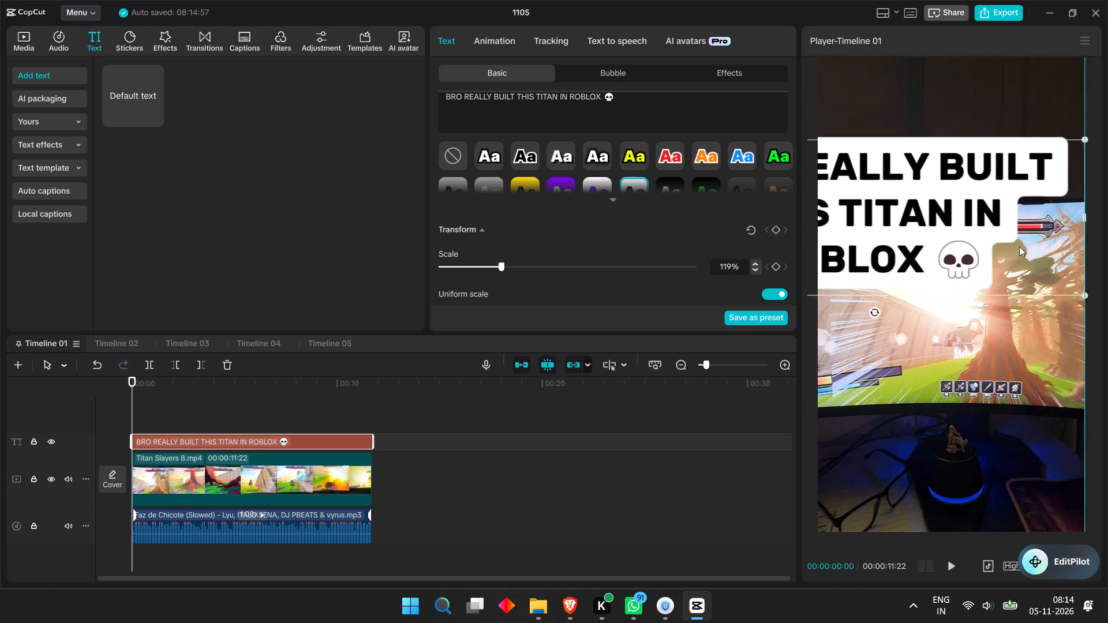
left_click_drag(1019, 246, 1016, 252)
left_click_drag(1075, 152, 960, 245)
left_click_drag(908, 256, 989, 202)
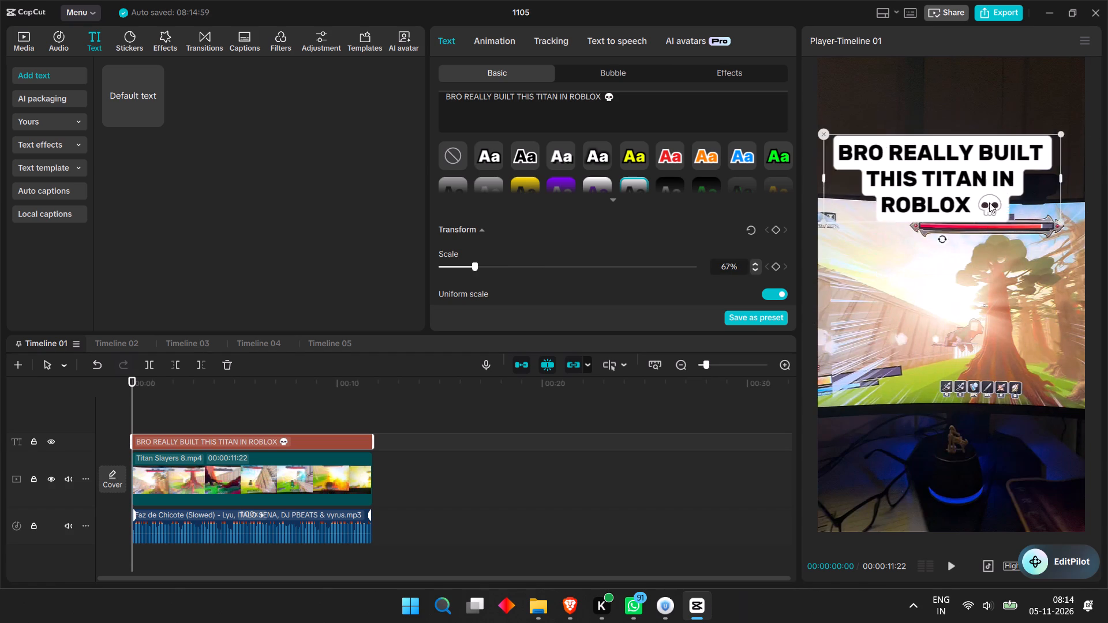
left_click_drag(989, 202, 972, 182)
scroll(563, 278, "up", 4)
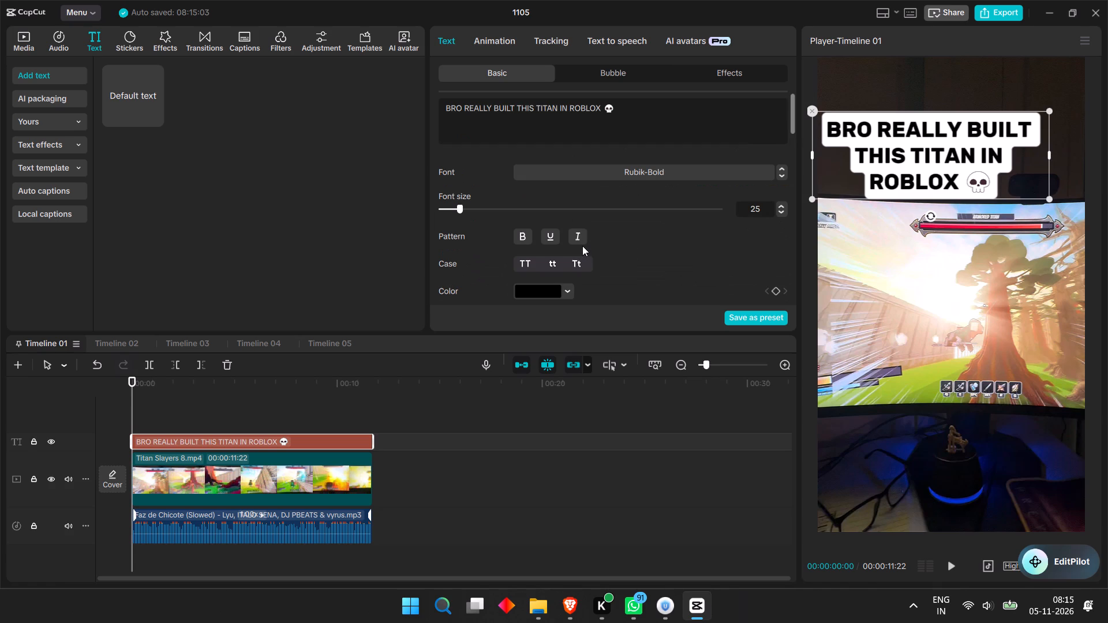
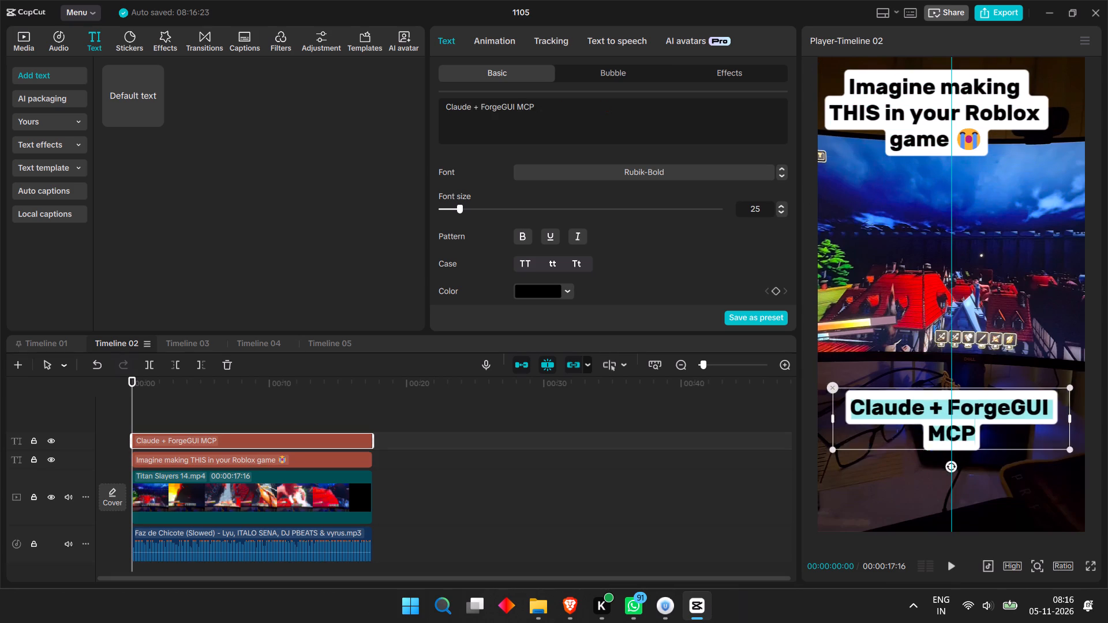
left_click_drag(957, 429, 957, 427)
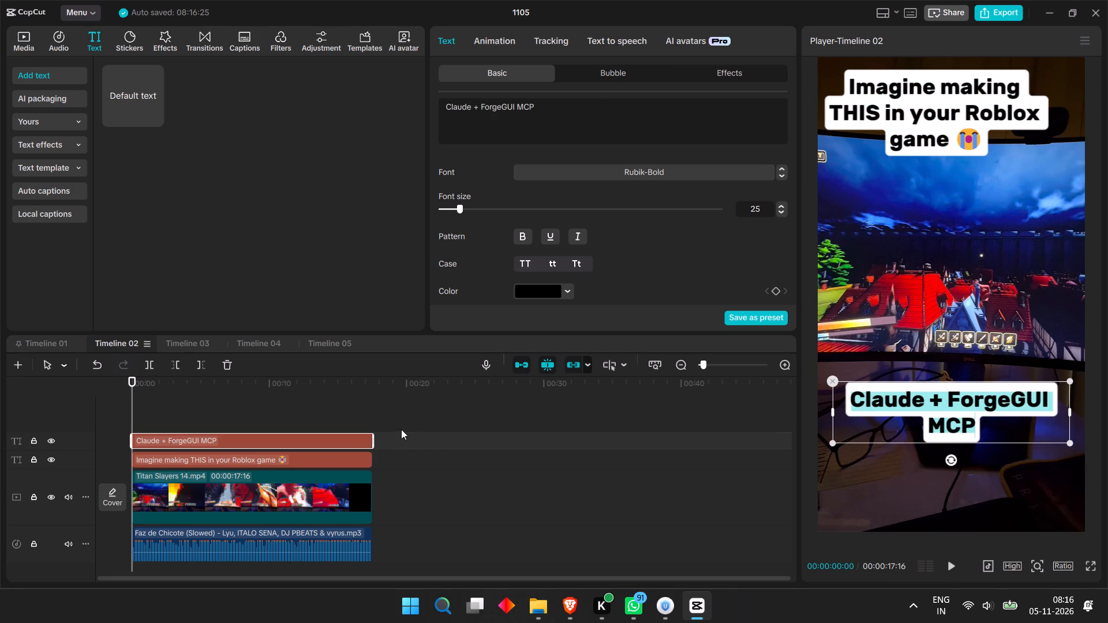
Set the hook text's font size to 23 and reposition it near the top of the frame.
left_click(991, 107)
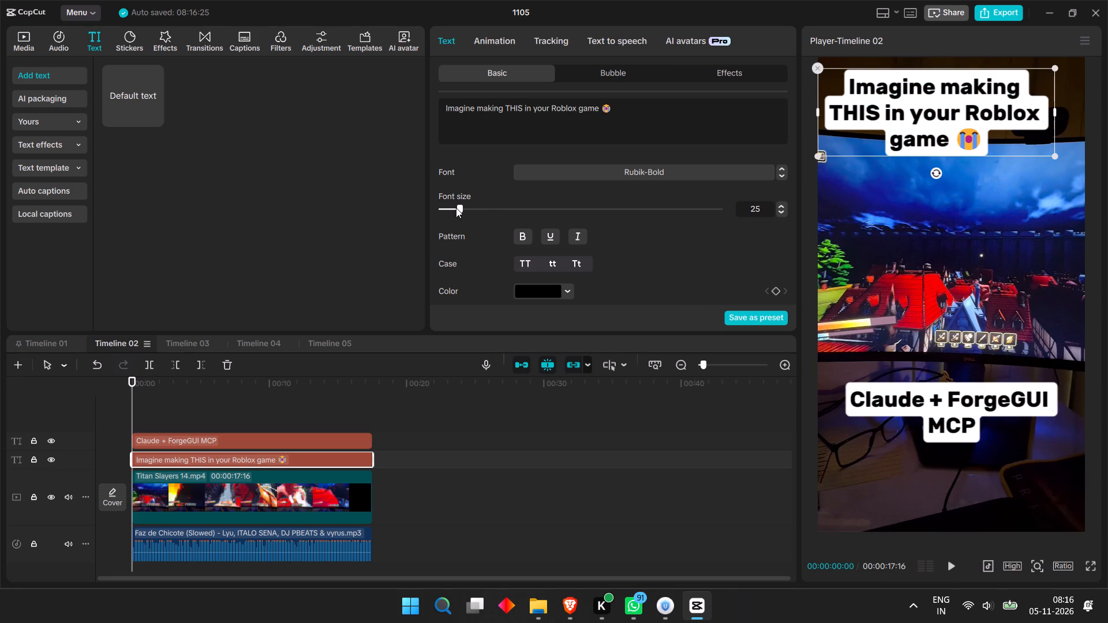
left_click(777, 212)
left_click(780, 212)
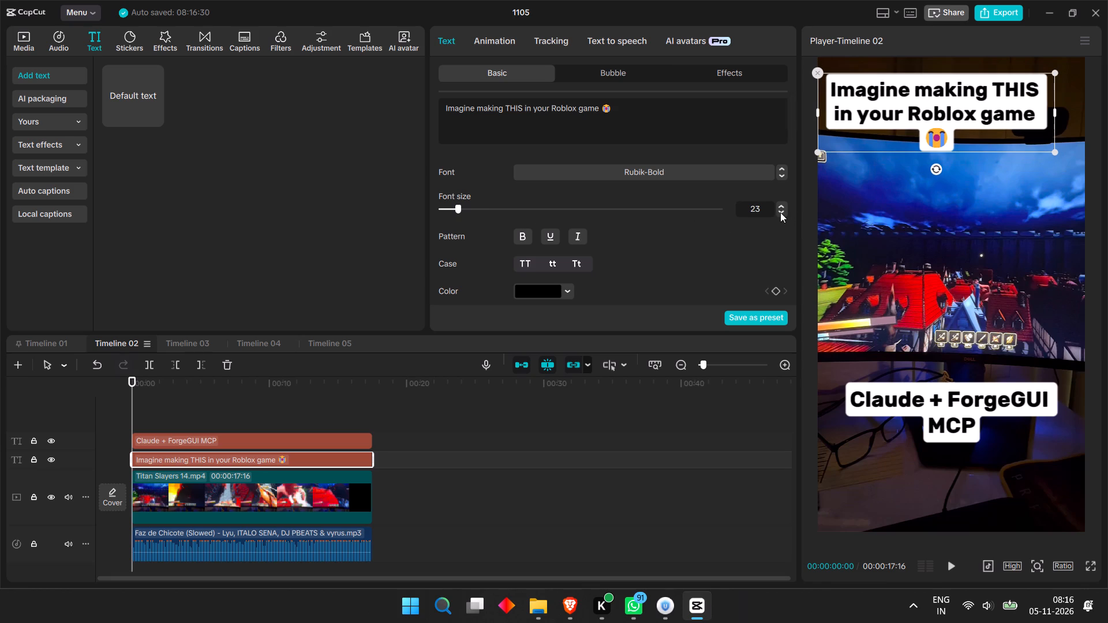
left_click(784, 216)
left_click_drag(960, 105, 985, 132)
left_click_drag(989, 131, 978, 127)
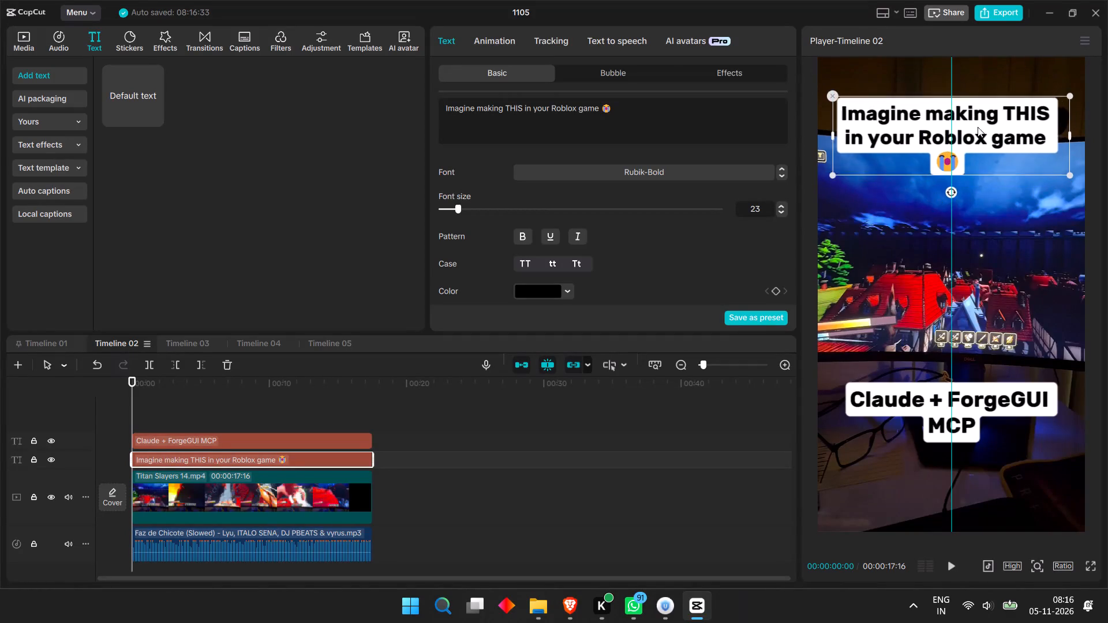
left_click_drag(978, 127, 987, 106)
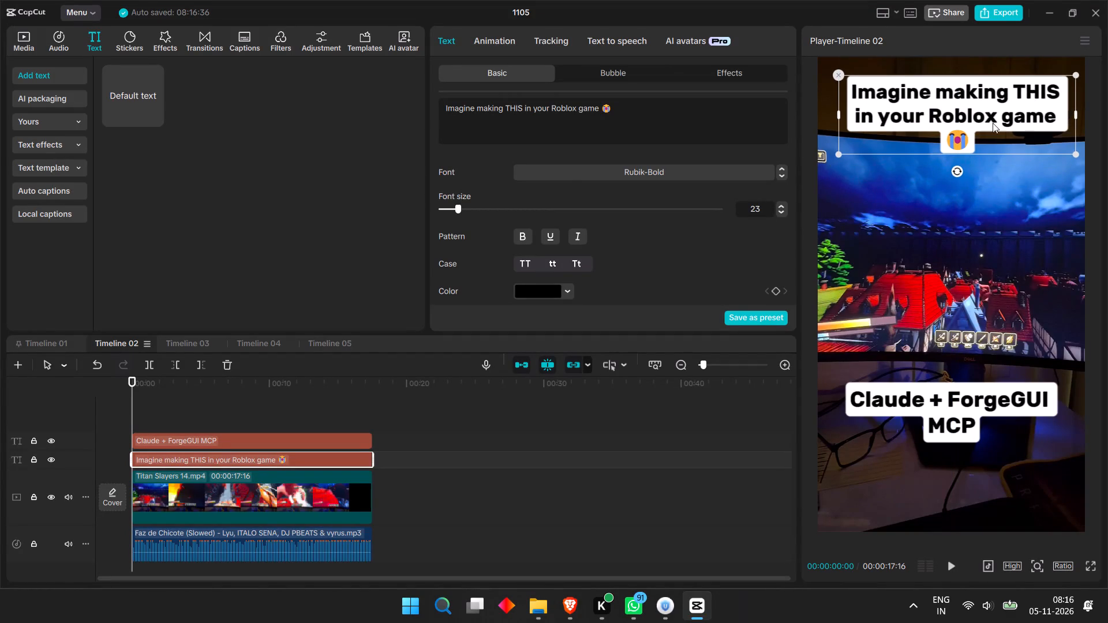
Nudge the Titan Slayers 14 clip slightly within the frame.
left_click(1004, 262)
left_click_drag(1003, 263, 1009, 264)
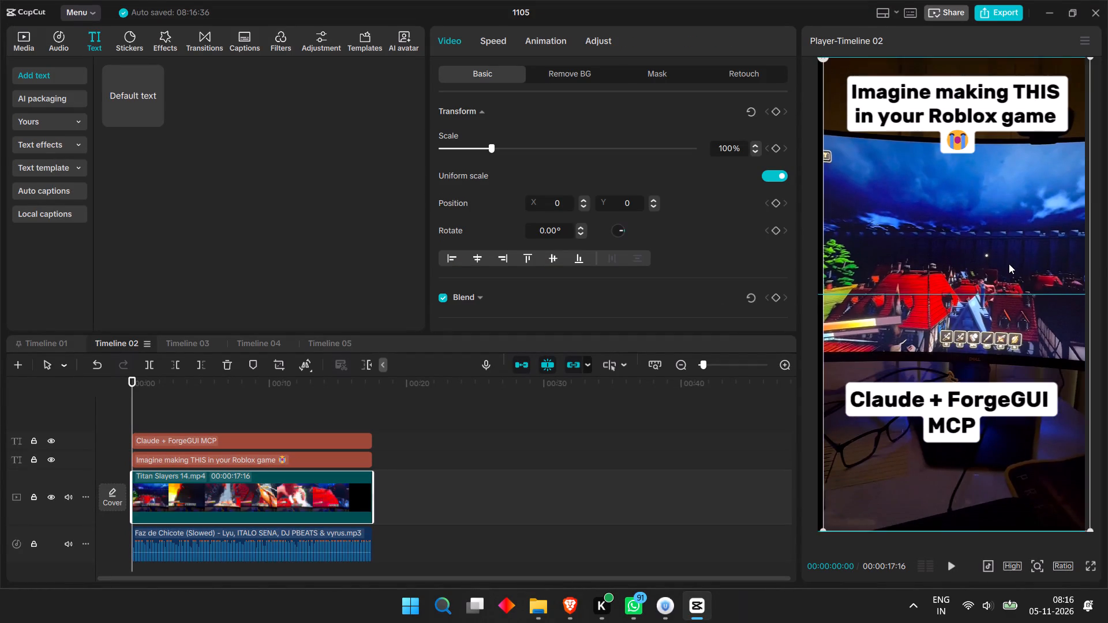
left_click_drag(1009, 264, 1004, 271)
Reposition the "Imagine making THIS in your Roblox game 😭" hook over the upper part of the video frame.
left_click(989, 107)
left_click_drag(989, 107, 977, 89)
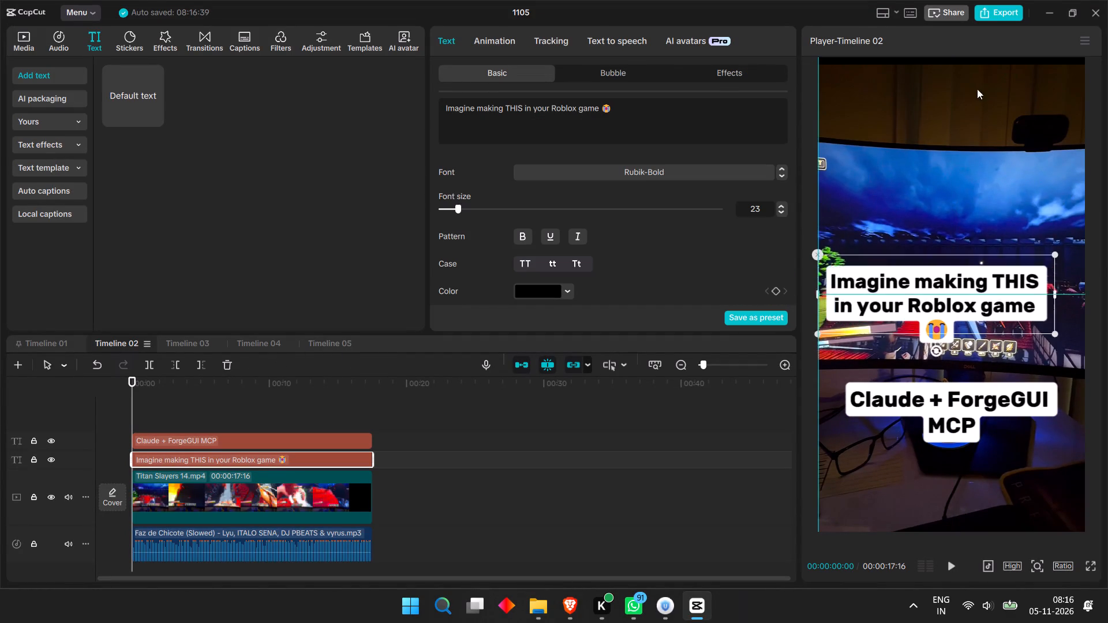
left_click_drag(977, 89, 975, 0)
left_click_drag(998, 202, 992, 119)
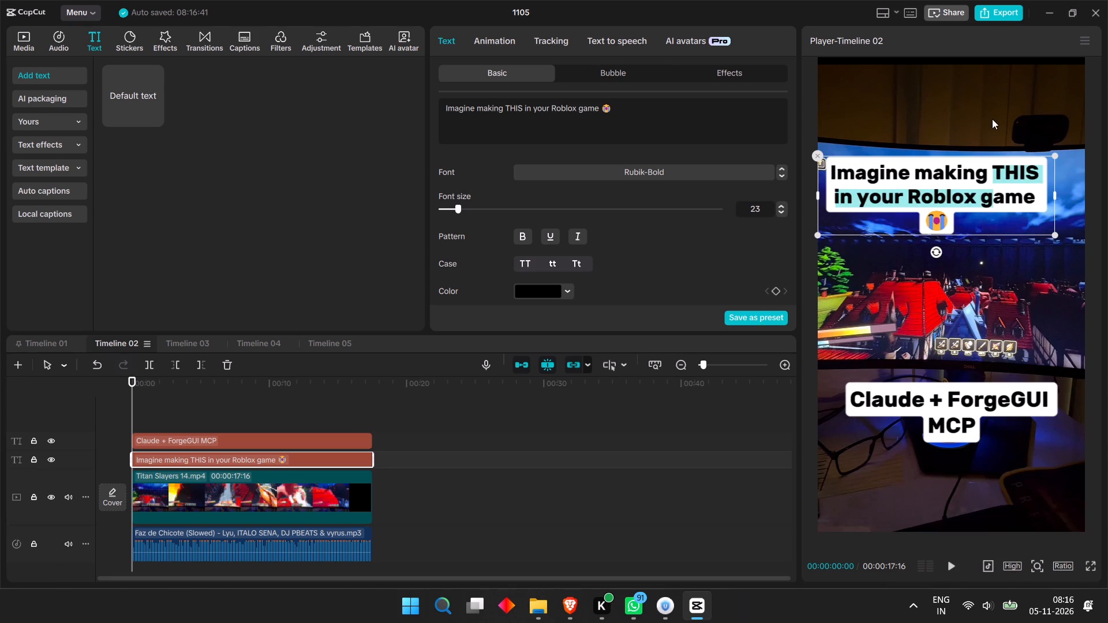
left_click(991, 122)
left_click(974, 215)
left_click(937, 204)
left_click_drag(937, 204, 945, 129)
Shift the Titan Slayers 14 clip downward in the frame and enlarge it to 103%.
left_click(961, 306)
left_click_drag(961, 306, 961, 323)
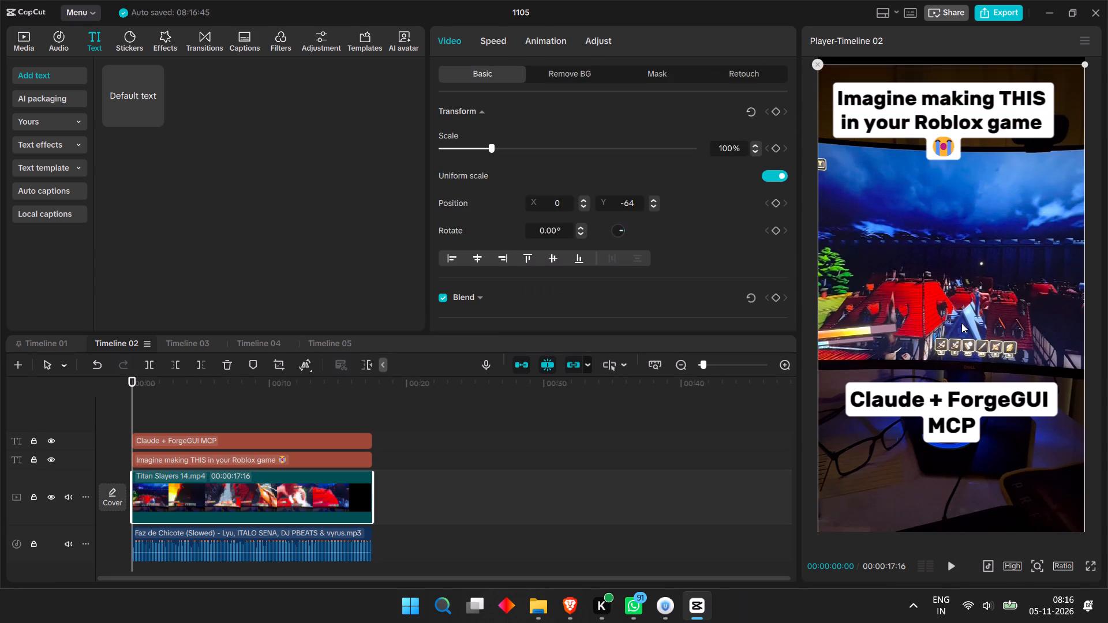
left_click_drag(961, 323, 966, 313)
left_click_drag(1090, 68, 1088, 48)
Place the hook text near the top edge of the frame, above the monitor shown in the clip.
left_click(1002, 115)
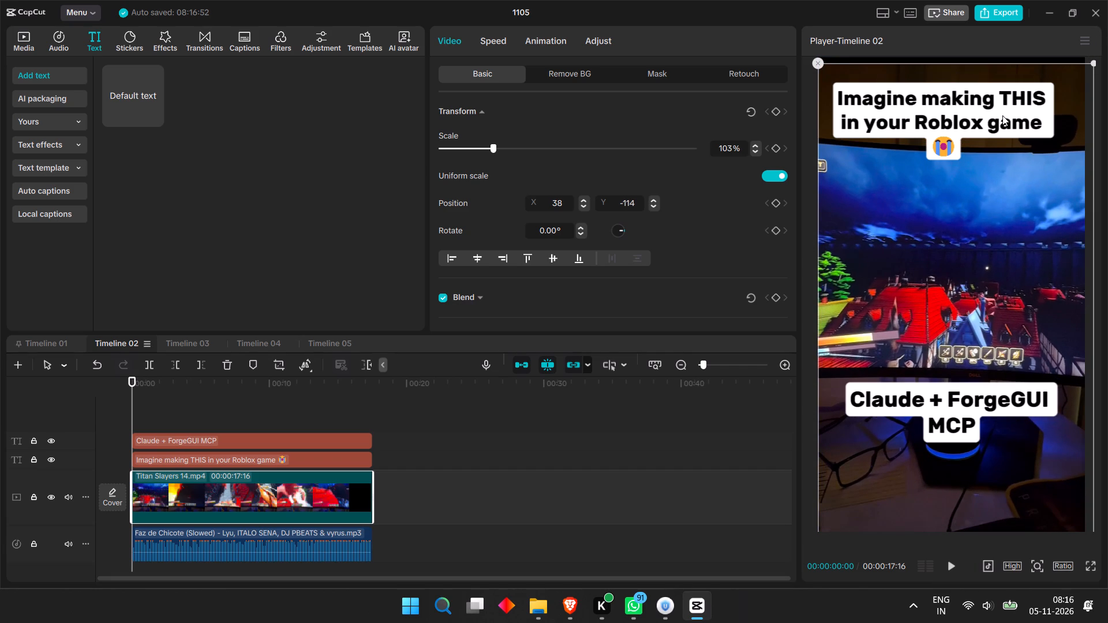
left_click_drag(1002, 115, 1004, 109)
left_click_drag(957, 306, 954, 116)
left_click(989, 335)
left_click(1036, 355)
left_click(997, 308)
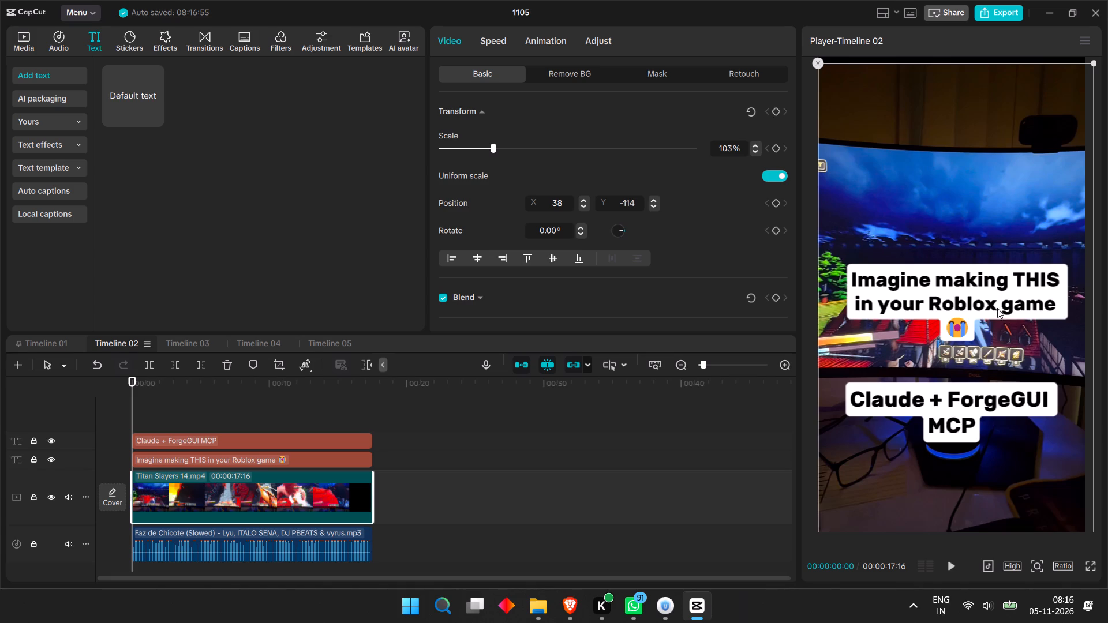
left_click_drag(968, 313, 956, 123)
Lower the Titan Slayers 14 clip to position X 0, Y -341 and scale it to 130%.
key("space")
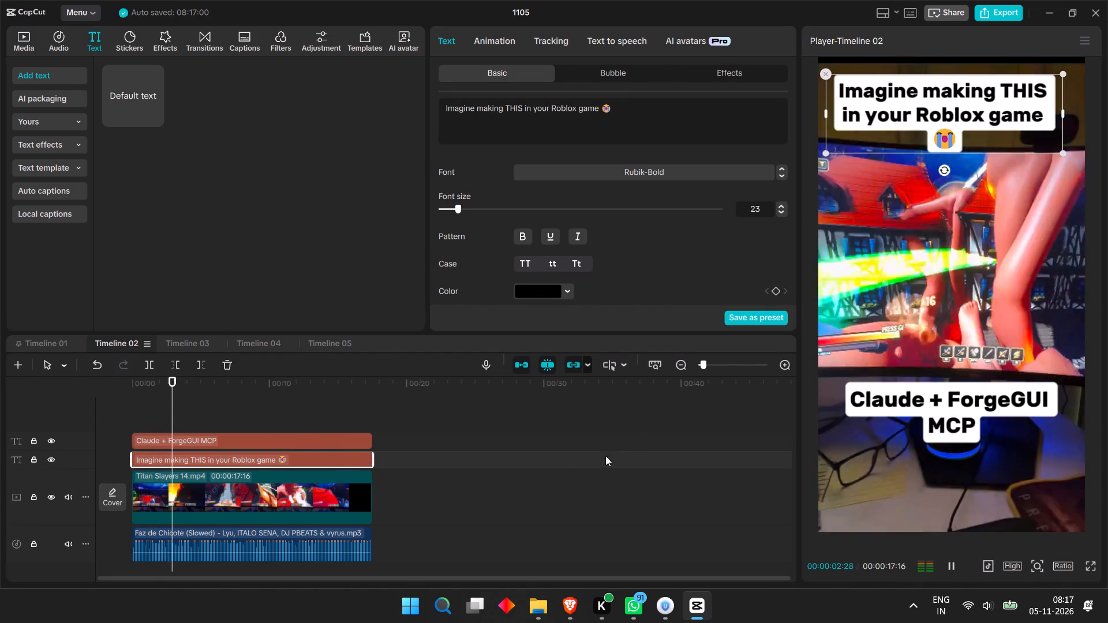
left_click(856, 318)
left_click_drag(867, 315, 865, 343)
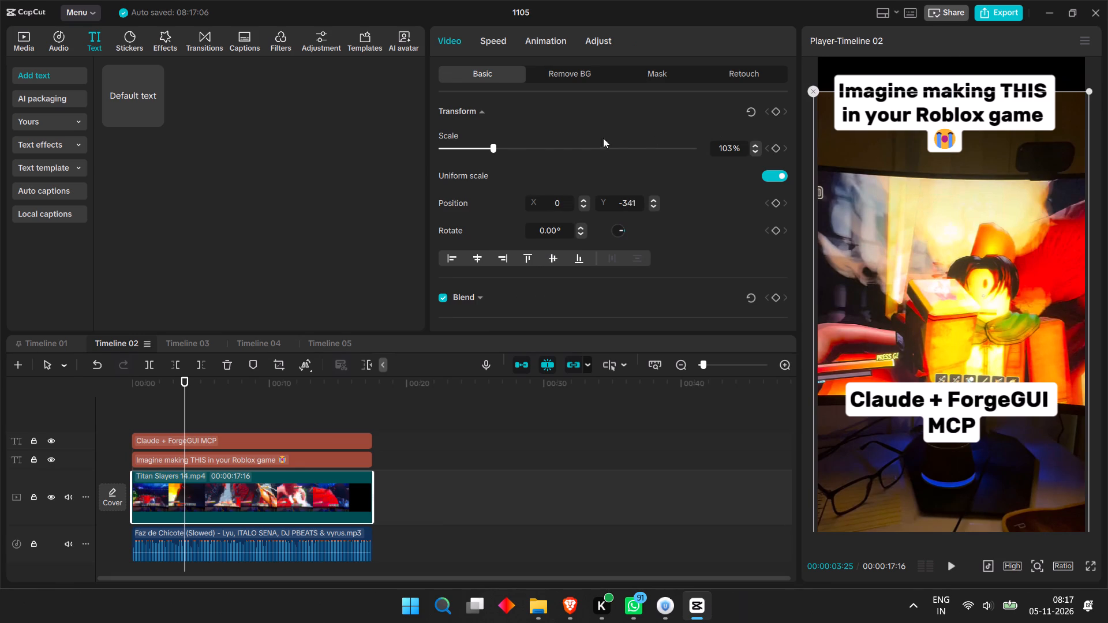
left_click_drag(498, 145, 507, 145)
left_click(886, 414)
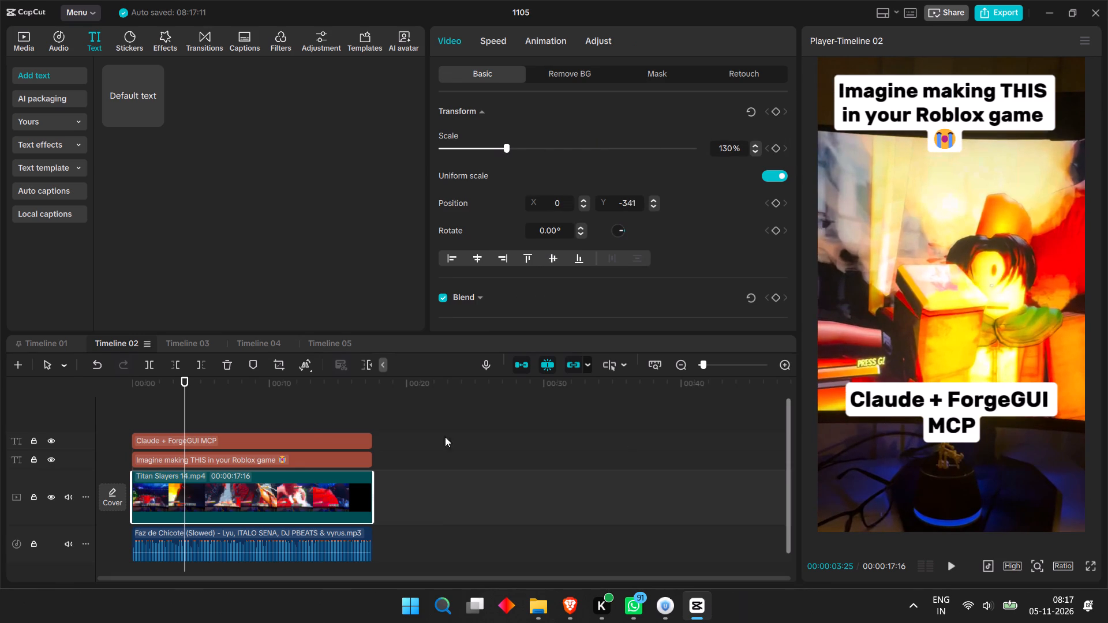
Play Timeline 02 from the start to check the text placement and clip framing.
left_click_drag(182, 390, 97, 406)
key("space")
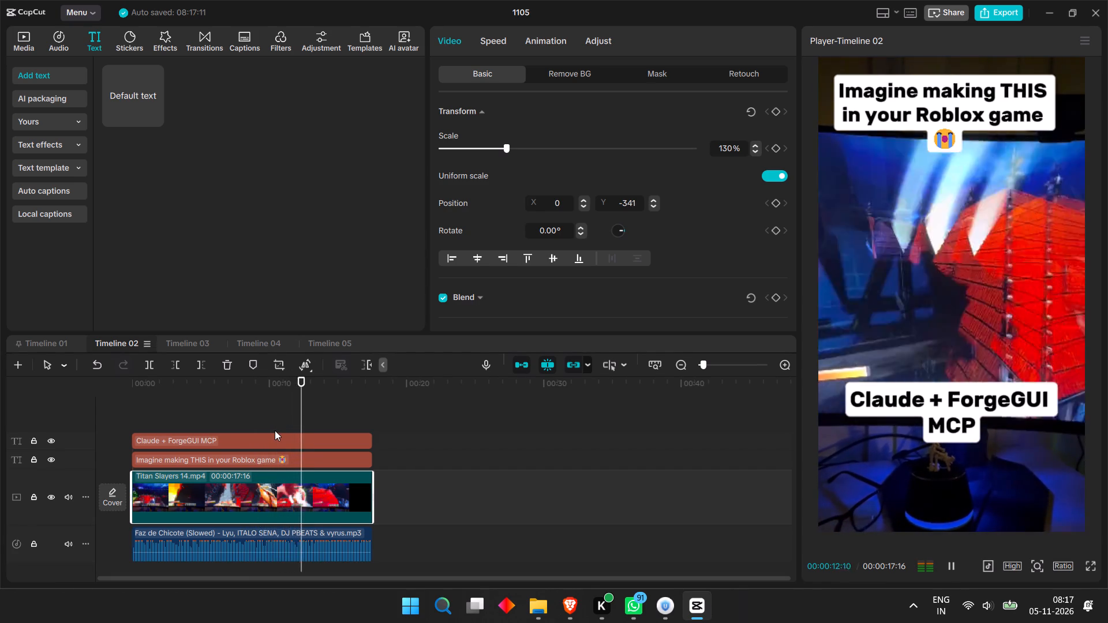
key("space")
Switch to Timeline 03 and import the song "S0N6F0RMYD34TH (Fatal Slowed)" from the Downloads folder.
left_click(179, 337)
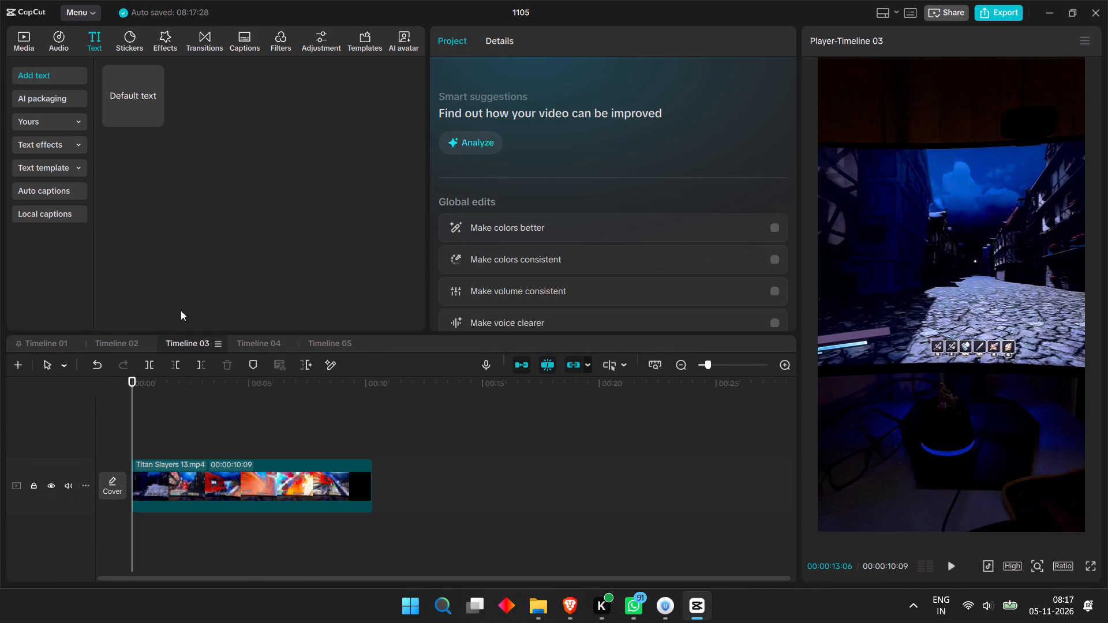
left_click(18, 37)
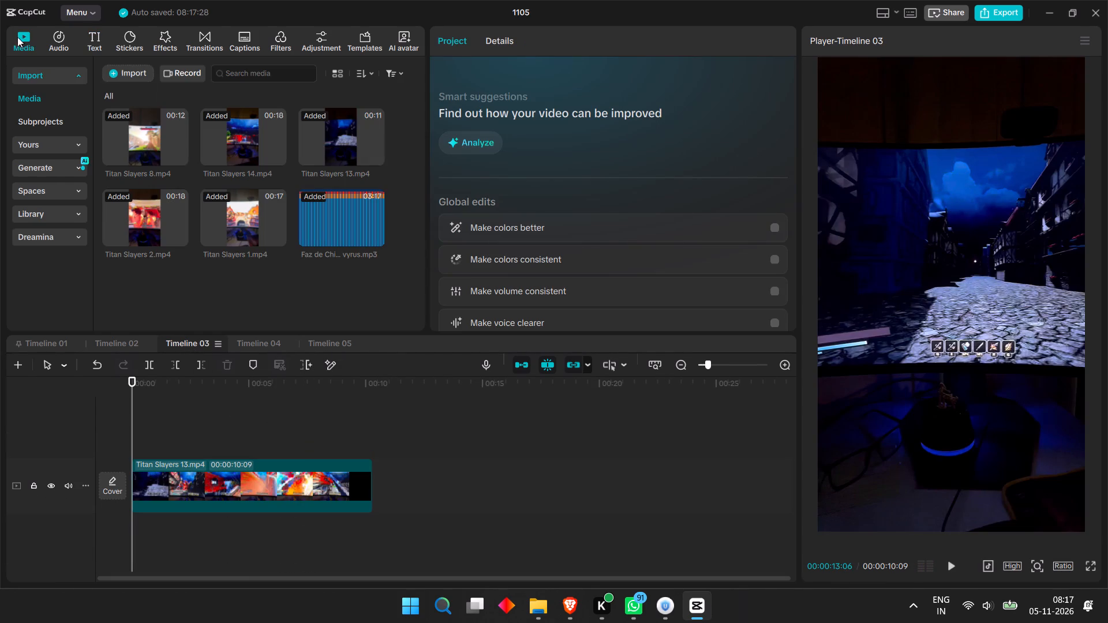
left_click(130, 66)
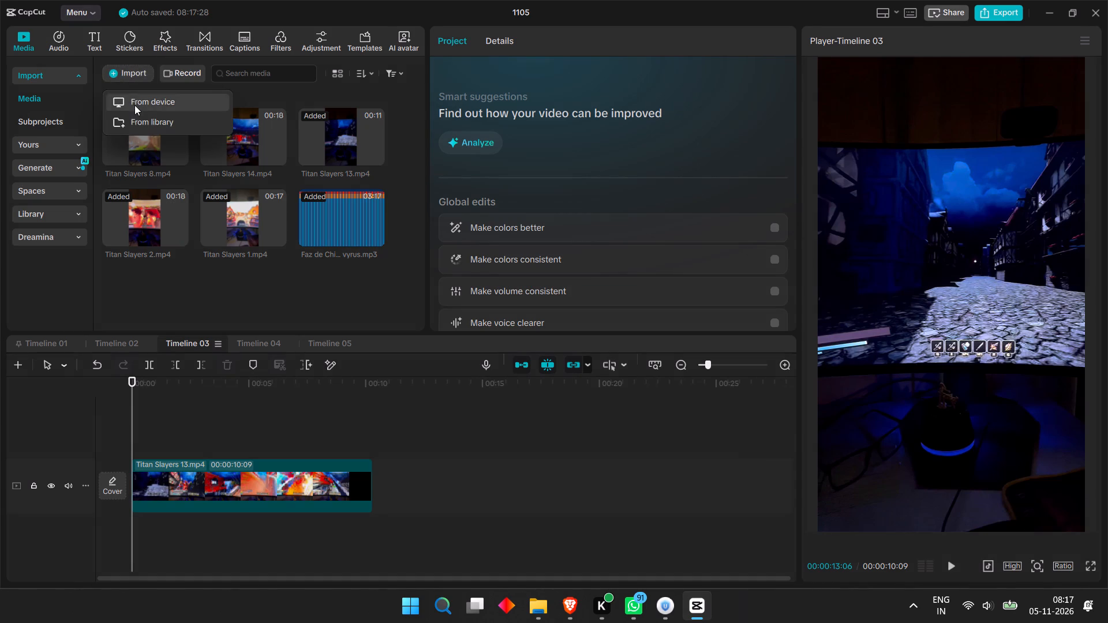
left_click(134, 105)
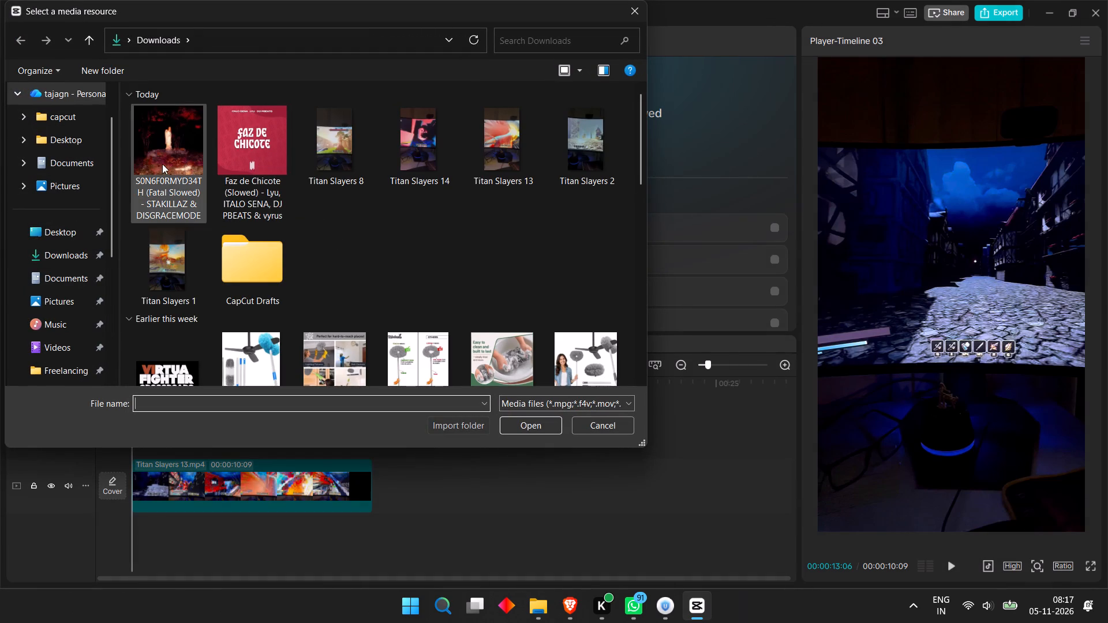
left_click(162, 164)
left_click(510, 426)
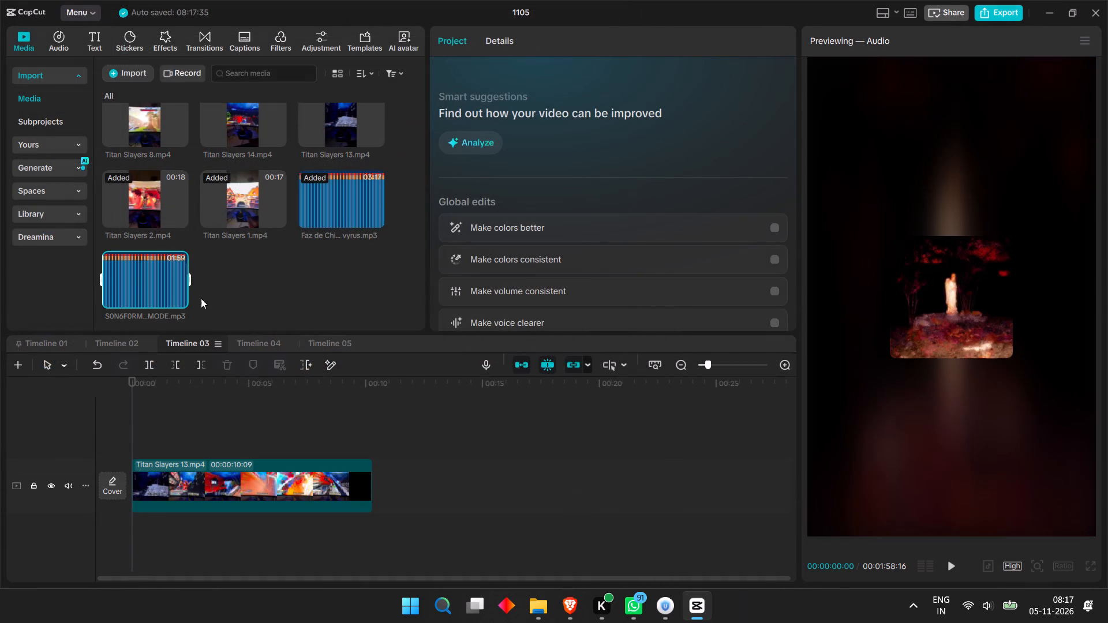
Add the S0N6F0RMYD34TH song at the start of Timeline 03 and cut off everything past the Titan Slayers 13 clip's end at 00:00:10:09.
left_click(179, 295)
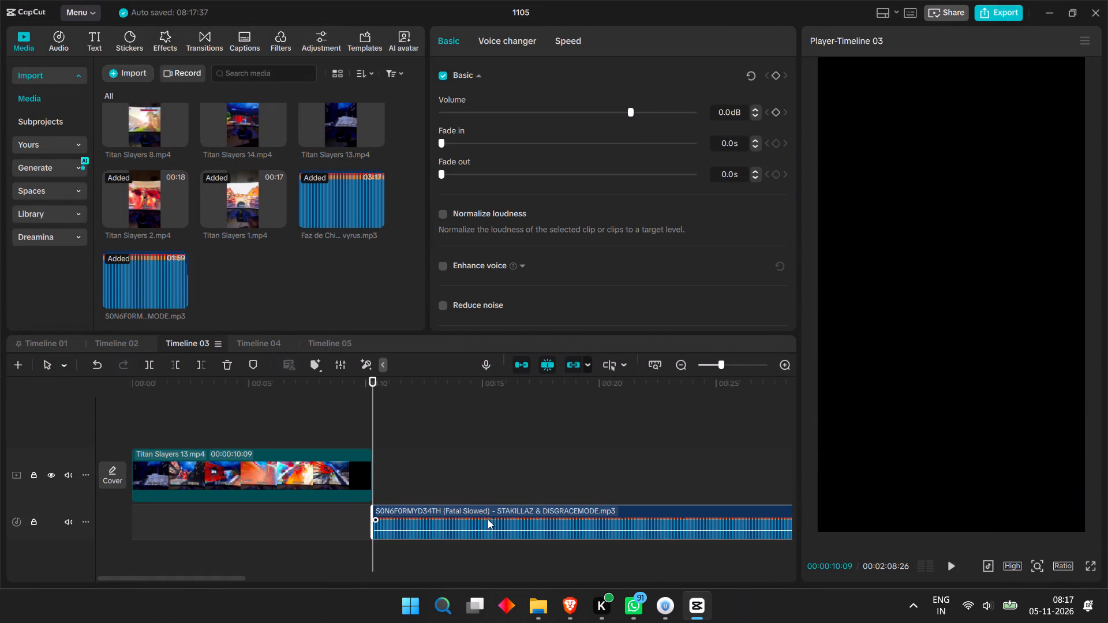
left_click_drag(488, 519, 231, 517)
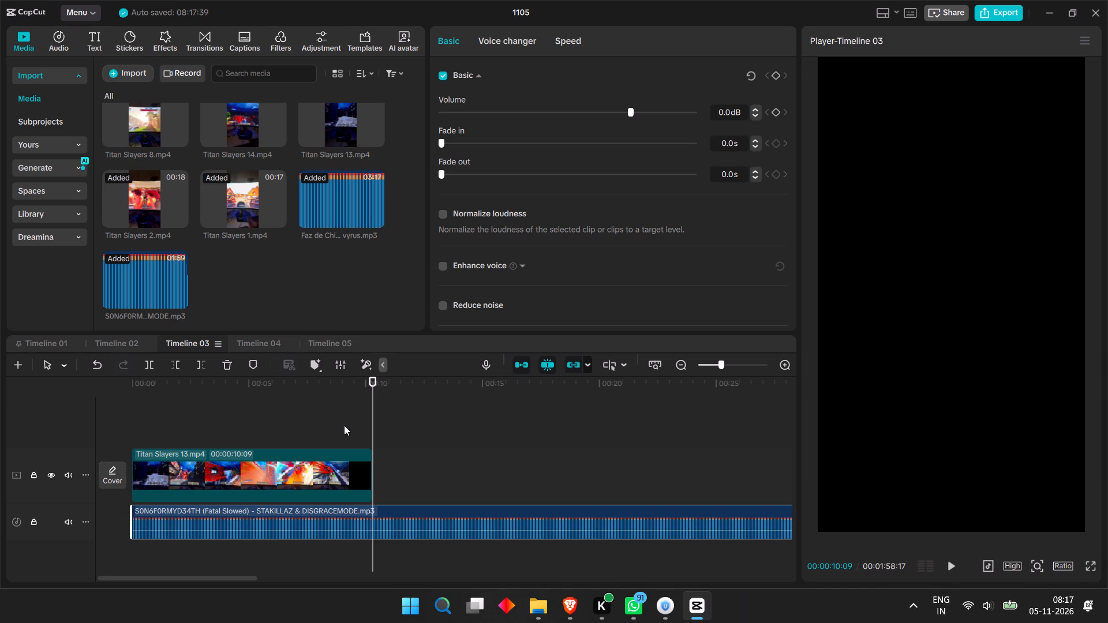
left_click(374, 391)
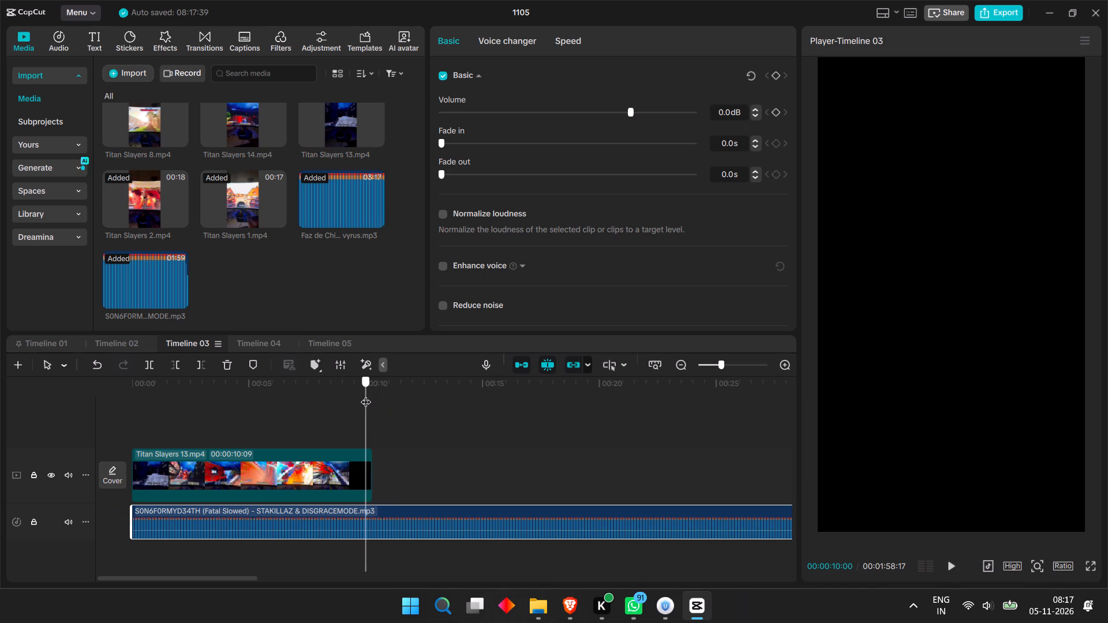
left_click(381, 516)
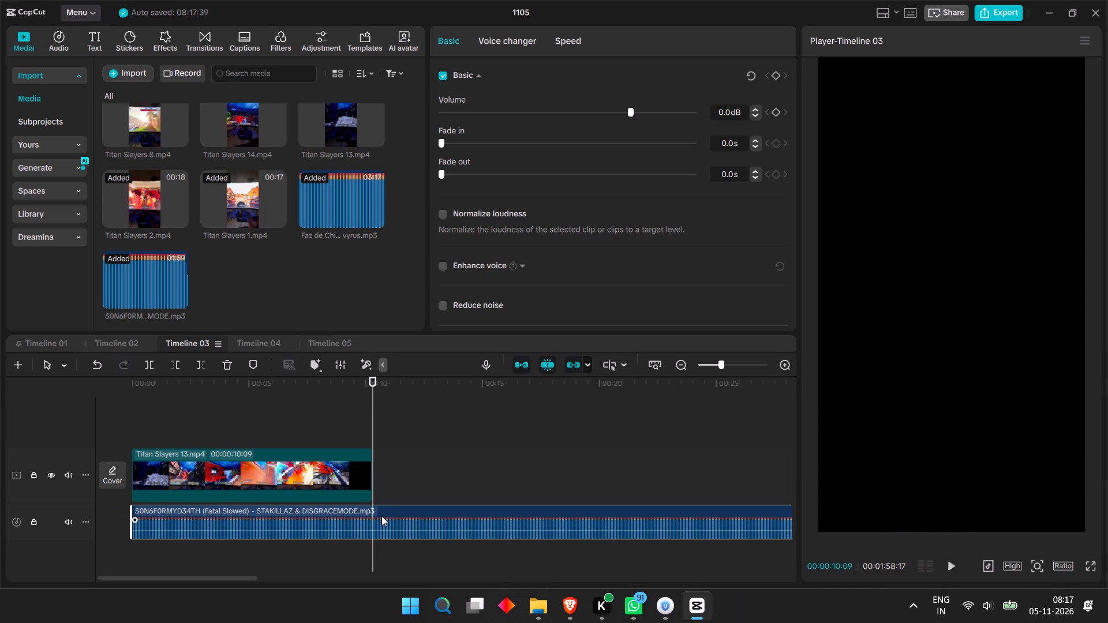
key("ctrl+b")
key("BackSpace")
Play Timeline 03 from the start to check the music against the clip.
left_click_drag(372, 401, 76, 408)
key("space")
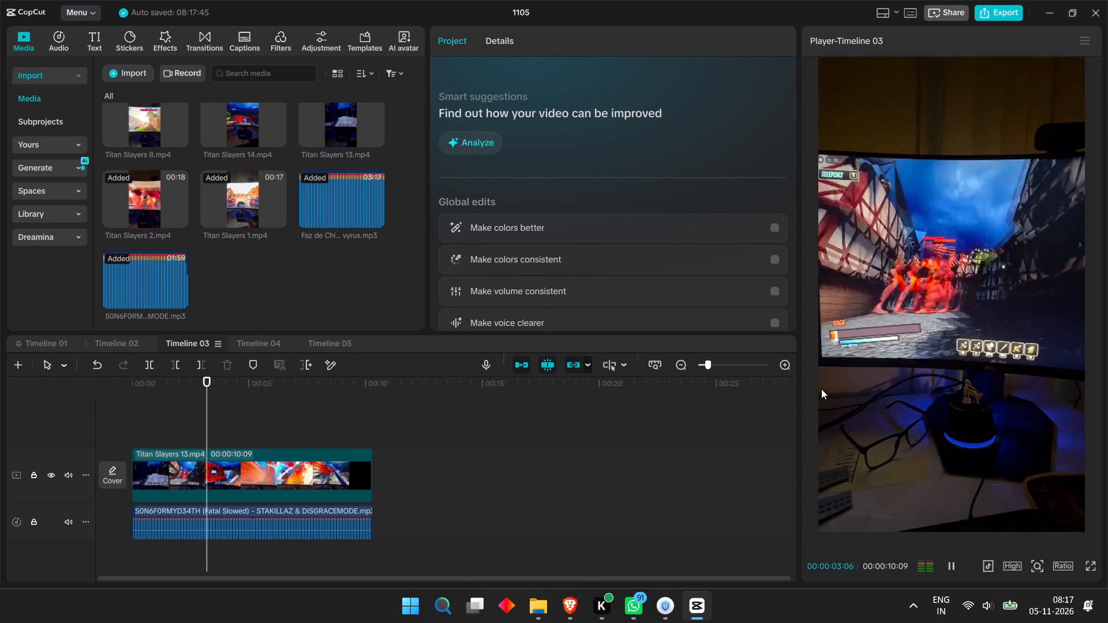
key("space")
Scale the Titan Slayers 13 clip to 118% and lower it to position X 0, Y -346.
left_click(345, 455)
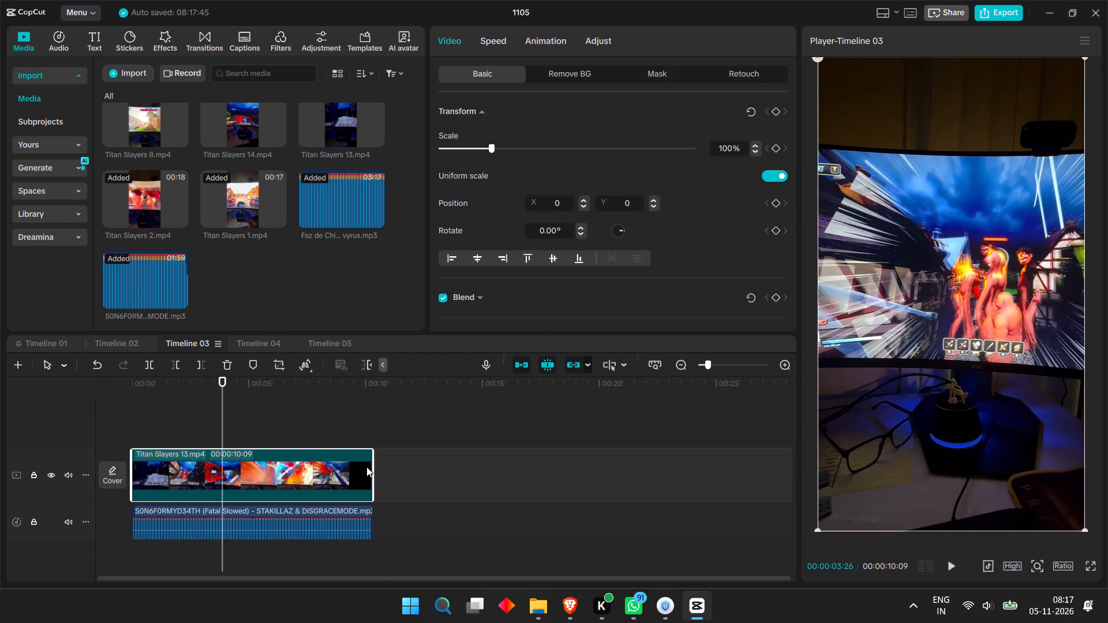
triple_click(757, 143)
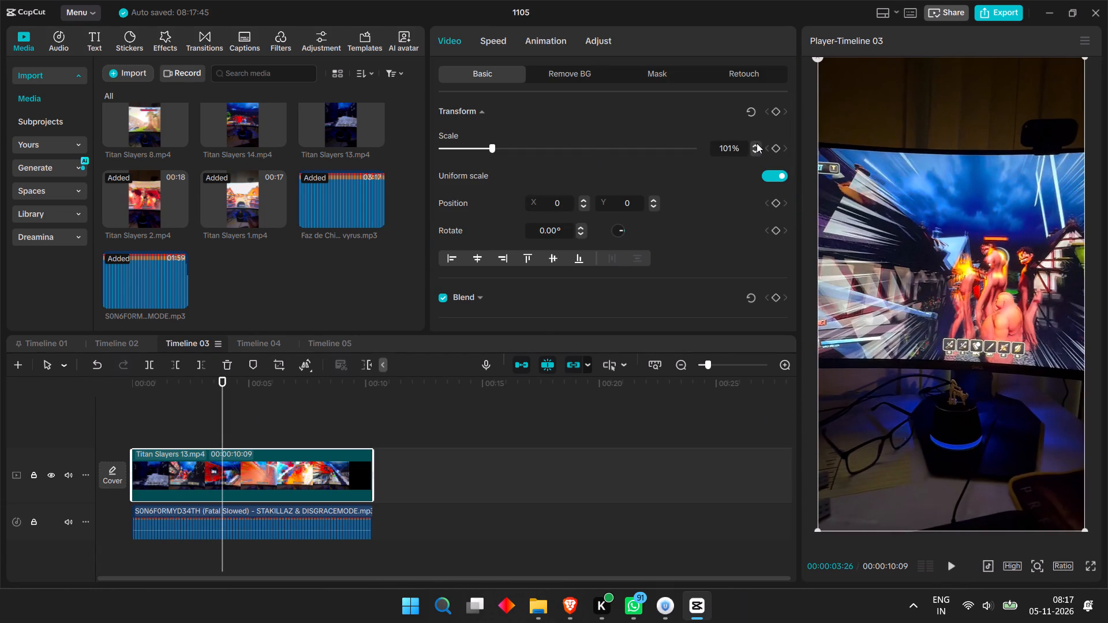
triple_click(757, 143)
triple_click(756, 144)
triple_click(756, 144)
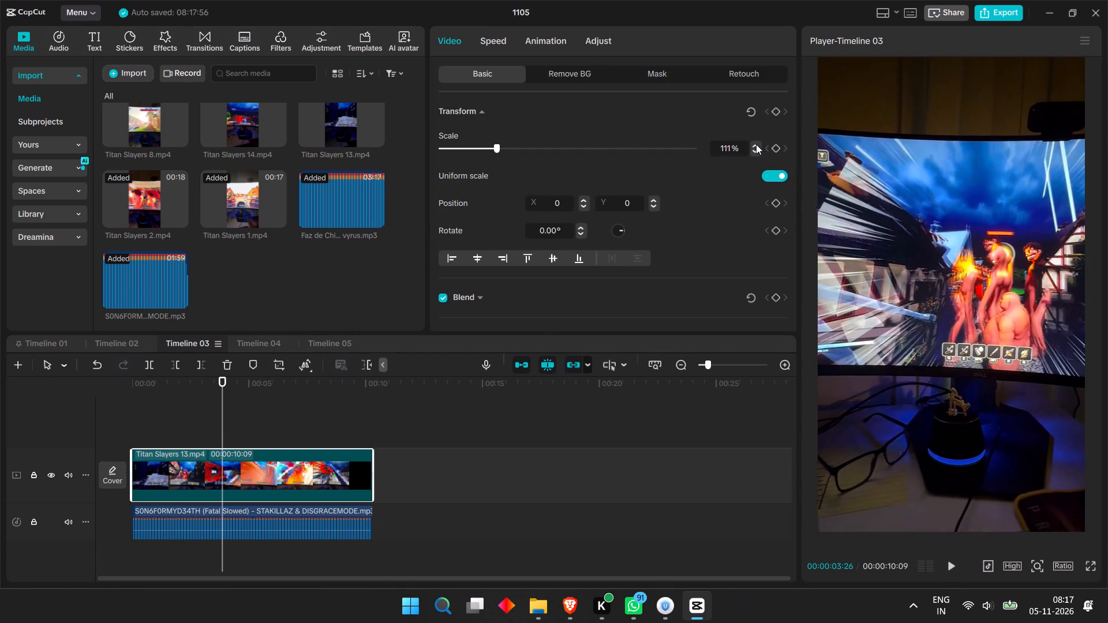
triple_click(756, 144)
triple_click(755, 145)
left_click_drag(1018, 210, 1000, 239)
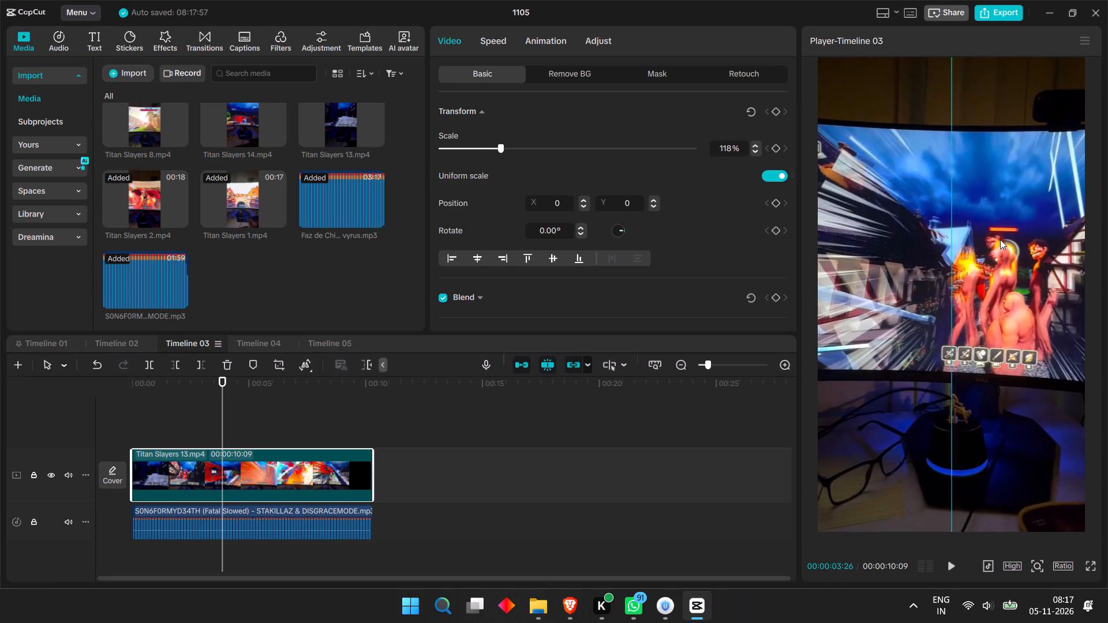
left_click_drag(1000, 239, 1021, 254)
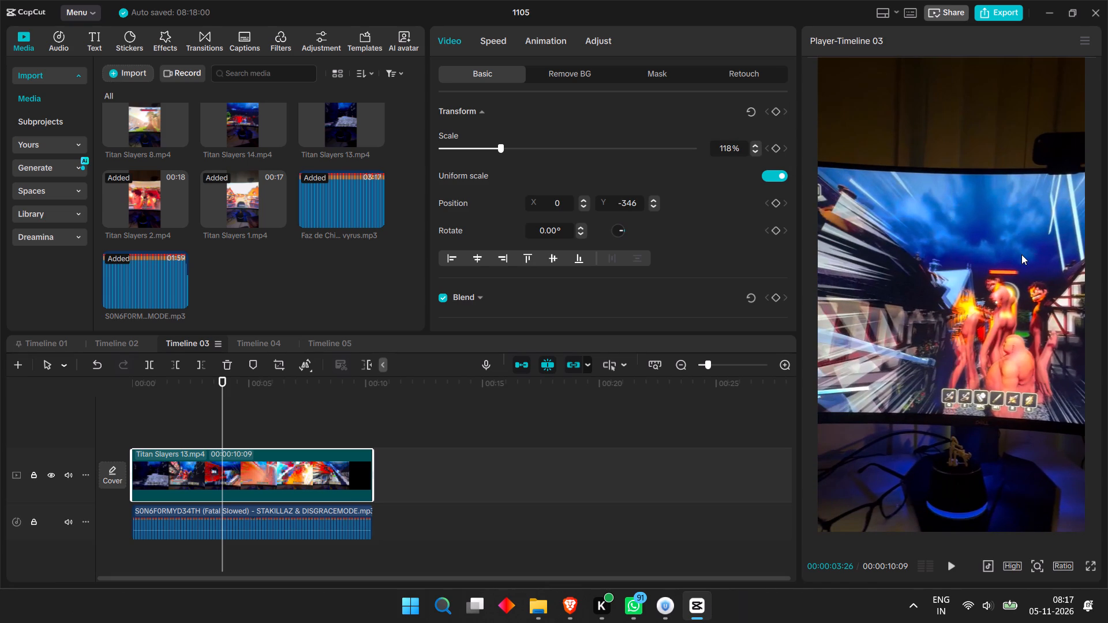
Copy the hook and "Claude + ForgeGUI MCP" caption from Timeline 02 to the start of Timeline 03.
scroll(169, 179, "up", 4)
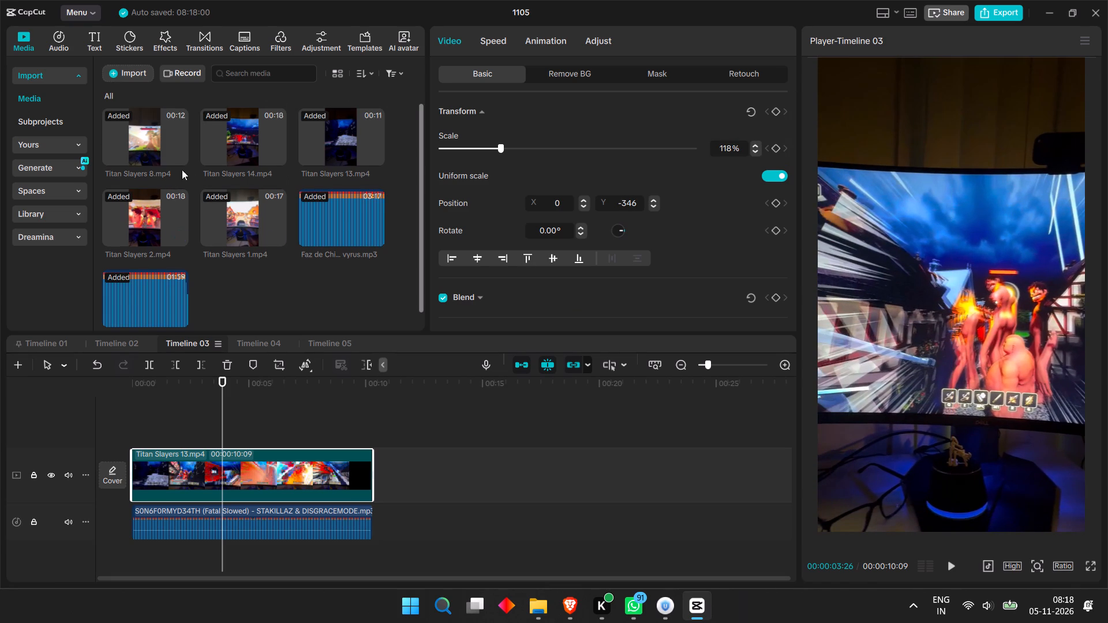
left_click_drag(223, 389, 31, 384)
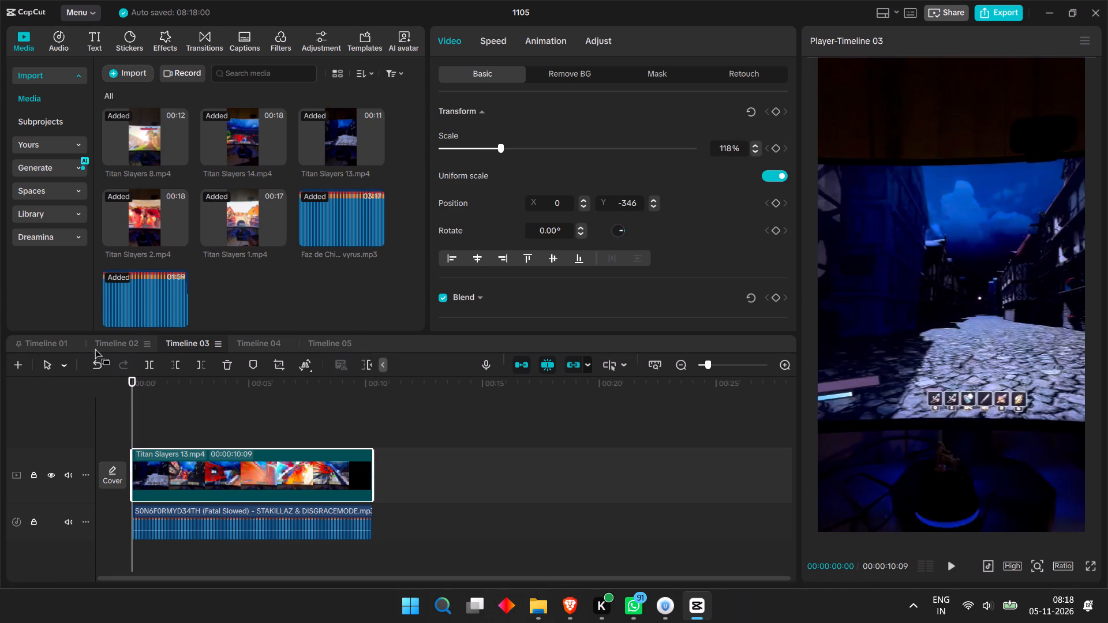
left_click(105, 343)
left_click_drag(396, 464, 321, 434)
key("ctrl+c")
left_click(199, 344)
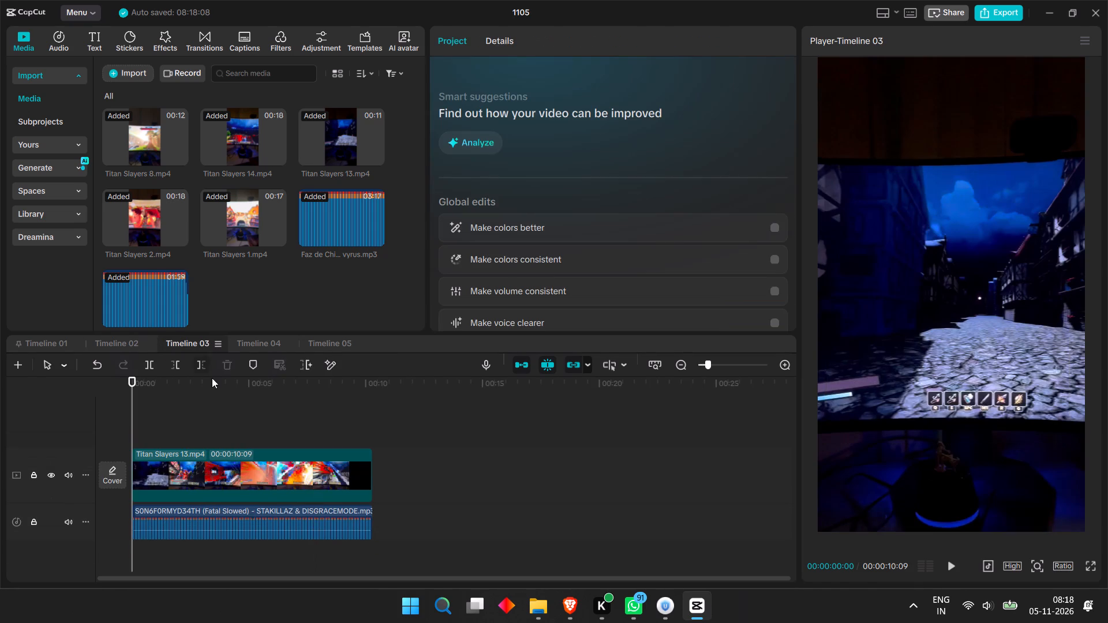
key("ctrl+v")
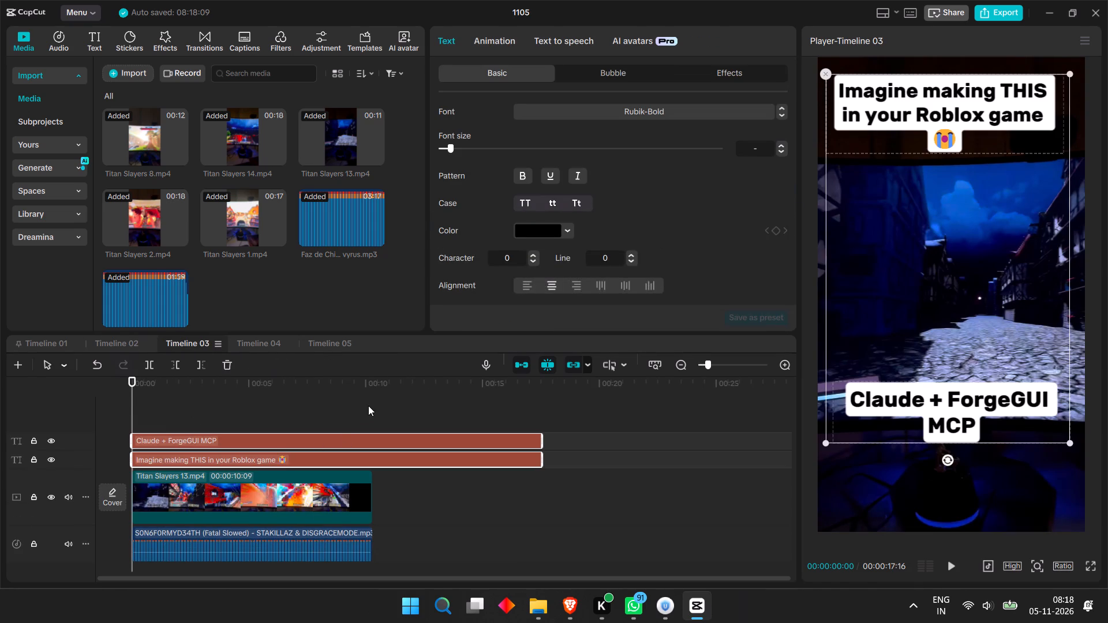
Split both text clips at the Titan Slayers 13 clip's end, 00:00:10:09, and delete the excess parts.
left_click_drag(369, 402, 376, 379)
left_click(371, 379)
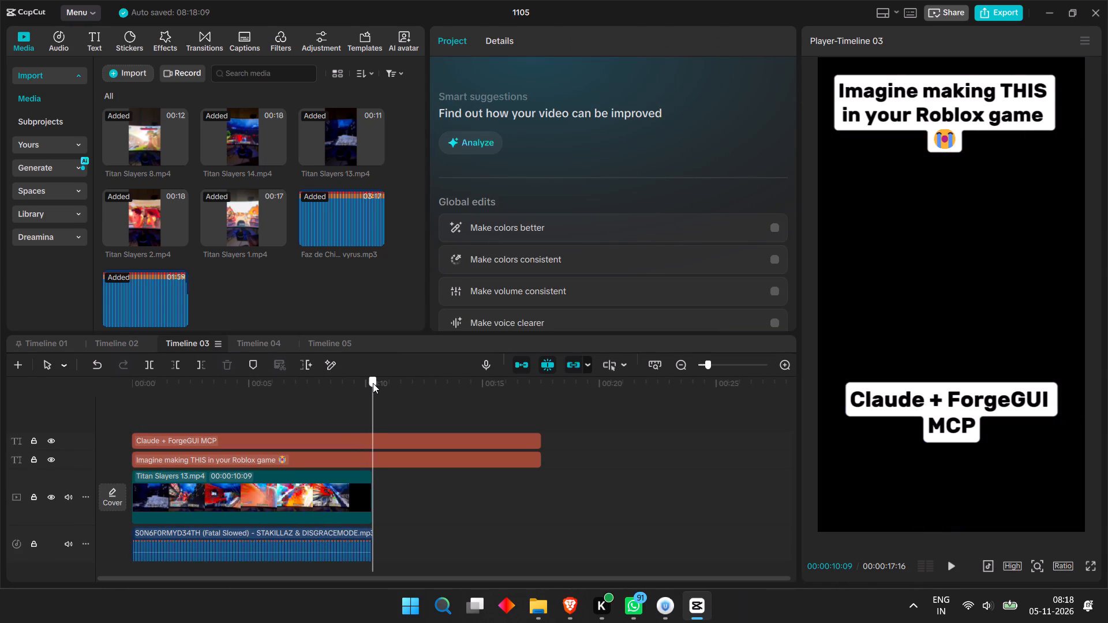
left_click(385, 465)
key("ctrl+b")
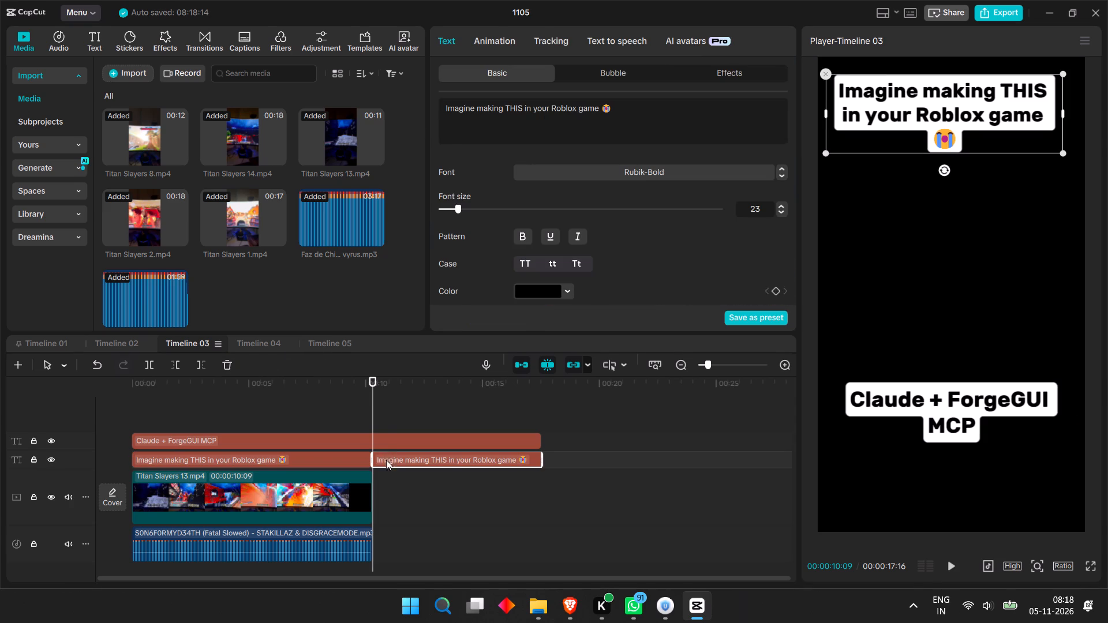
left_click(387, 437, "ctrl")
key("ctrl+b")
key("BackSpace")
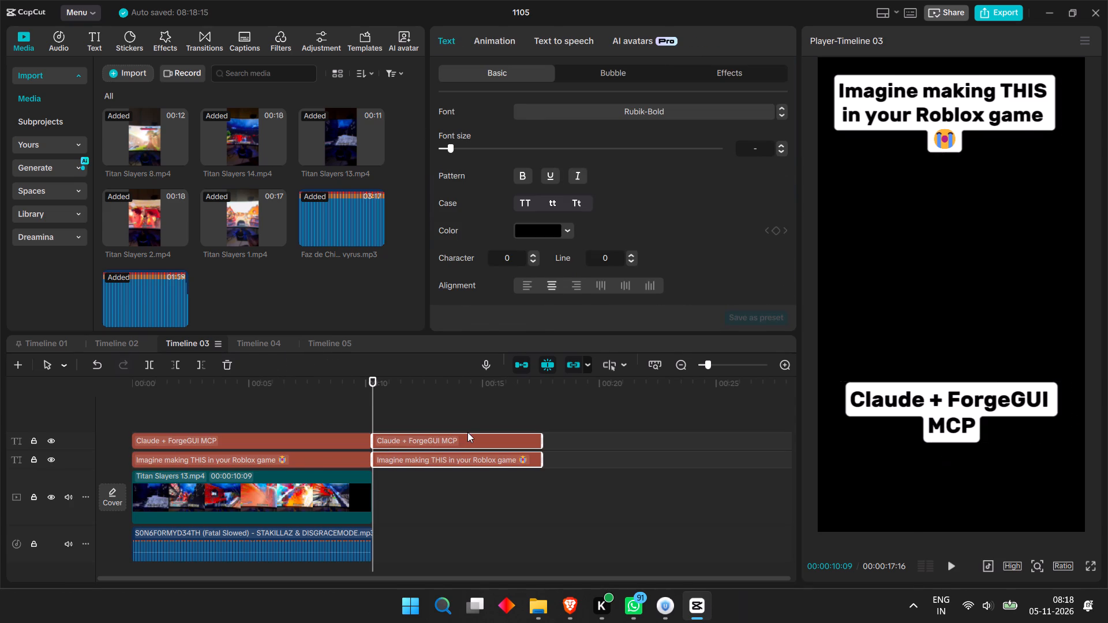
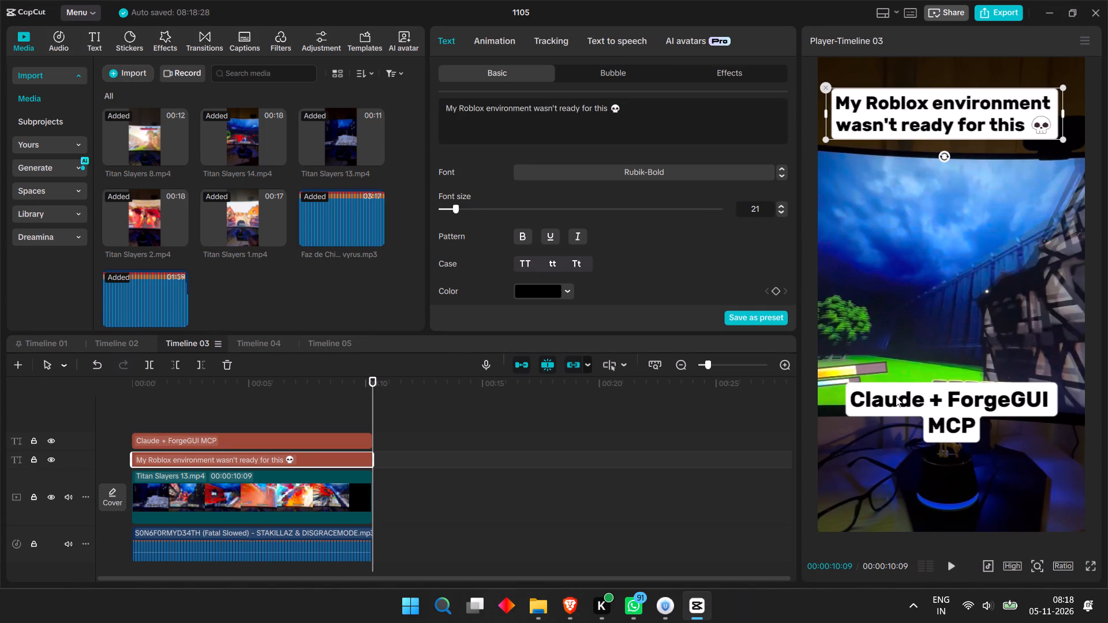
Lower the "Claude + ForgeGUI MCP" caption in Timeline 03 so it sits just below the game's item bar.
left_click(896, 396)
left_click_drag(929, 416, 924, 442)
Copy the S0N6F0RMYD34TH (Fatal Slowed) music from Timeline 03 to the start of Timeline 04.
left_click(257, 343)
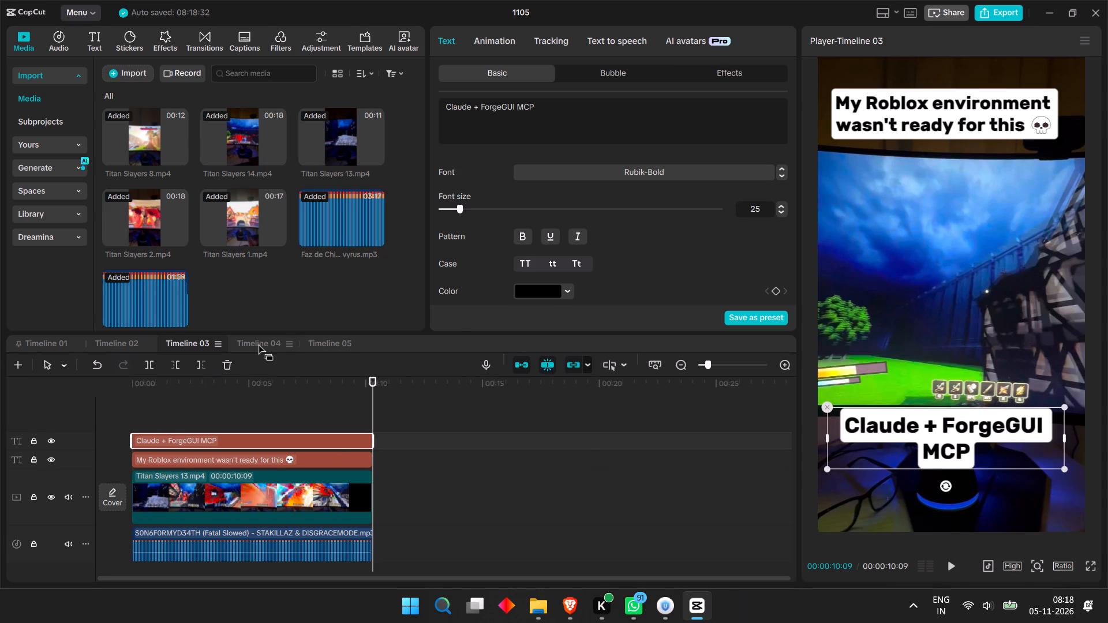
left_click(179, 339)
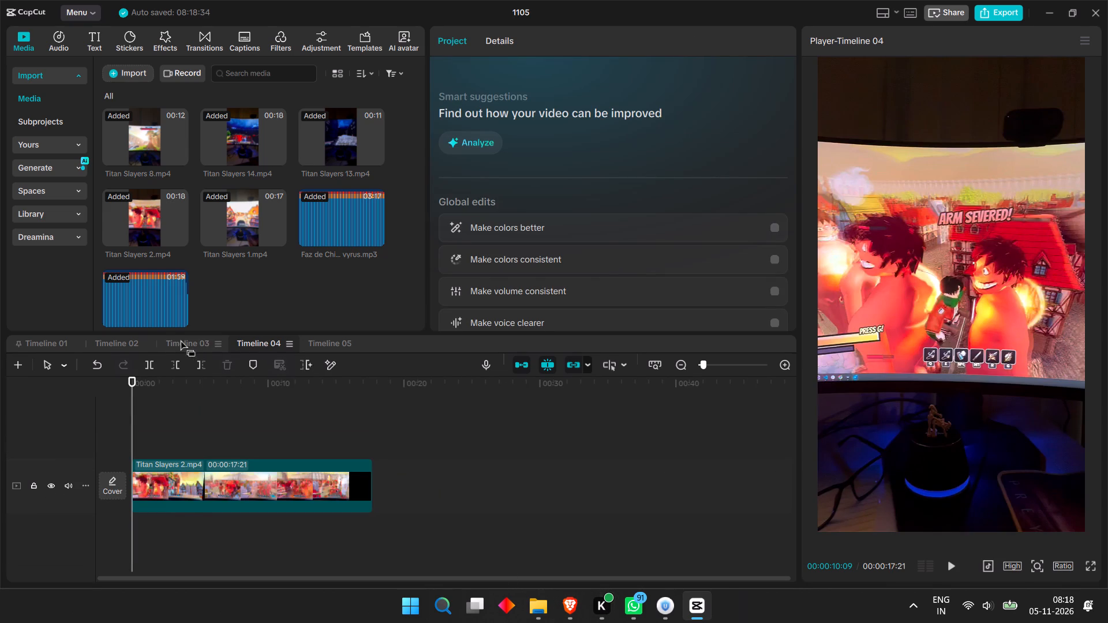
left_click(358, 538)
key("ctrl+c")
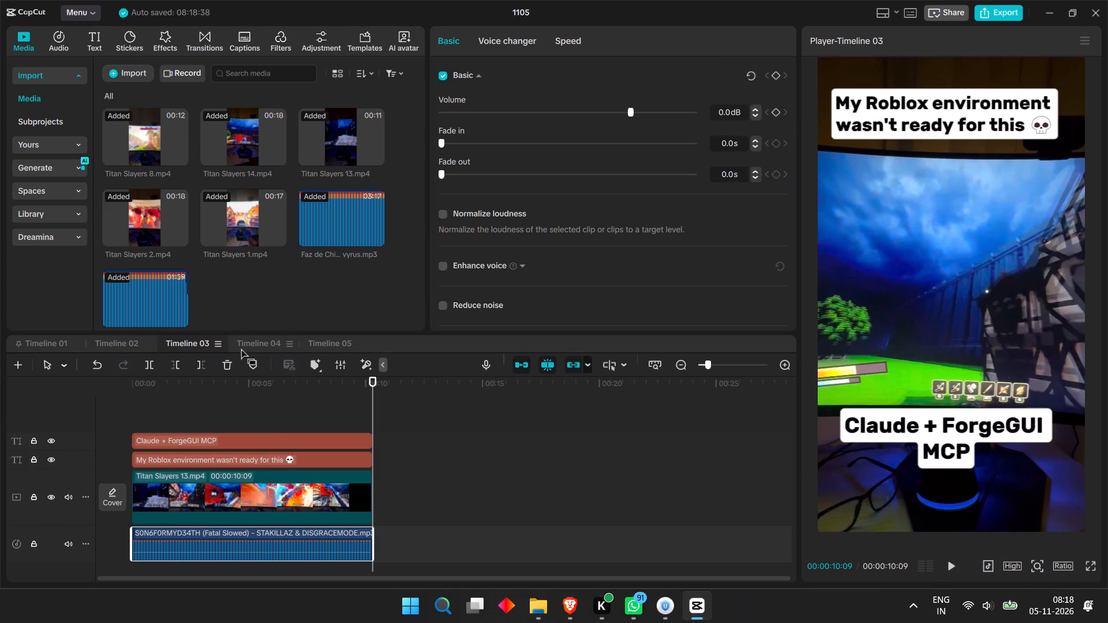
left_click(250, 340)
key("ctrl+v")
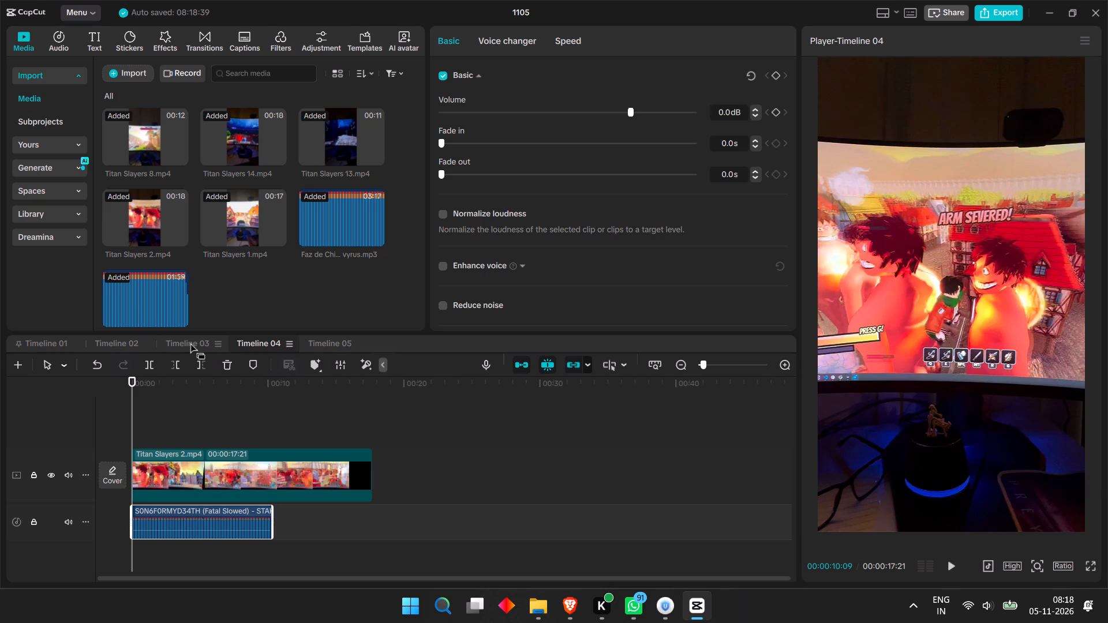
Extend the end of the copied music in Timeline 04 toward the end of the Titan Slayers 2 clip.
left_click(271, 520)
left_click_drag(271, 520, 279, 520)
left_click_drag(274, 529, 315, 528)
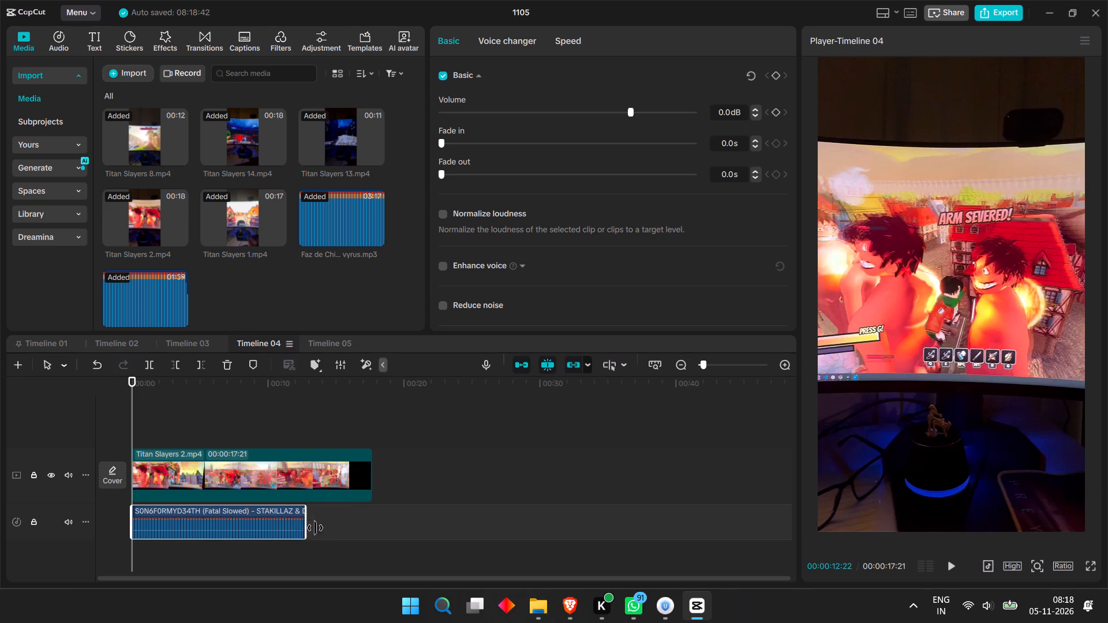
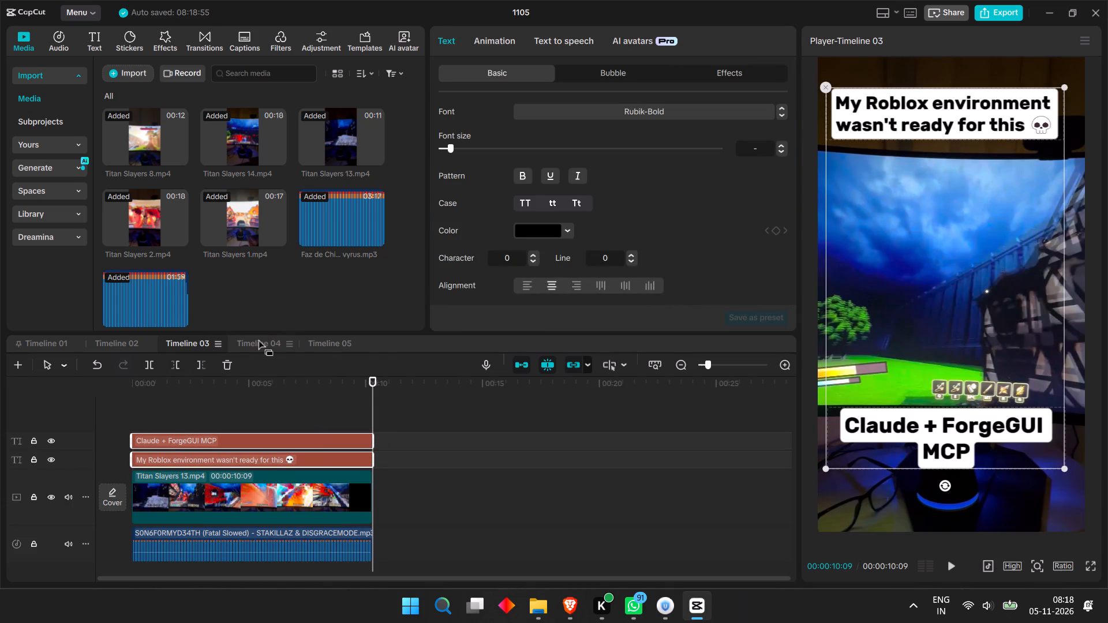
Paste Timeline 03's hook and "Claude + ForgeGUI MCP" caption at the start of Timeline 04, extending both to the Titan Slayers 2 clip's end.
left_click(257, 338)
key("ctrl+v")
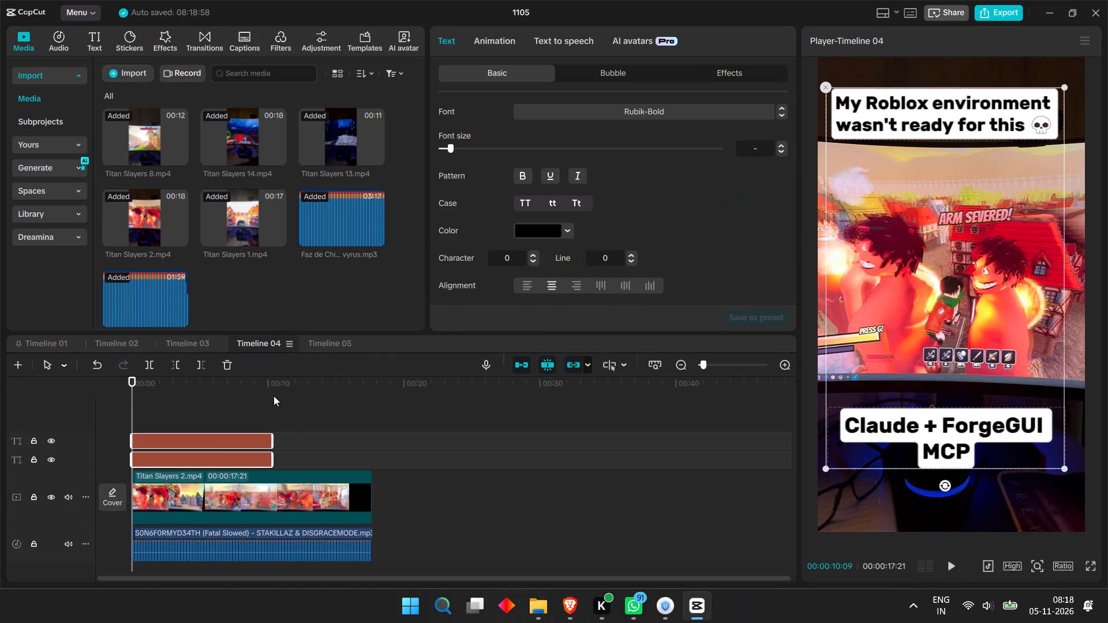
left_click_drag(273, 440, 343, 446)
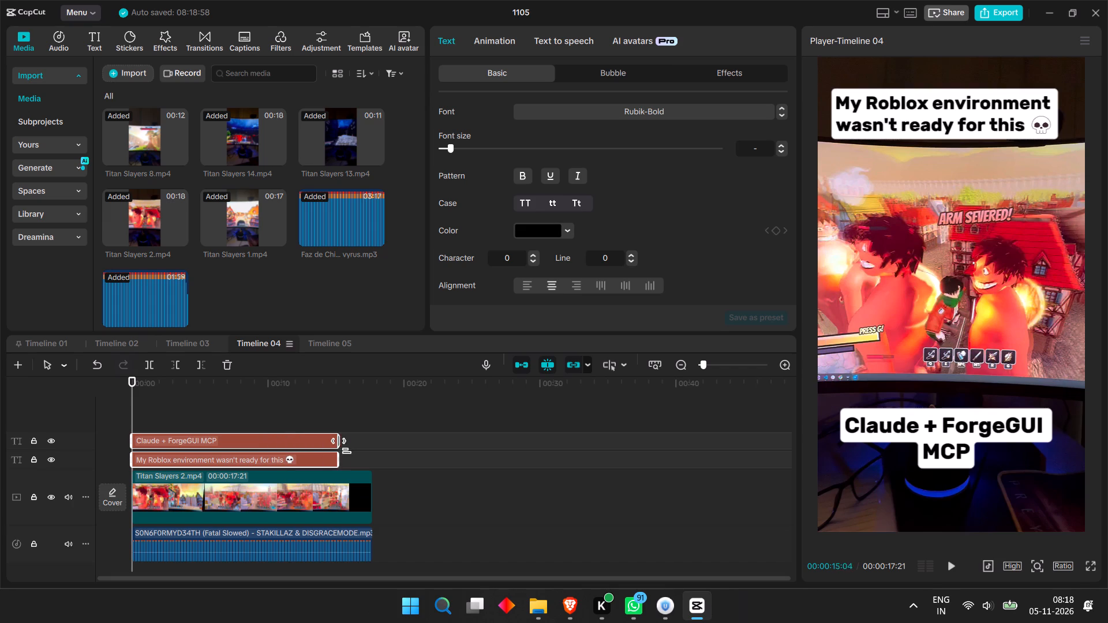
left_click_drag(343, 446, 372, 448)
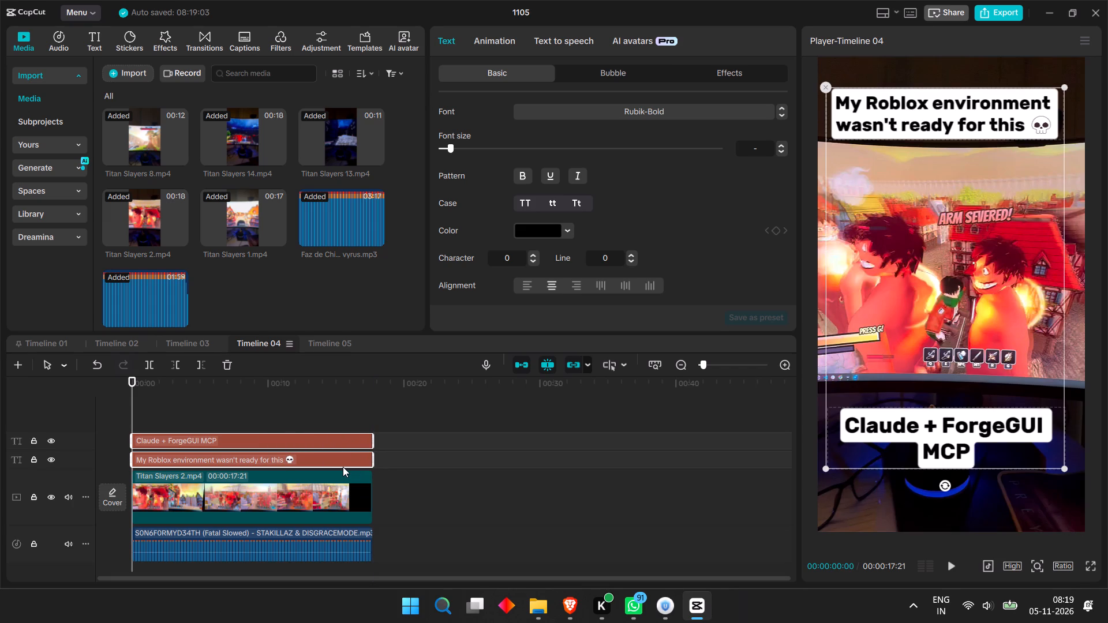
Replace the hook text in Timeline 04 with "Roblox devs need to see what I'm building 👀".
left_click(342, 464)
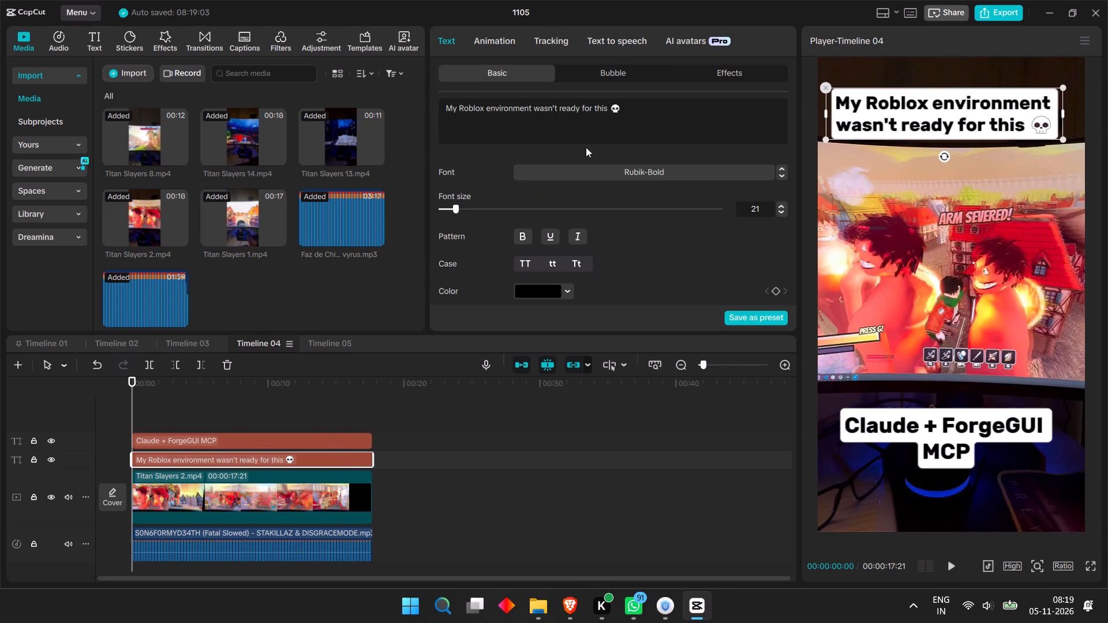
left_click_drag(638, 102, 420, 100)
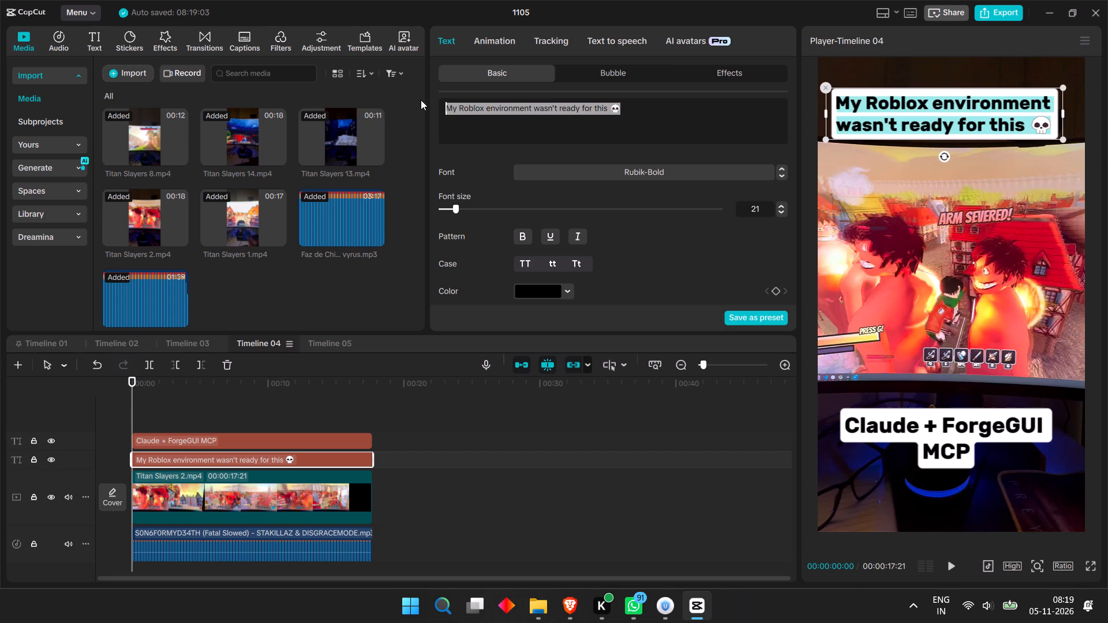
key("ctrl+v")
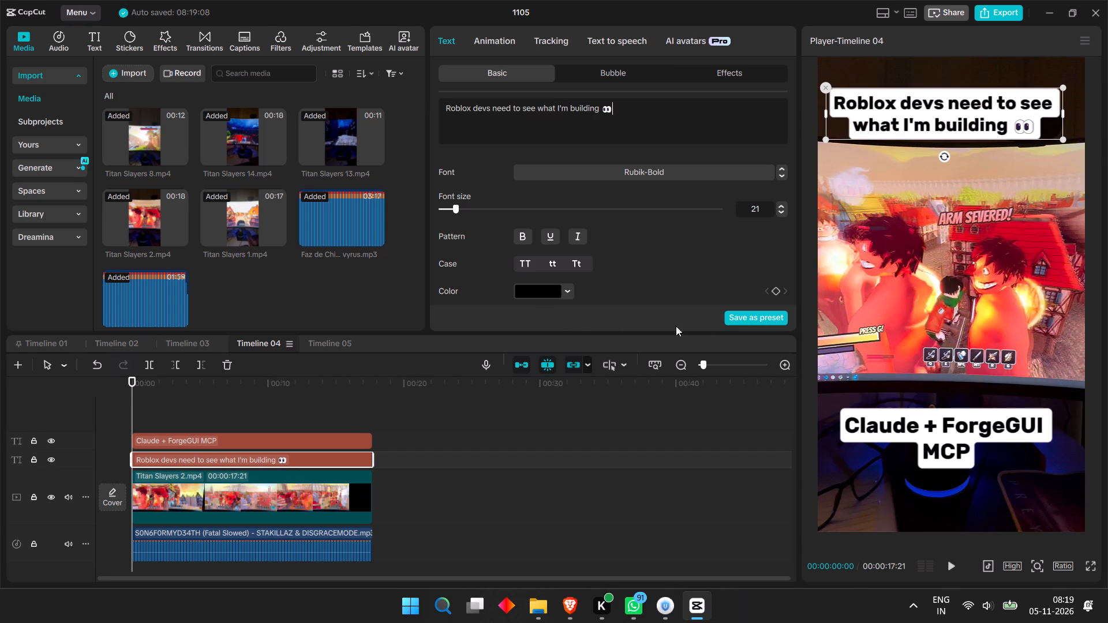
key("space")
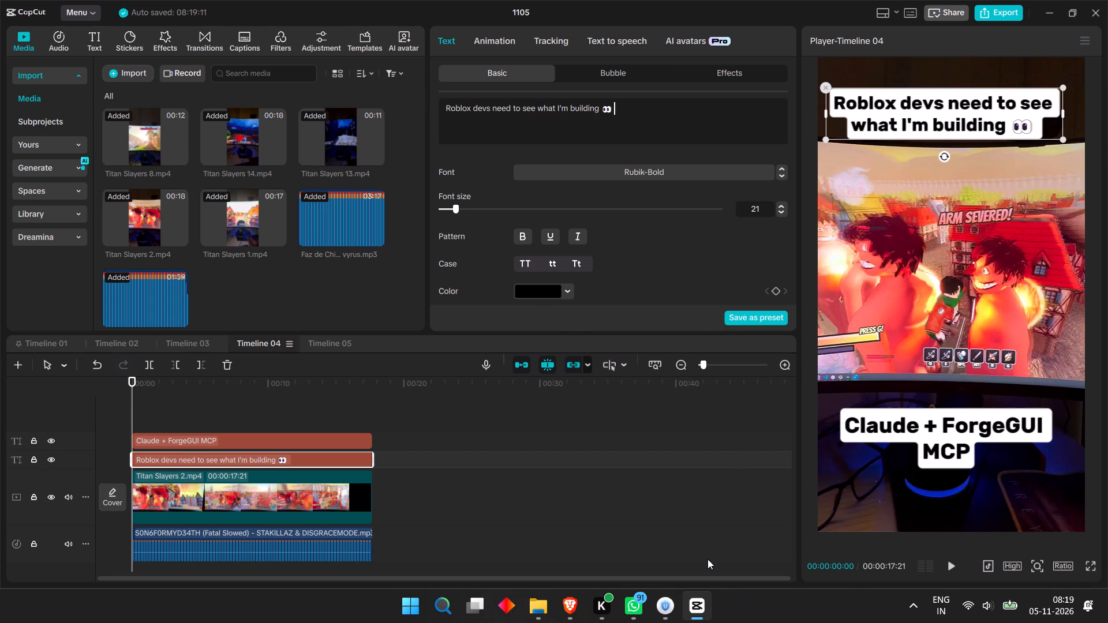
key("BackSpace")
Play Timeline 04 from its beginning to check the hook and caption over the video.
left_click(261, 388)
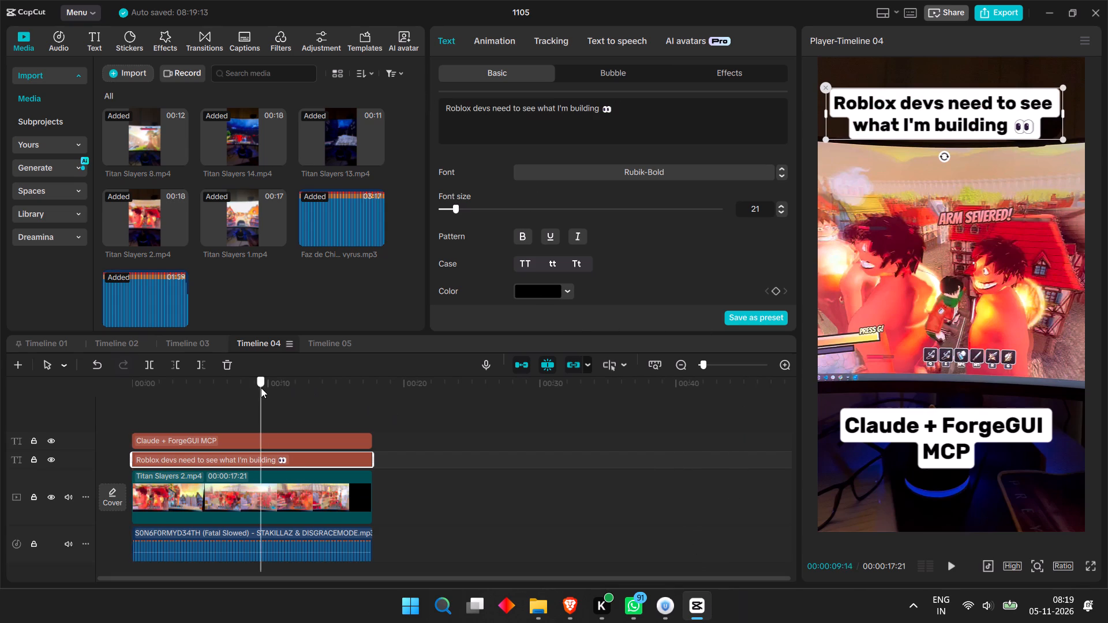
left_click_drag(254, 387, 95, 388)
key("space")
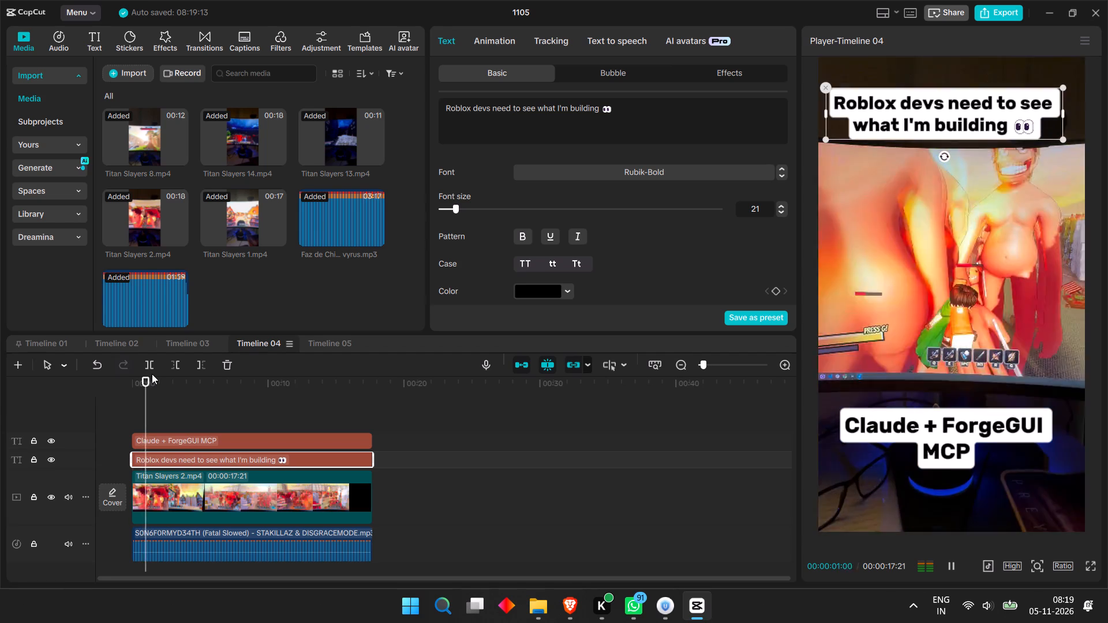
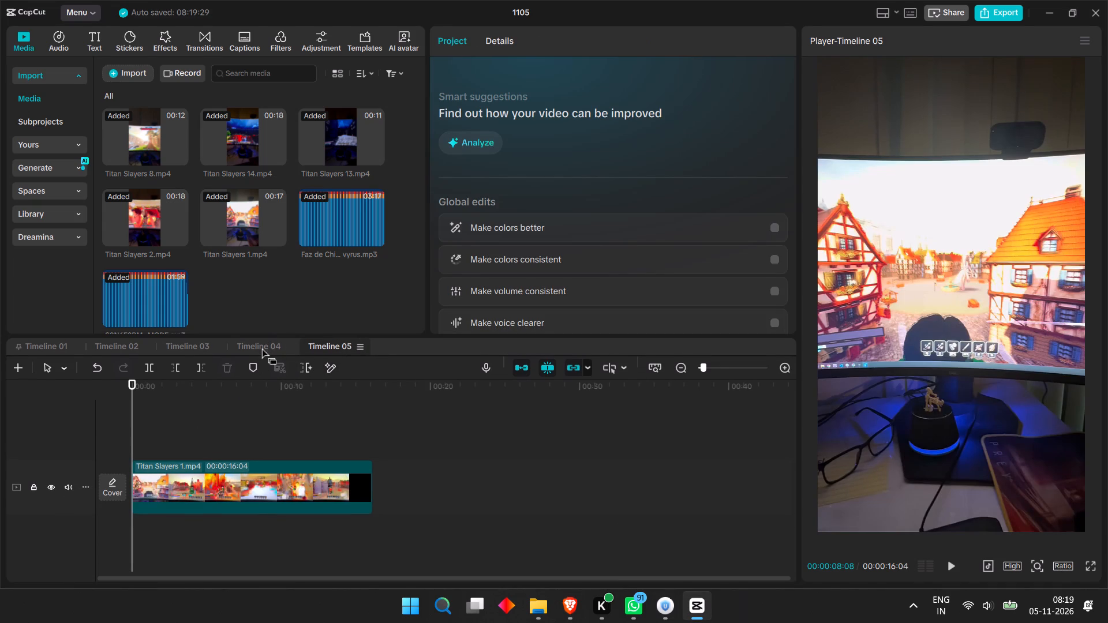
Copy Timeline 04's hook and "Claude + ForgeGUI MCP" caption to the start of Timeline 05, trimming both to the Titan Slayers 1 clip's end.
left_click_drag(383, 459, 332, 438)
key("ctrl+c")
left_click(306, 347)
key("ctrl+v")
left_click_drag(350, 397, 370, 393)
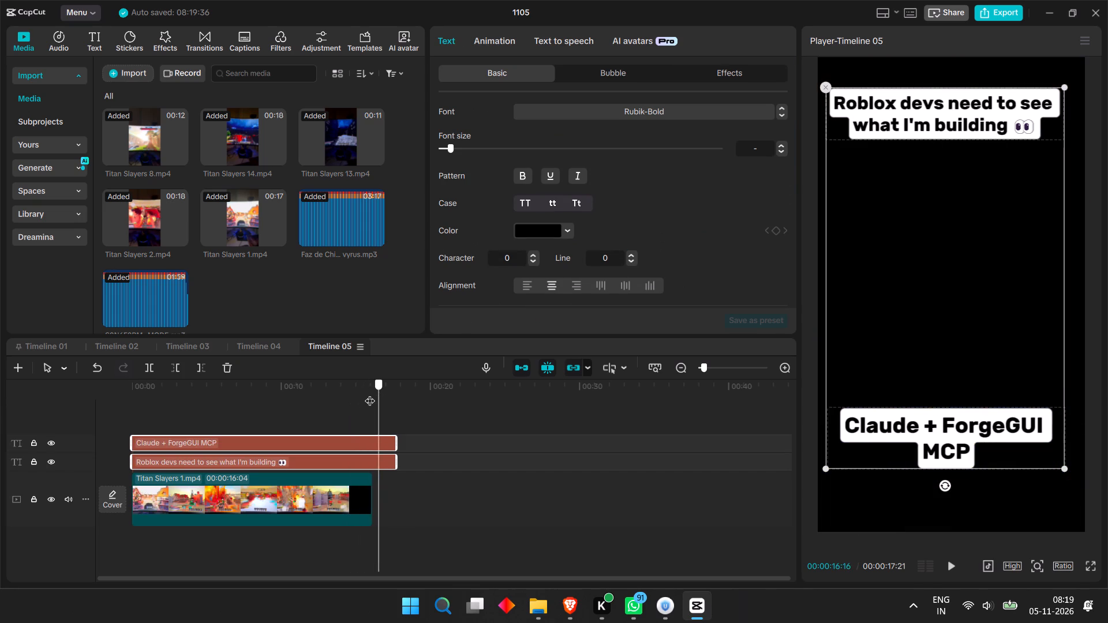
left_click_drag(370, 393, 373, 396)
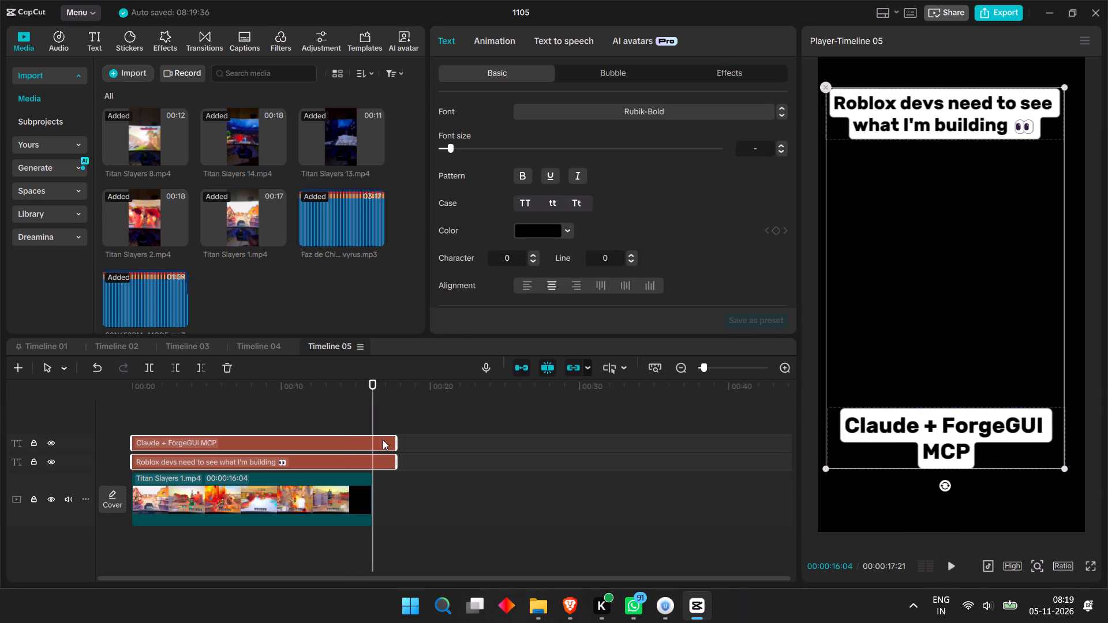
key("ctrl+b")
key("BackSpace")
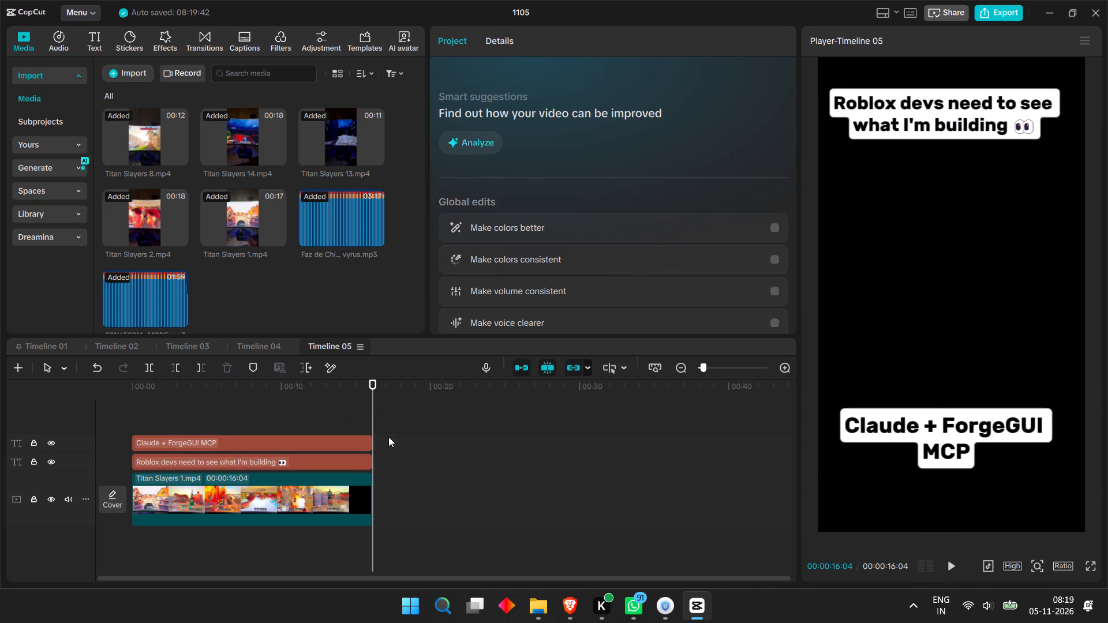
Copy the S0N6F0RMYD34TH (Fatal Slowed) music from Timeline 04 to the start of Timeline 05 and trim it to the Titan Slayers 1 clip's end.
left_click_drag(370, 404, 68, 396)
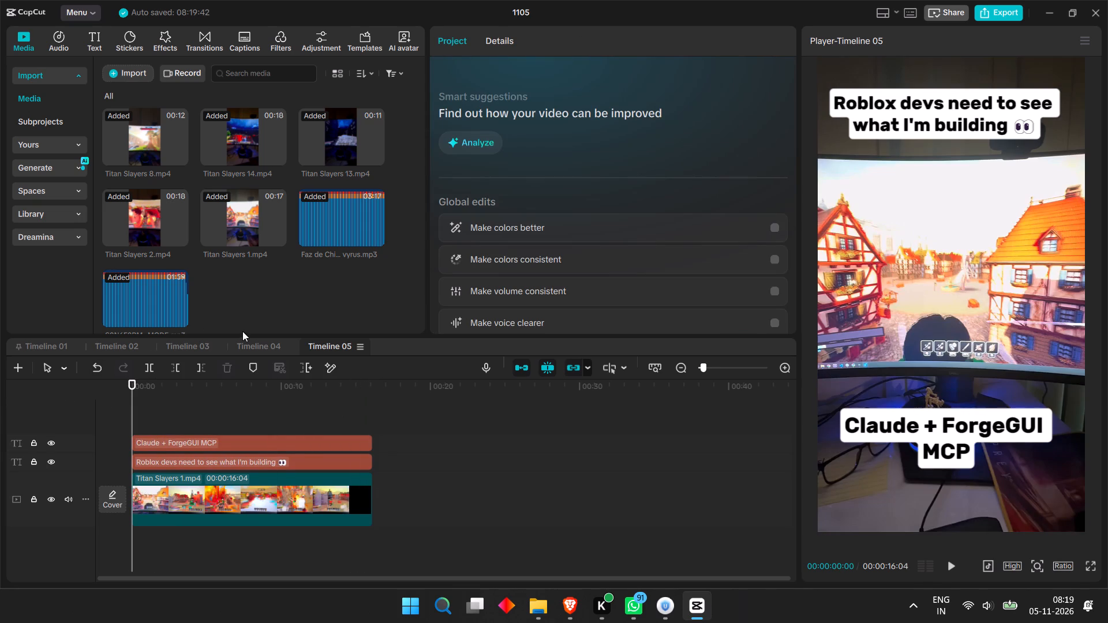
left_click(254, 346)
left_click(221, 520)
left_click(219, 533)
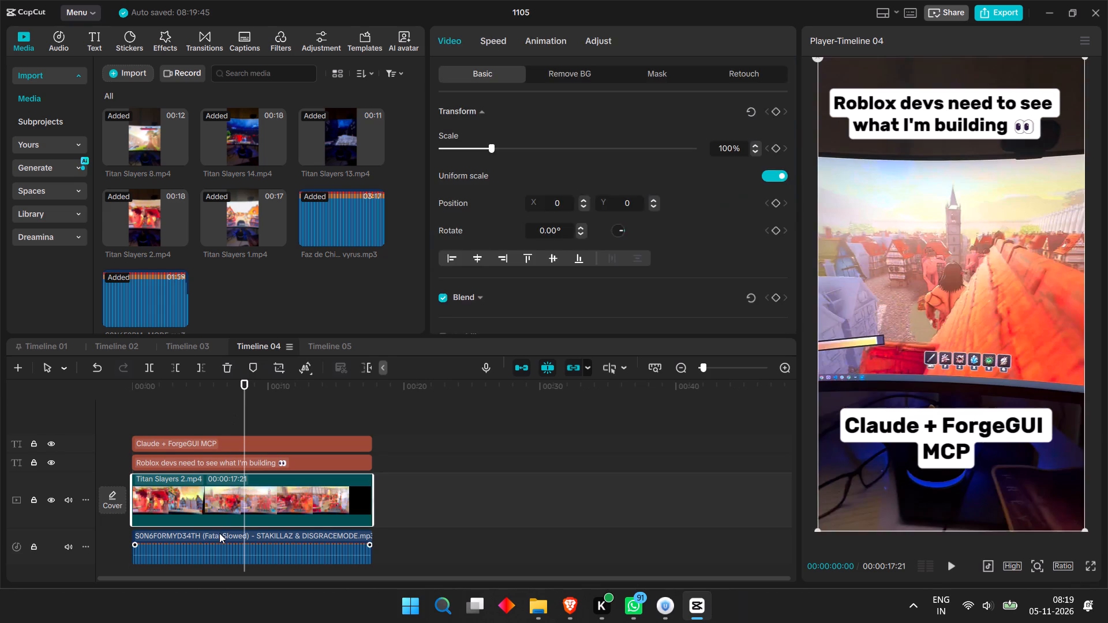
key("ctrl+c")
left_click(327, 341)
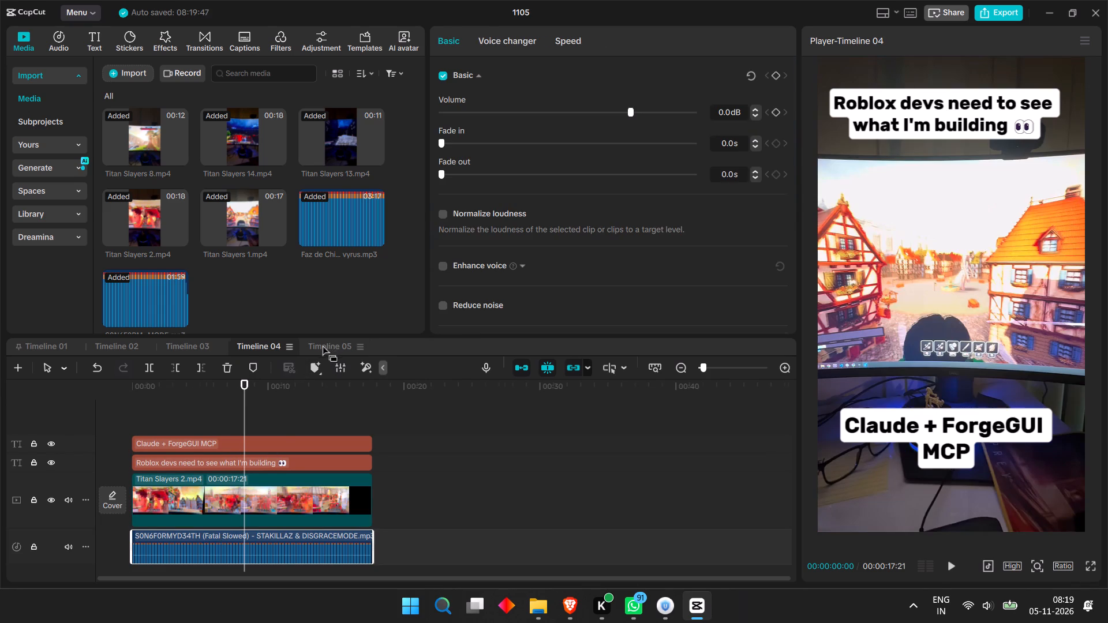
key("ctrl+v")
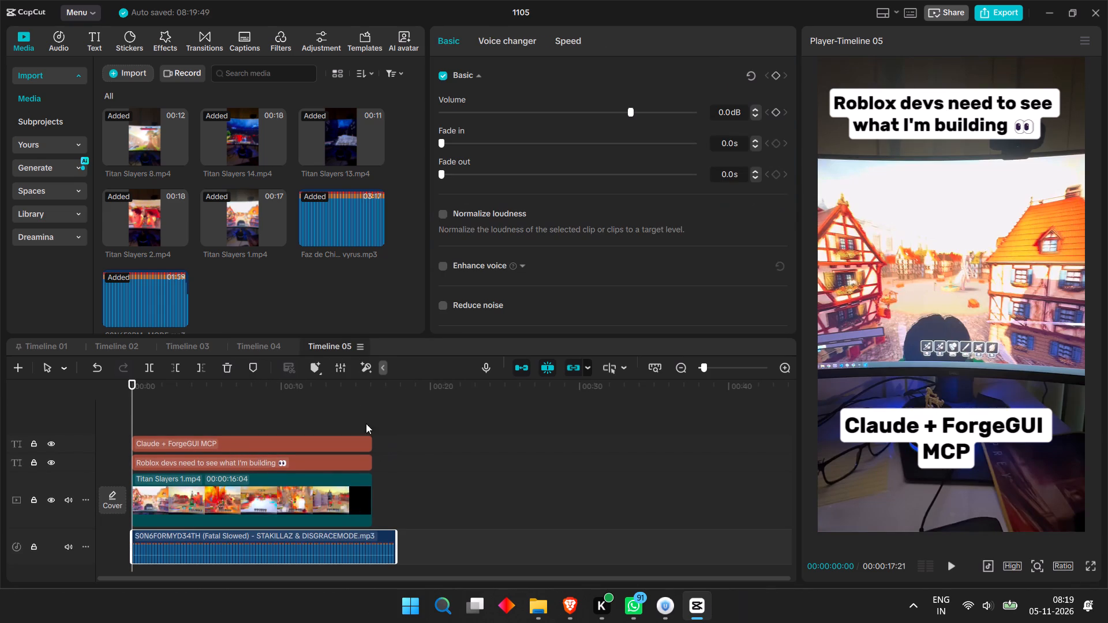
left_click_drag(358, 404, 375, 395)
left_click(375, 395)
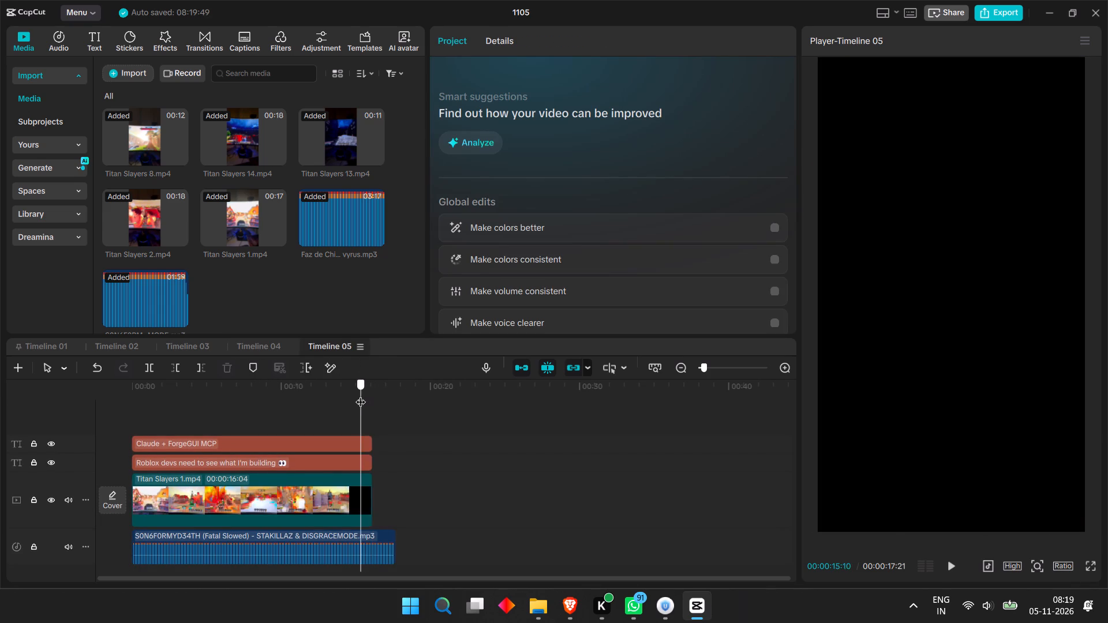
left_click(369, 539)
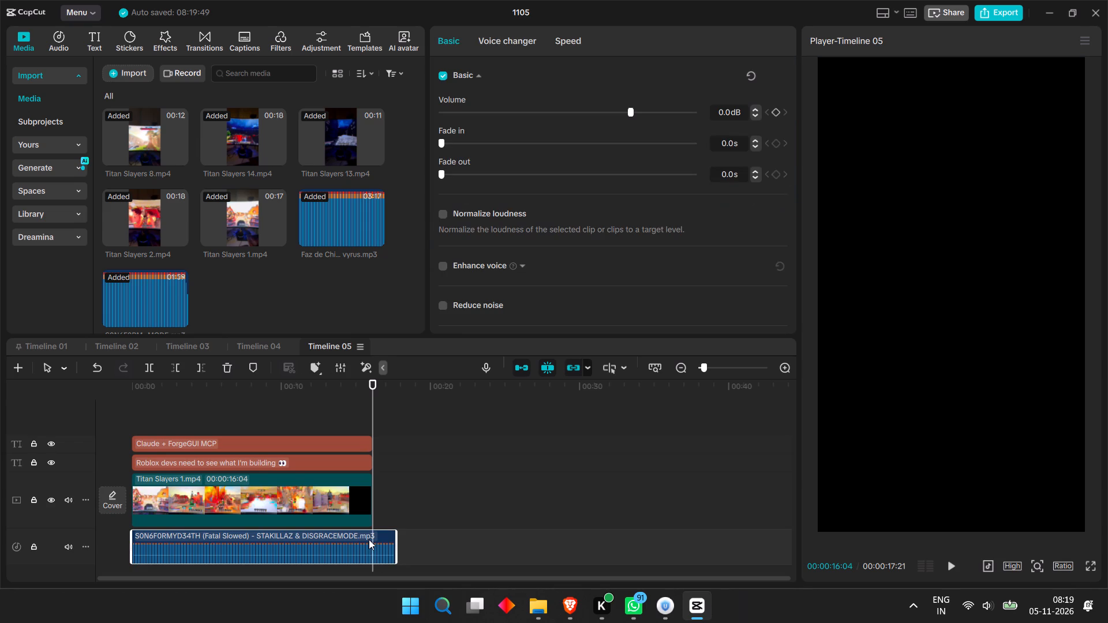
key("ctrl+b")
key("BackSpace")
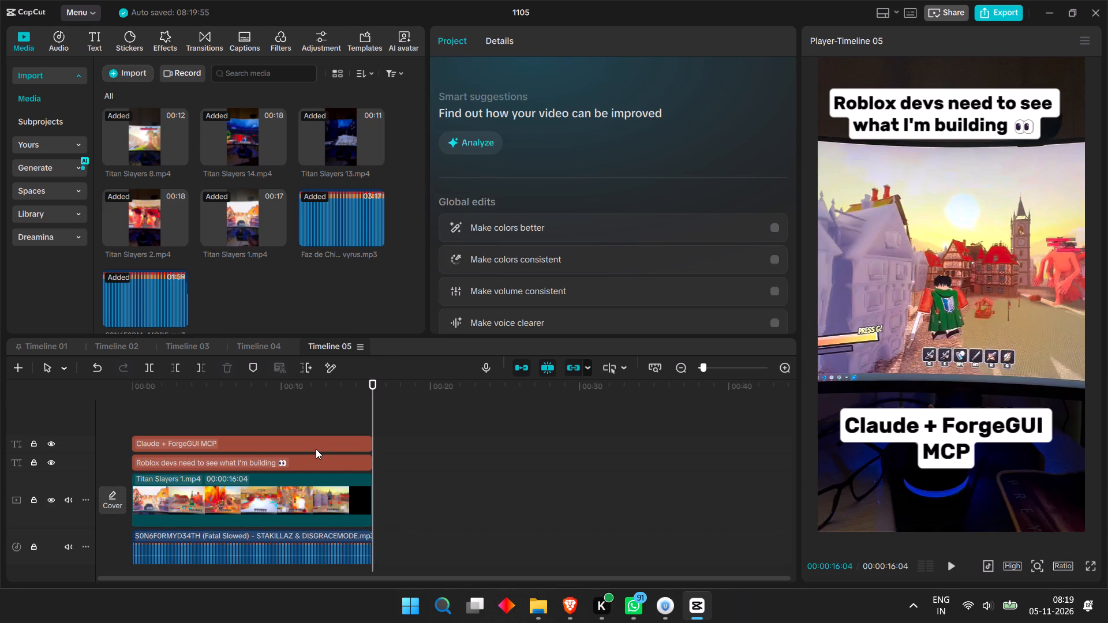
Replace the hook text in Timeline 05 with "WHO LET ME COOK WITH THIS TITAN MODEL 😭".
left_click(305, 463)
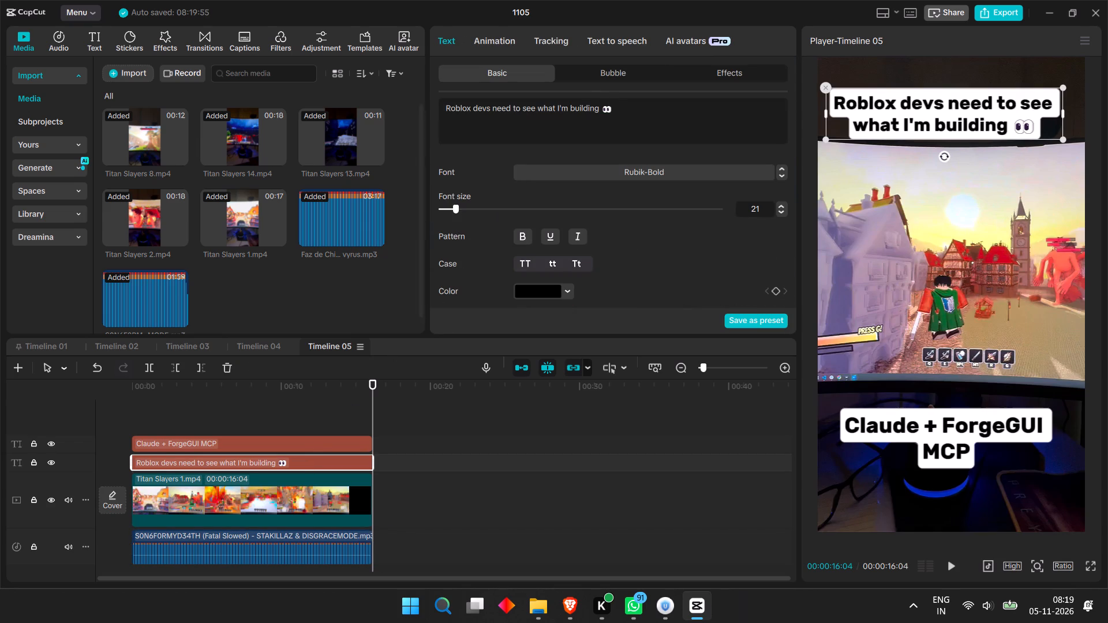
left_click_drag(613, 115, 428, 104)
key("ctrl+v")
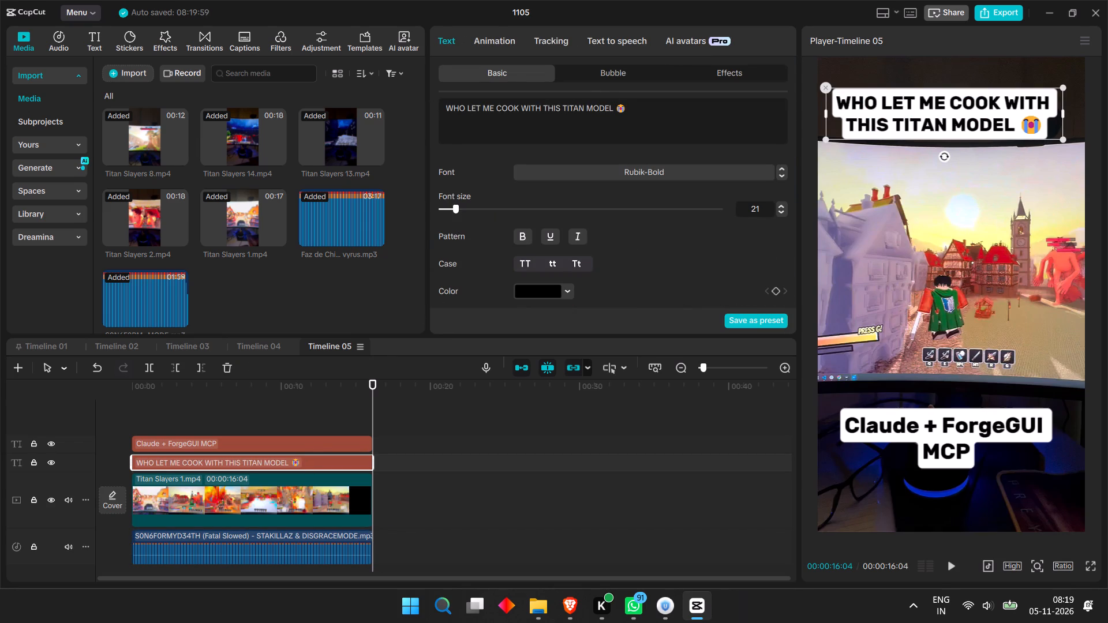
left_click(440, 107)
left_click(446, 107)
key("BackSpace")
Play Timeline 05 from its beginning to check the hook, caption and music over the video.
left_click_drag(370, 384, 330, 389)
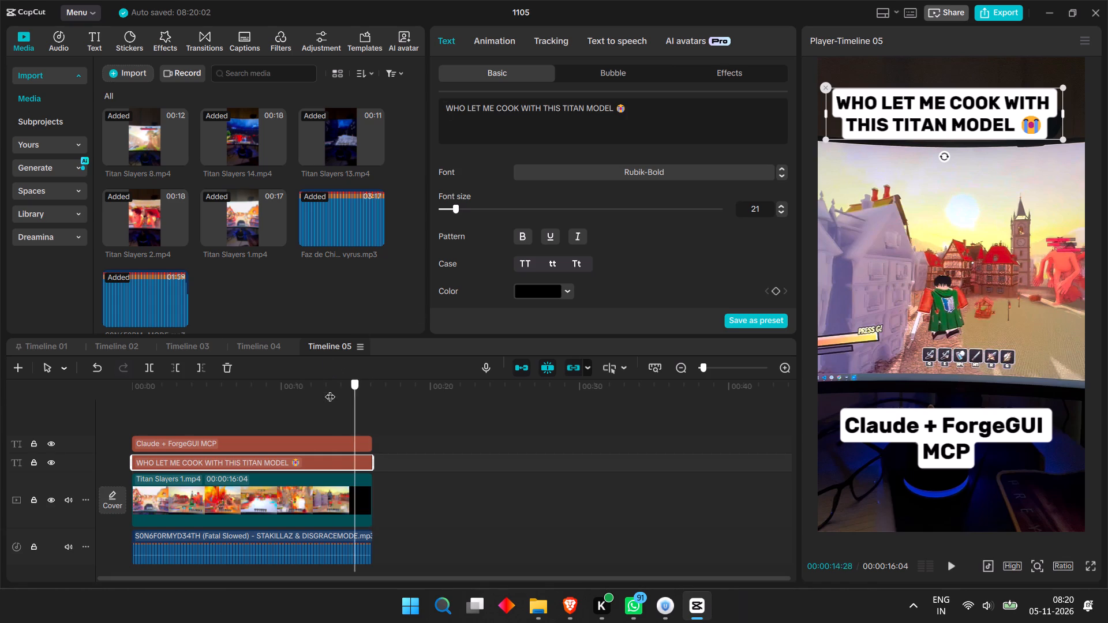
left_click_drag(330, 389, 89, 388)
key("space")
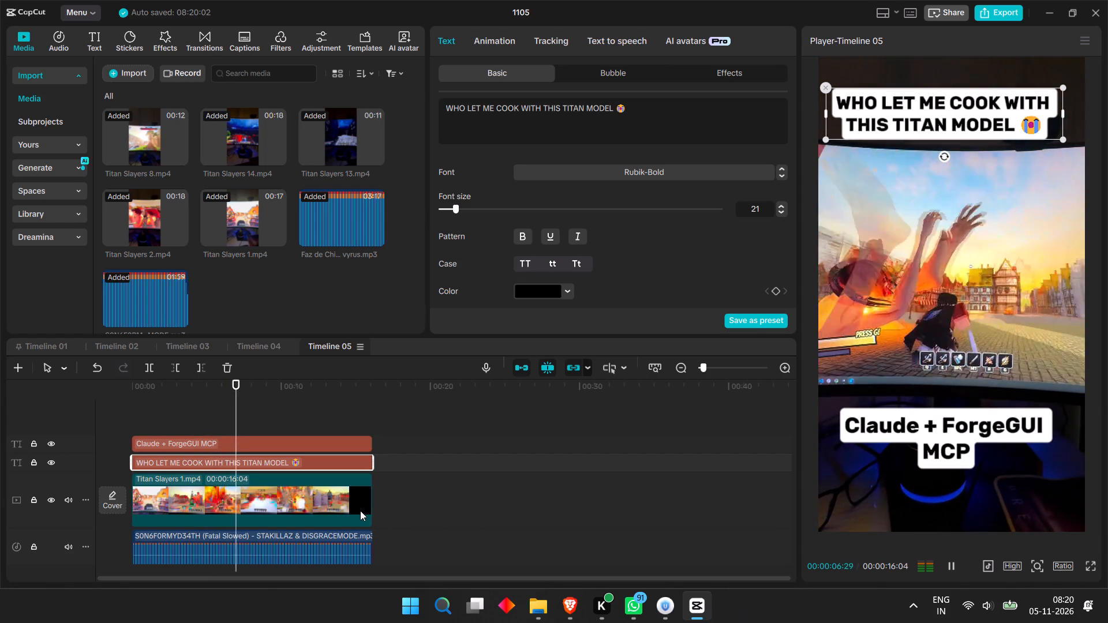
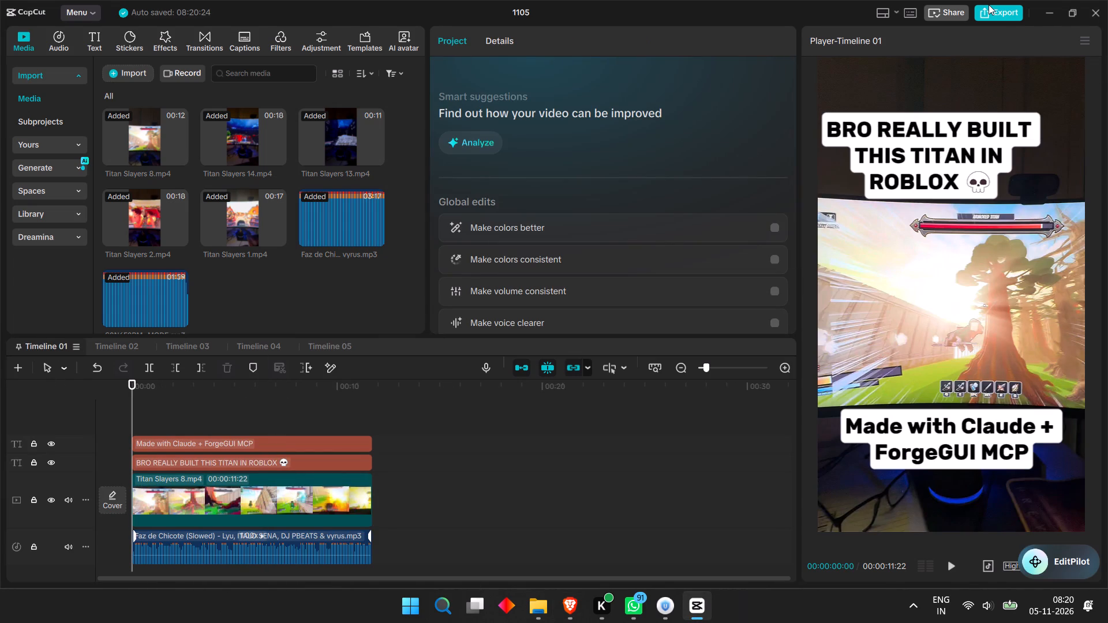
Export Timeline 01 as a 720P mp4 named "Titan Slayer 1" and dismiss the sharing options.
left_click(990, 7)
left_click_drag(693, 126, 683, 126)
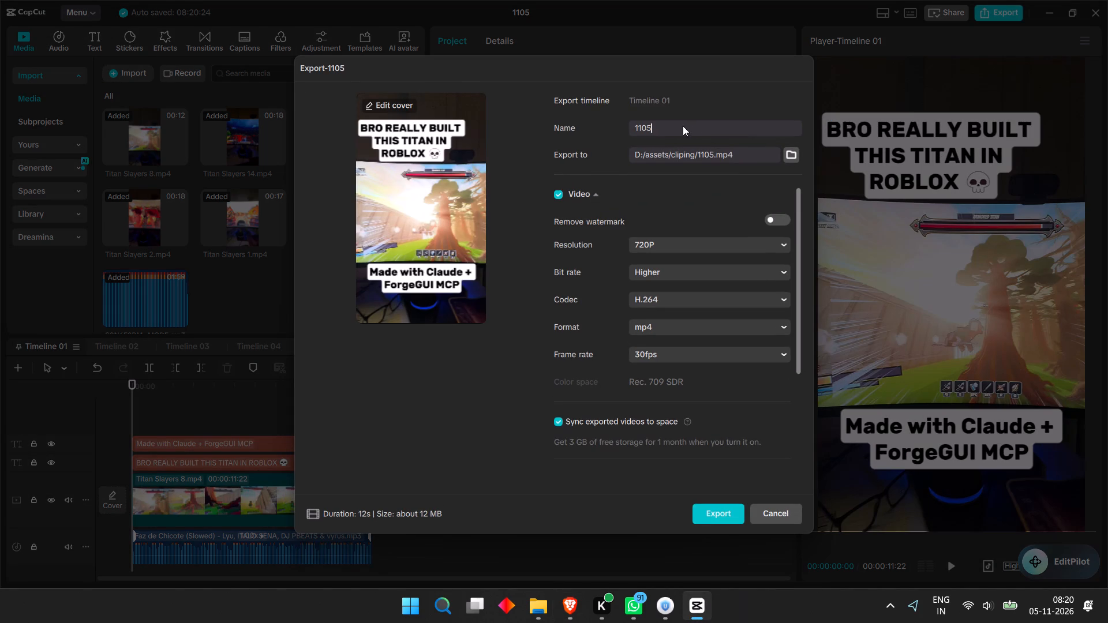
left_click_drag(683, 126, 564, 126)
key("ctrl+v")
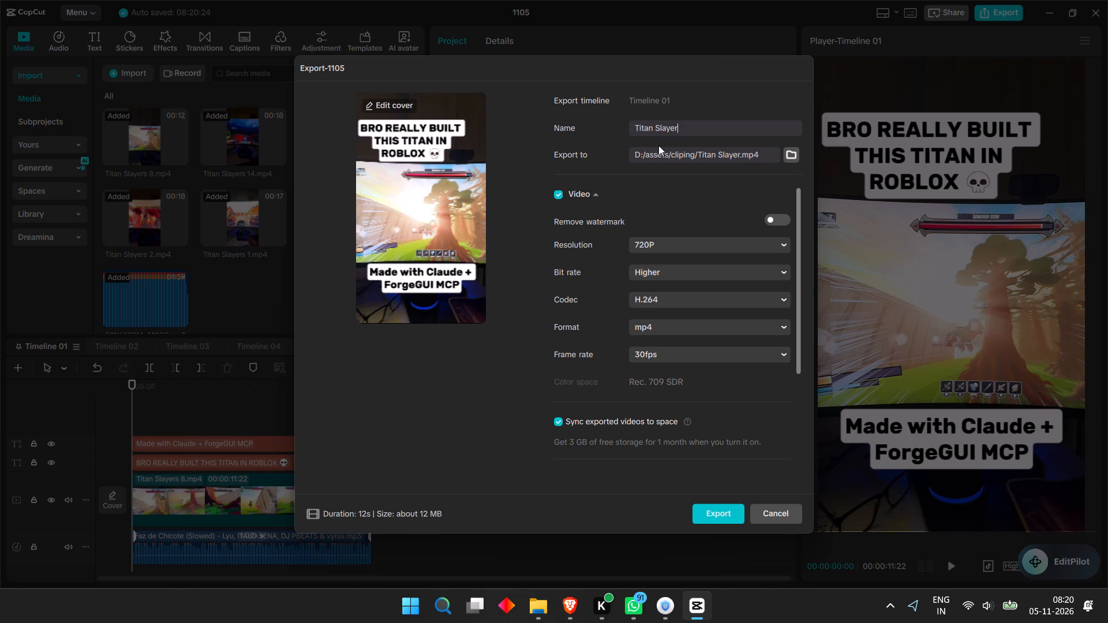
key("space")
key("1")
left_click(712, 506)
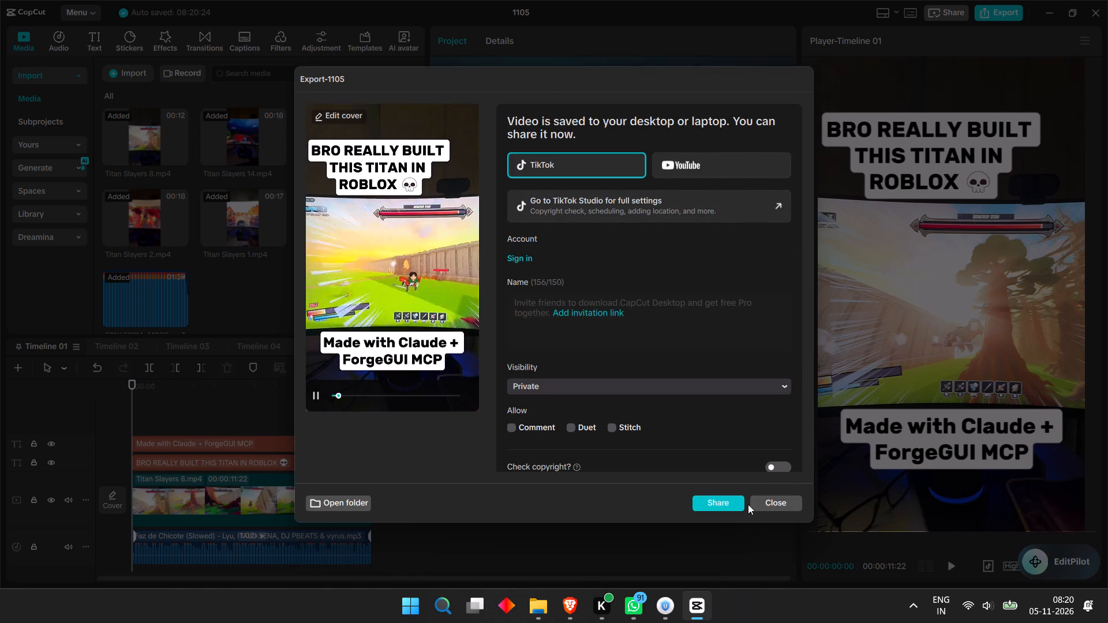
left_click(765, 504)
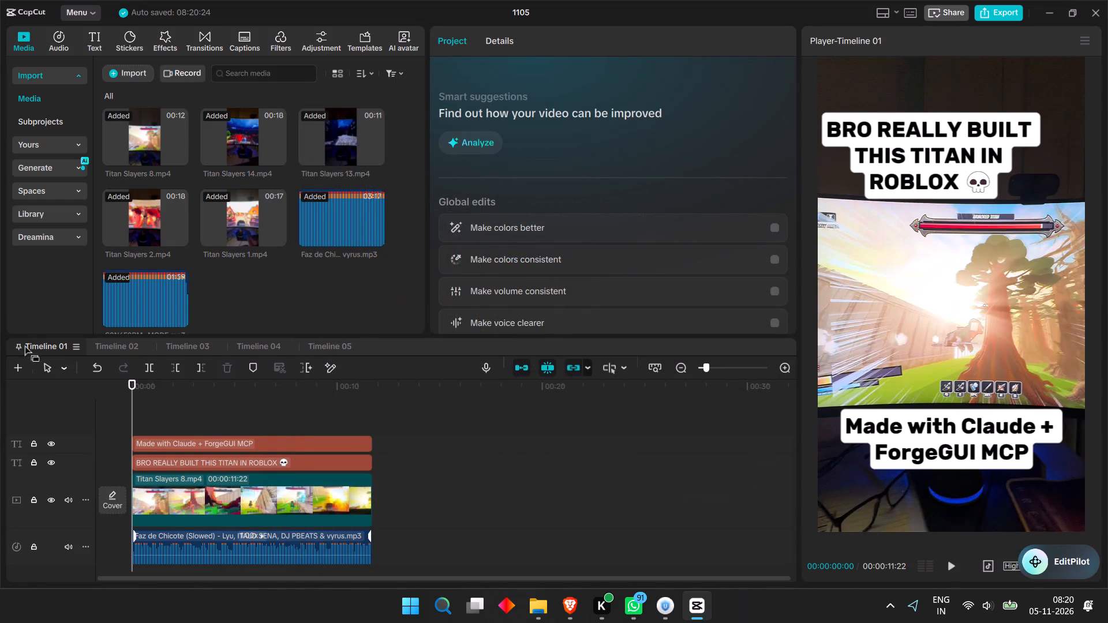
Export Timeline 02 as a 720P mp4 named "Titan Slayer 2" and dismiss the sharing options.
left_click(114, 347)
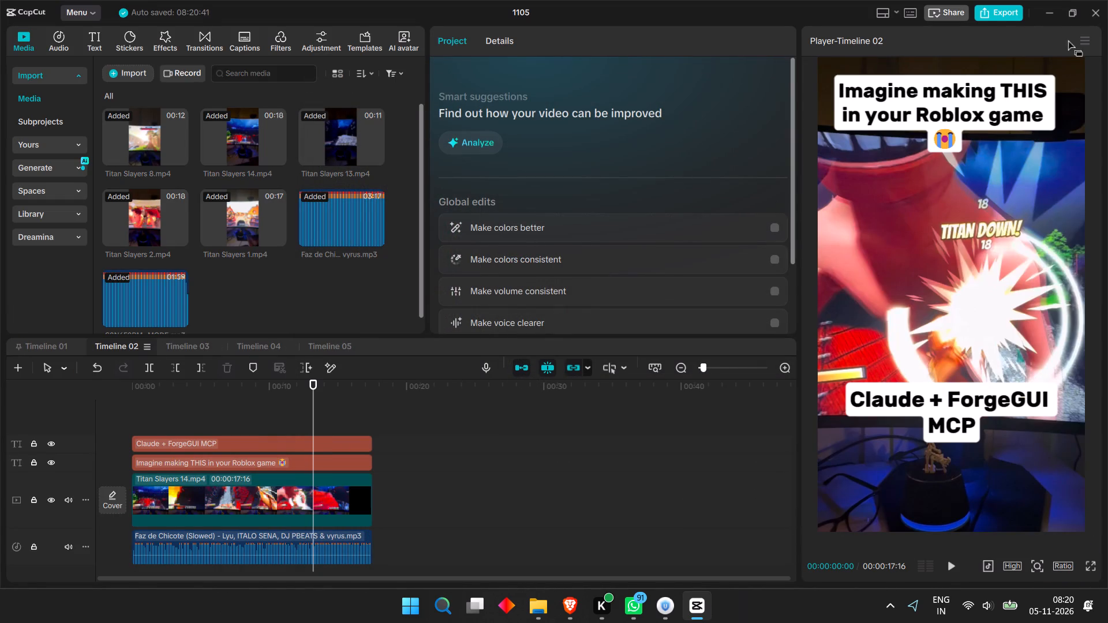
left_click(992, 17)
left_click_drag(676, 126, 555, 133)
type("ti")
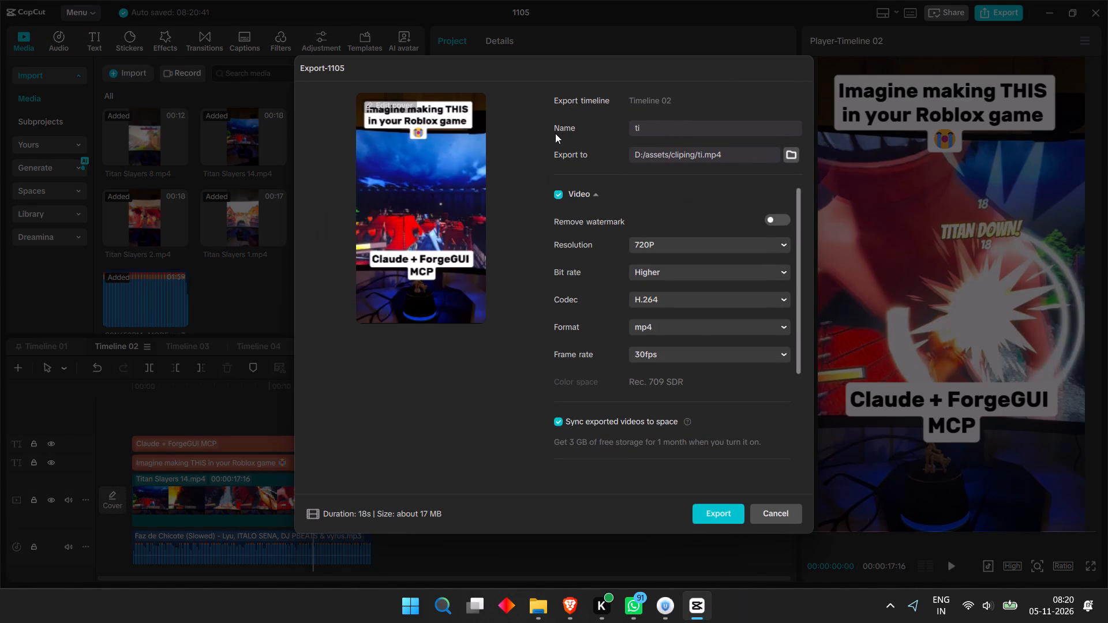
key("BackSpace")
key("BackSpace")
key("ctrl+v")
key("space")
type("2")
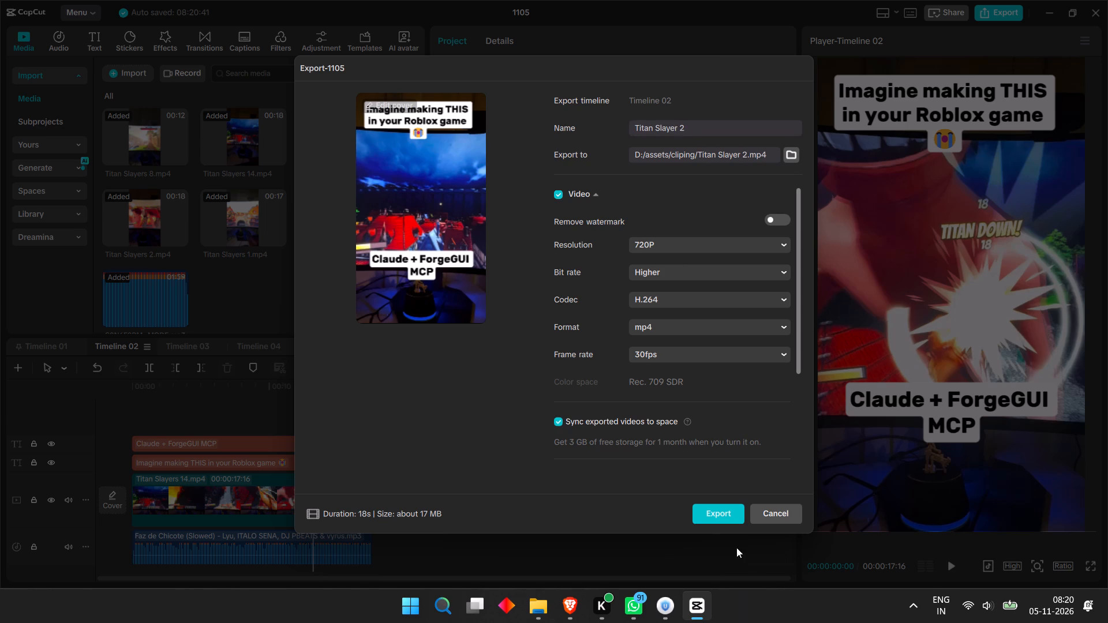
left_click(713, 510)
left_click(755, 504)
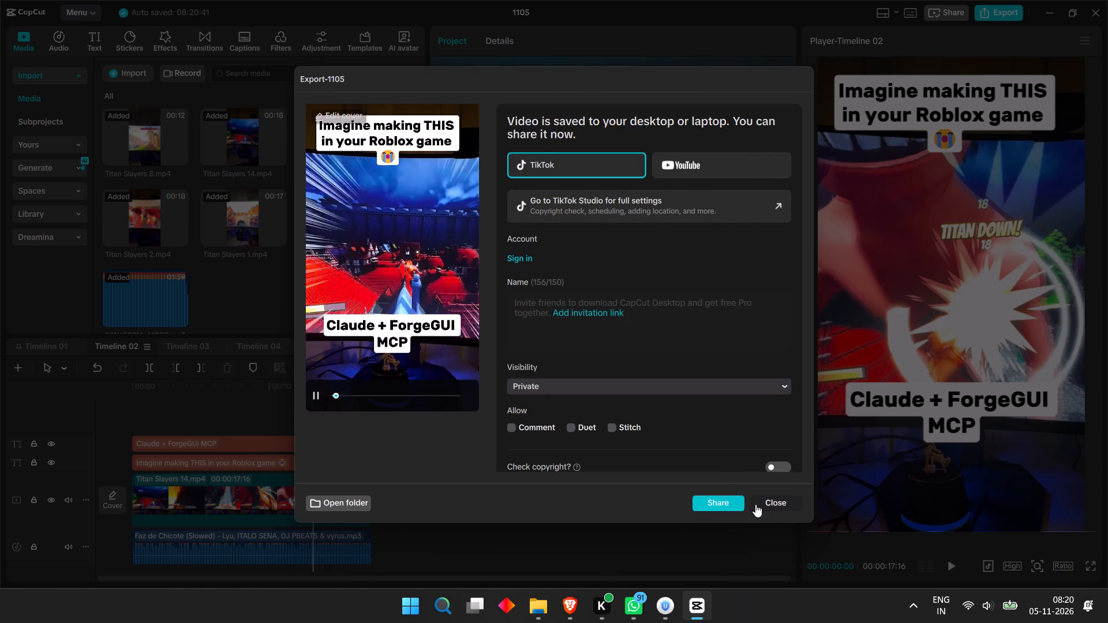
Export Timeline 03 as a 720P mp4 named "Titan Slayer 3" and dismiss the sharing options.
left_click(177, 347)
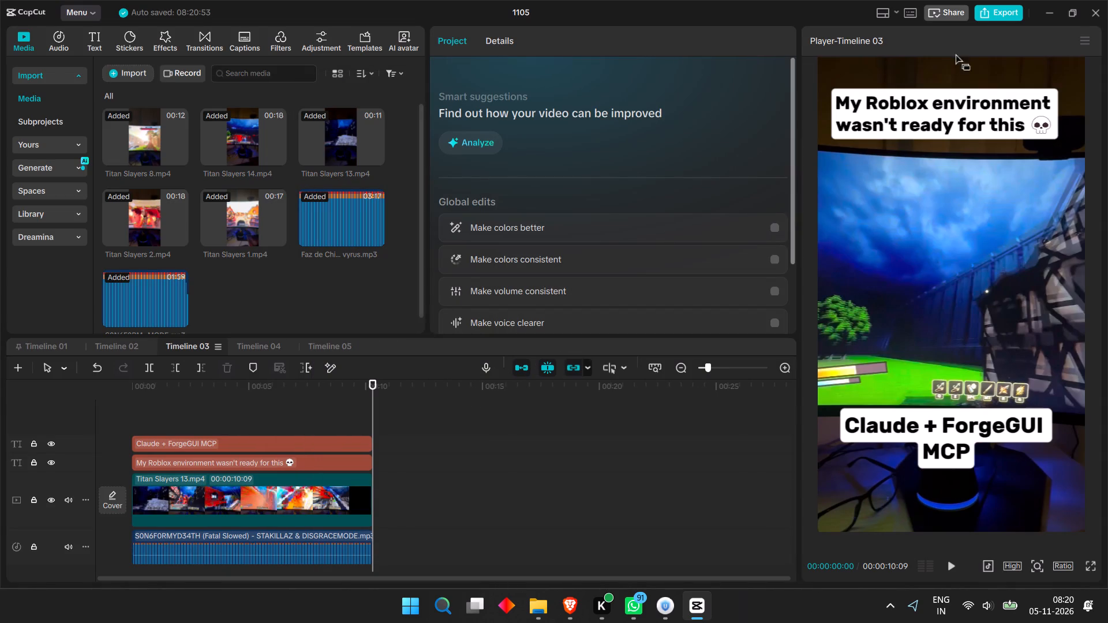
left_click(997, 10)
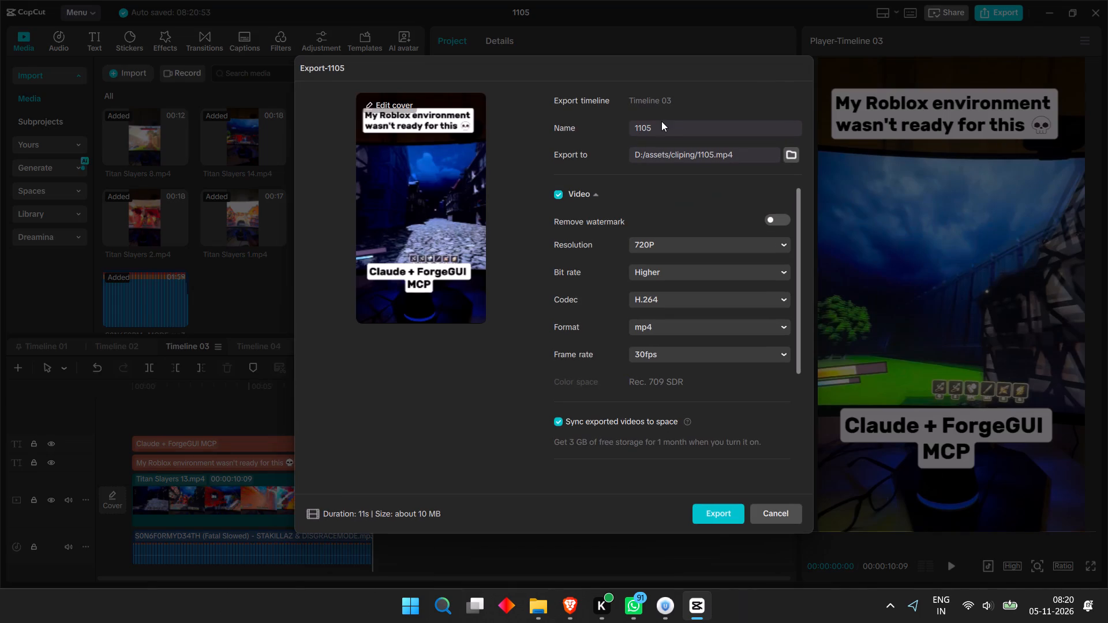
left_click_drag(661, 121, 604, 125)
key("ctrl+v")
key("space")
type("3")
left_click(710, 514)
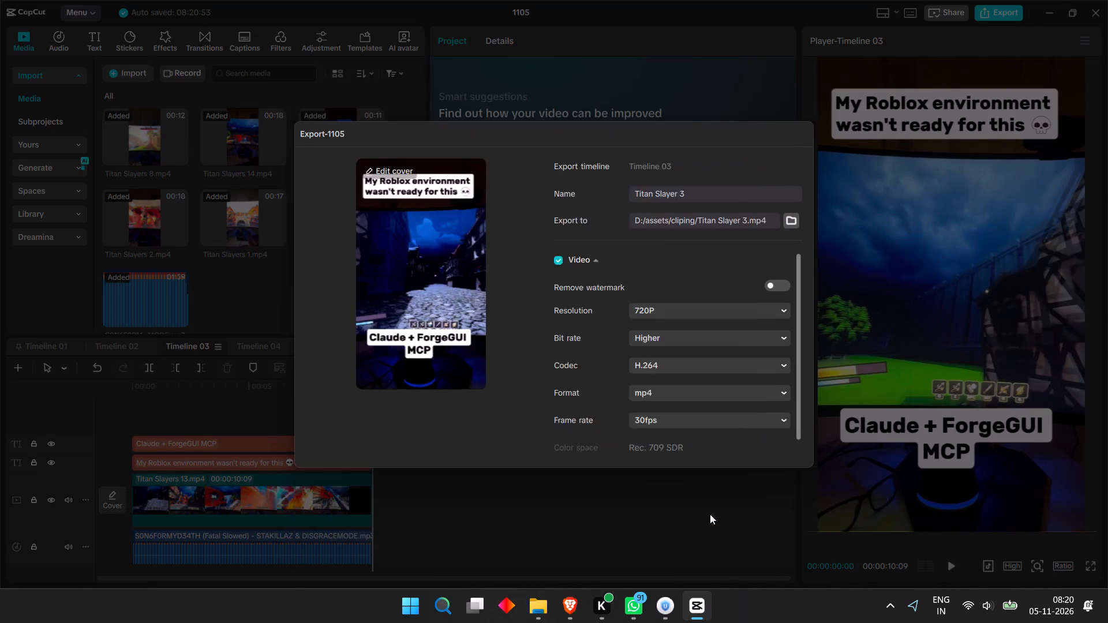
left_click(761, 499)
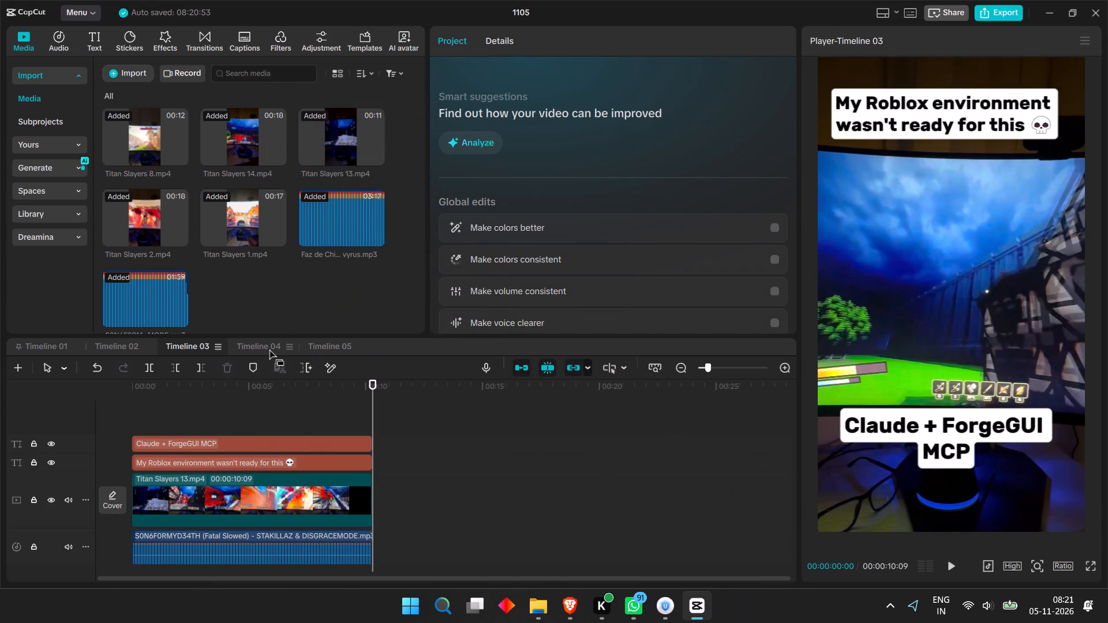
Export Timeline 04 as a 720P mp4 named "Titan Slayer 4" and dismiss the sharing options.
left_click(268, 348)
left_click(1005, 12)
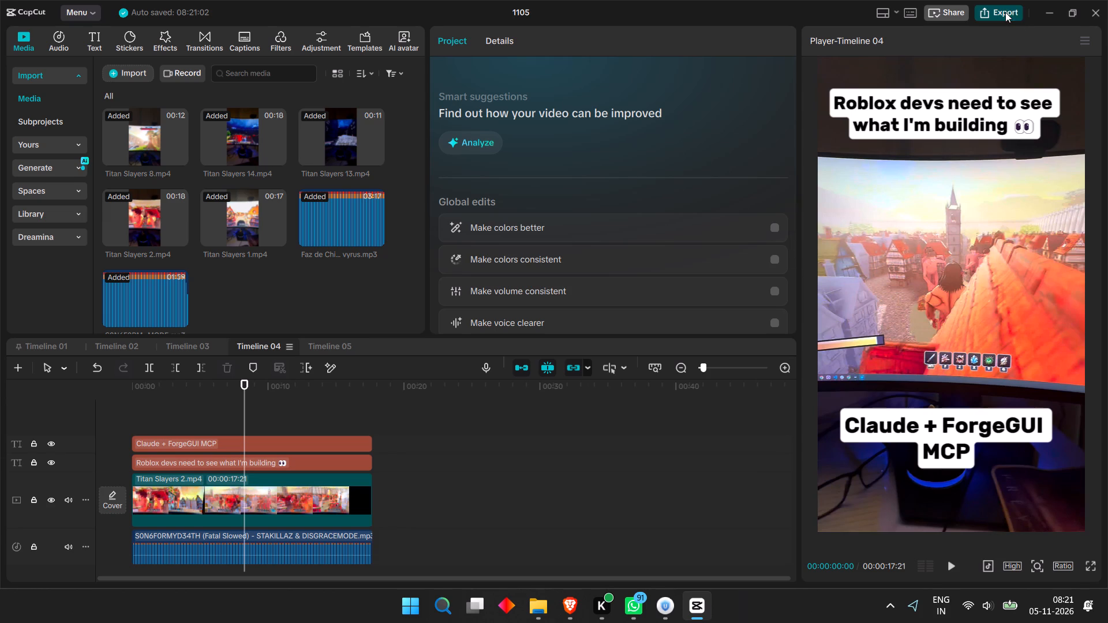
left_click_drag(678, 126, 579, 128)
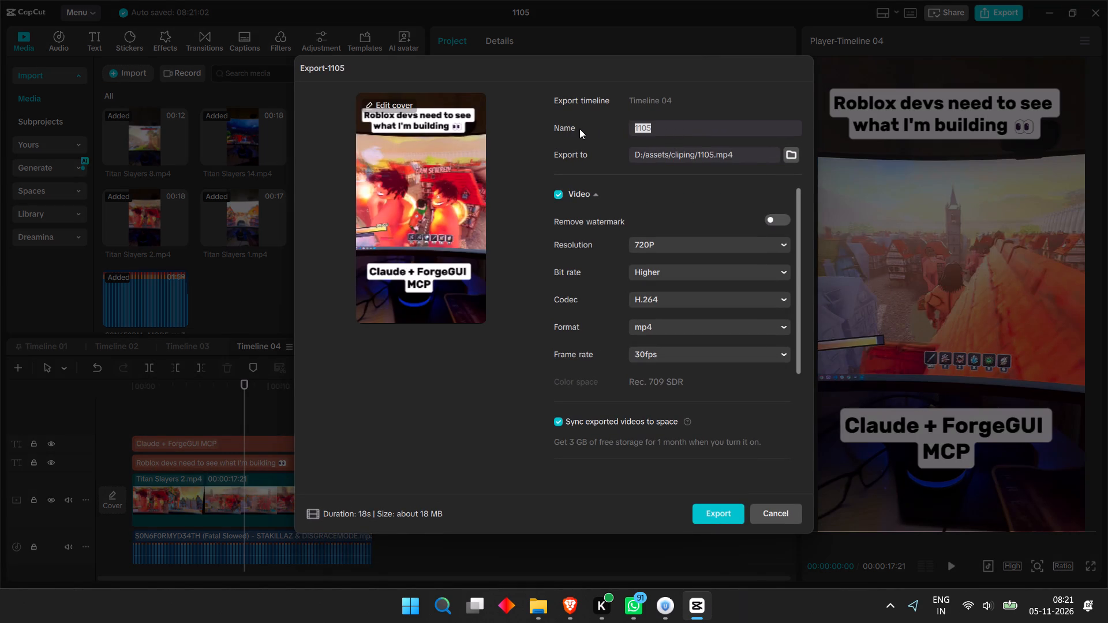
key("ctrl+v")
key("space")
key("4")
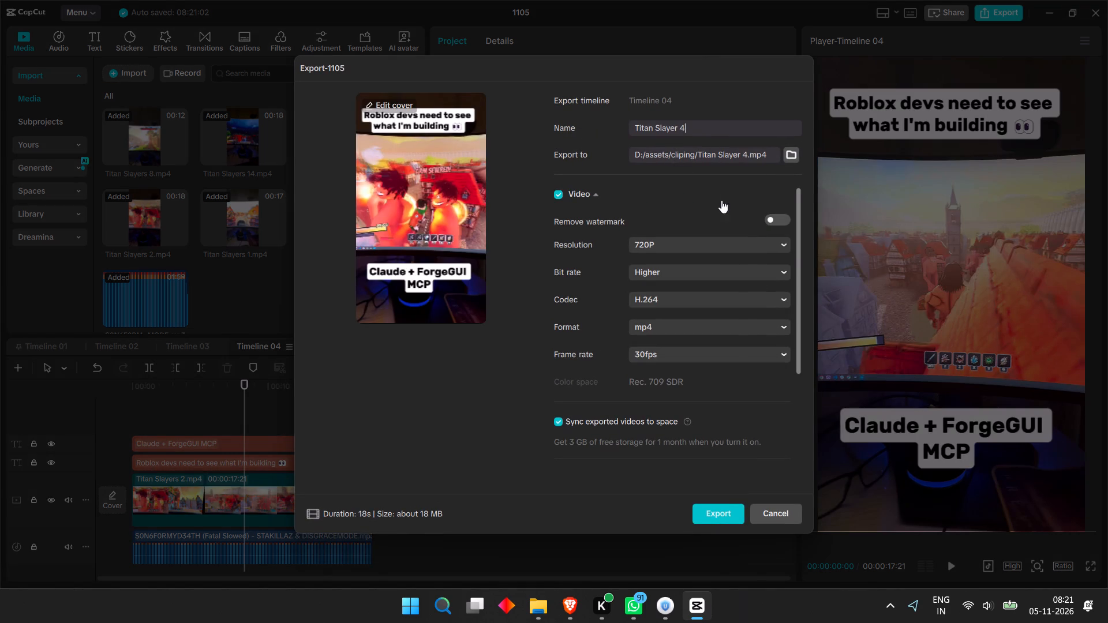
left_click(722, 508)
left_click(773, 499)
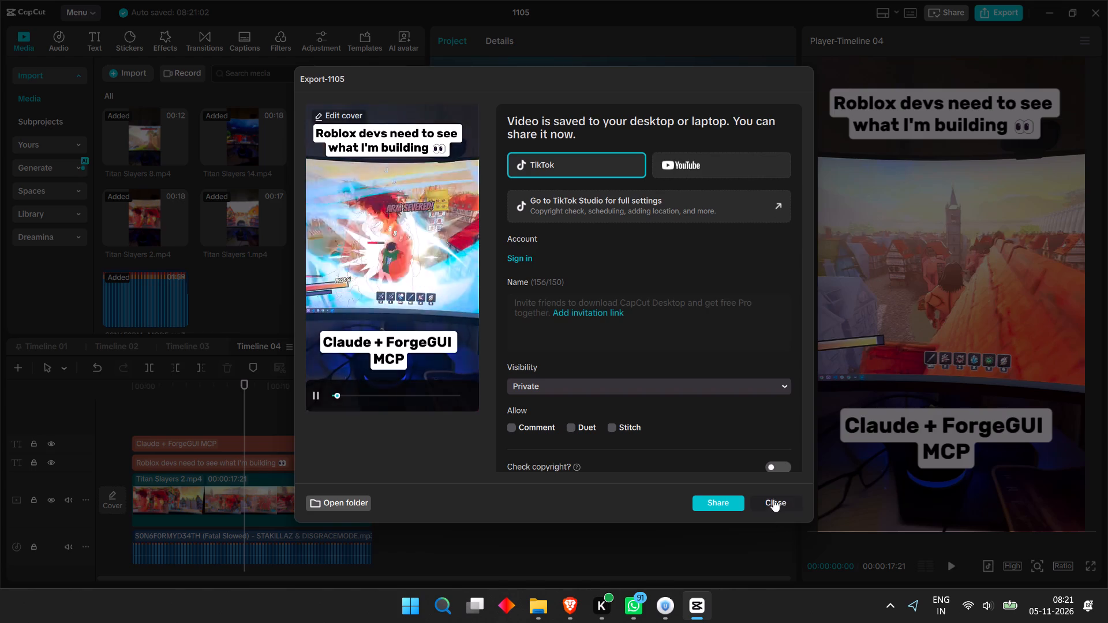
Export Timeline 05 as a 720P mp4 named "Titan Slayer 5".
left_click(332, 343)
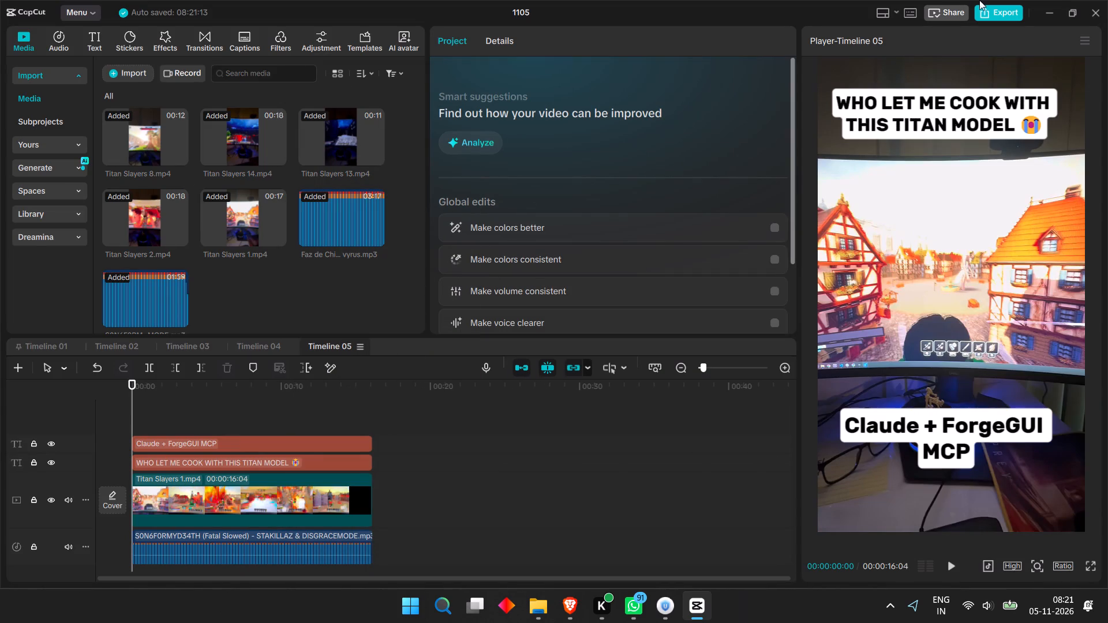
left_click(1007, 6)
left_click_drag(669, 124, 609, 124)
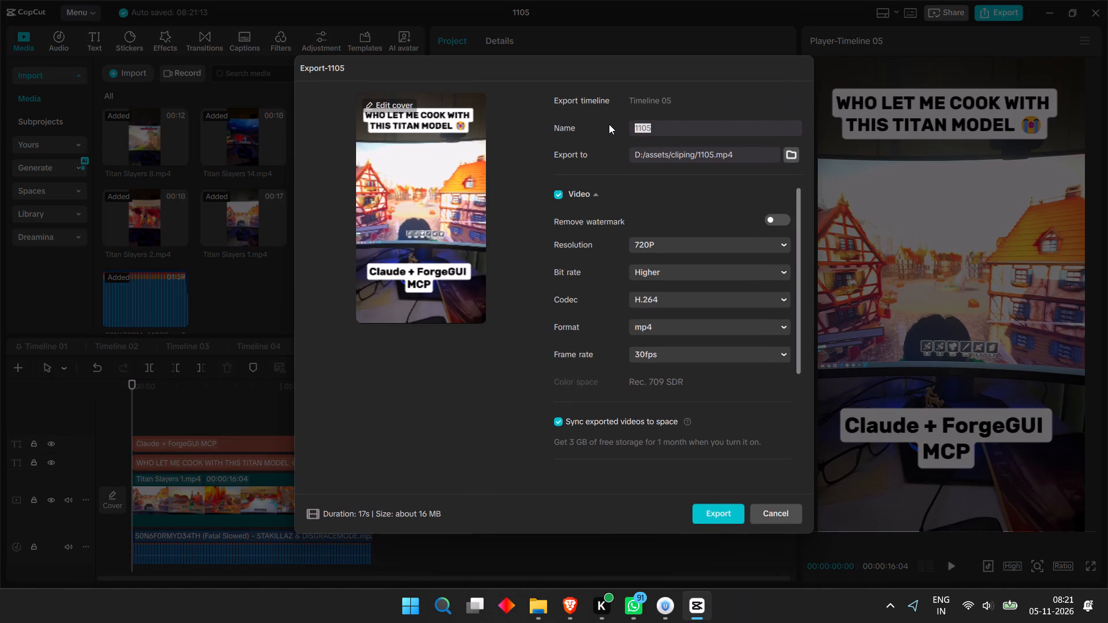
key("ctrl+v")
key("space")
key("5")
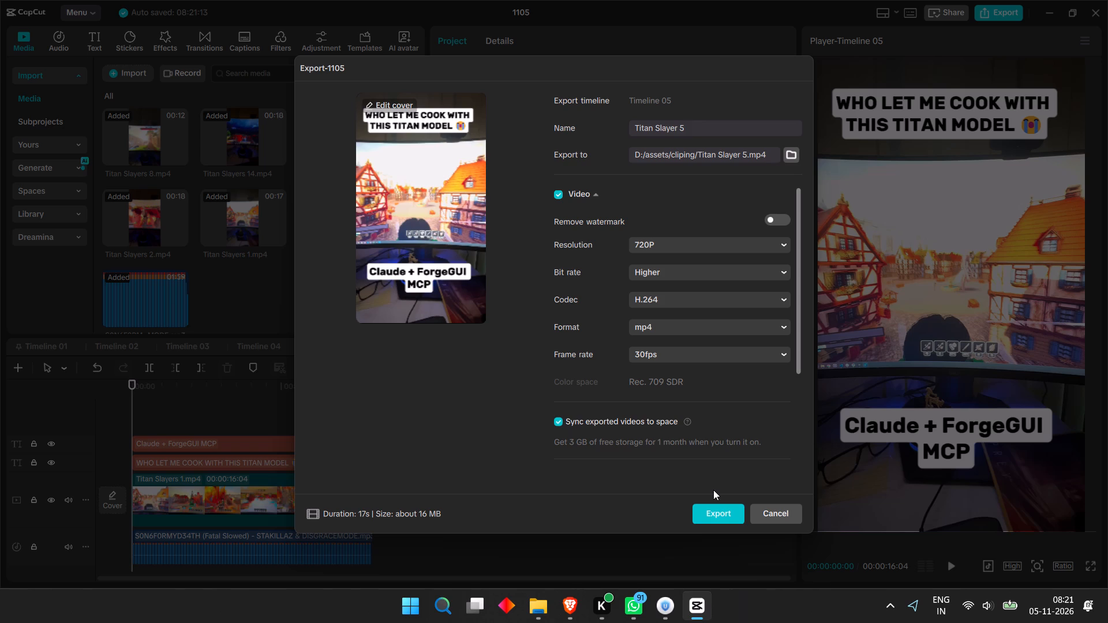
left_click(709, 510)
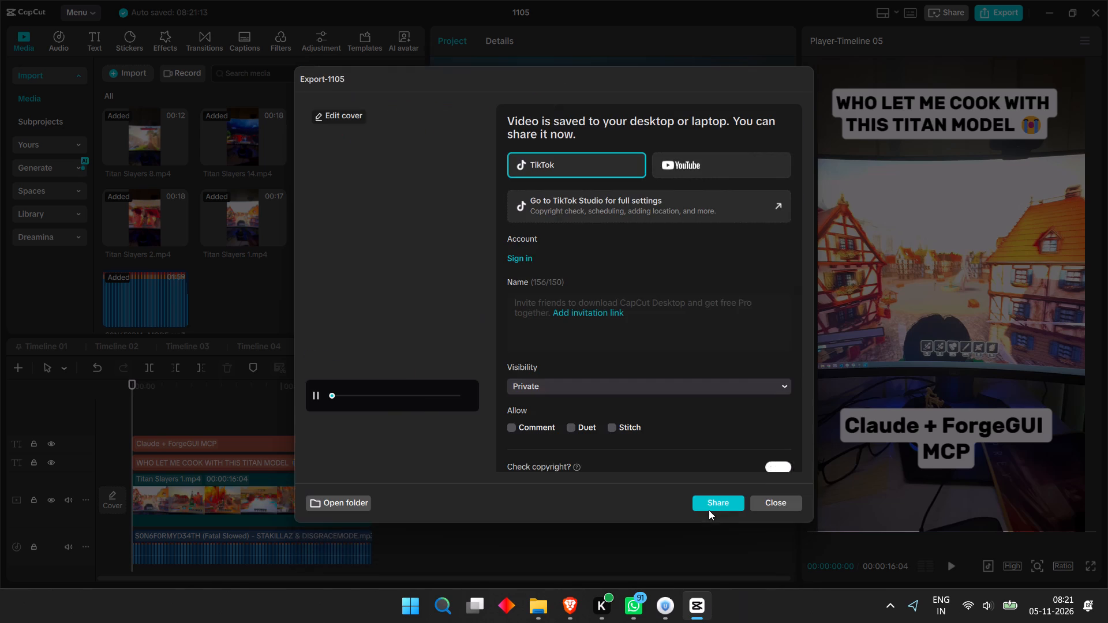
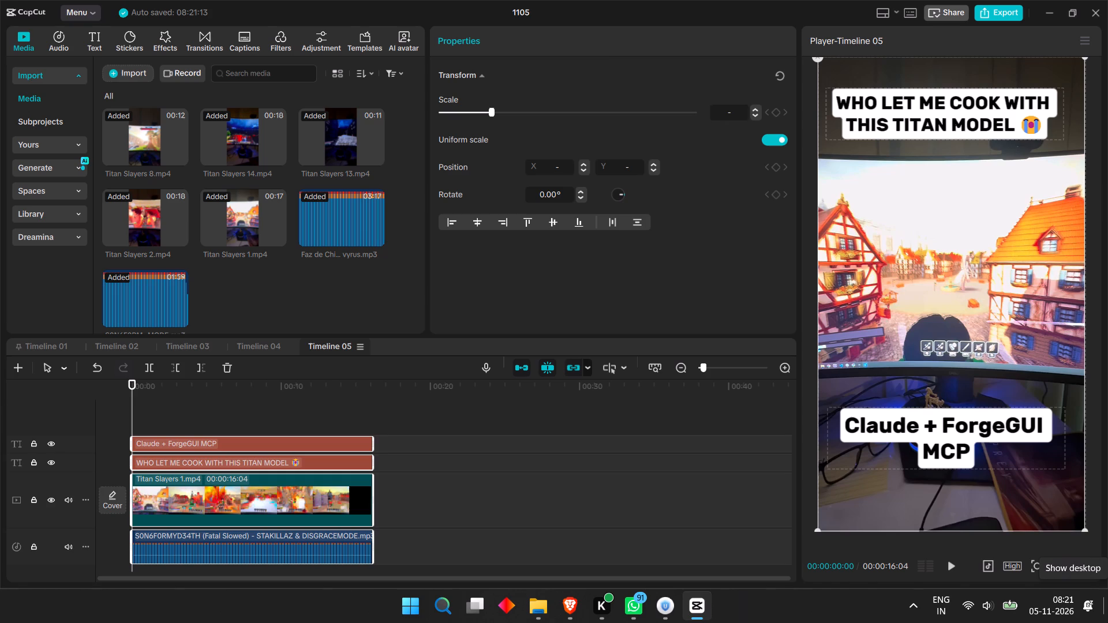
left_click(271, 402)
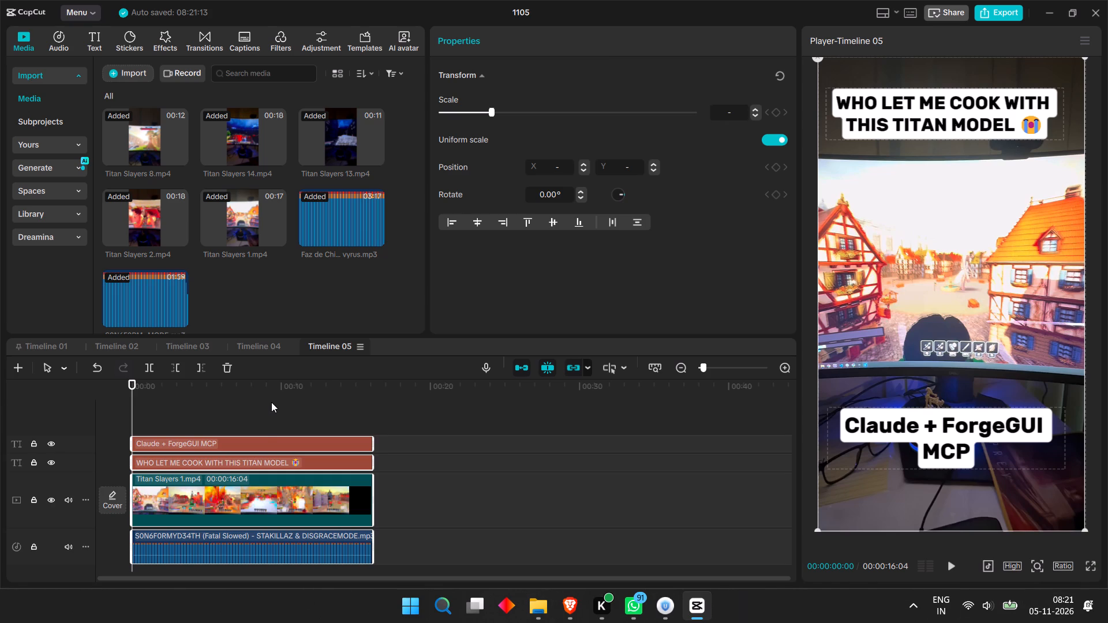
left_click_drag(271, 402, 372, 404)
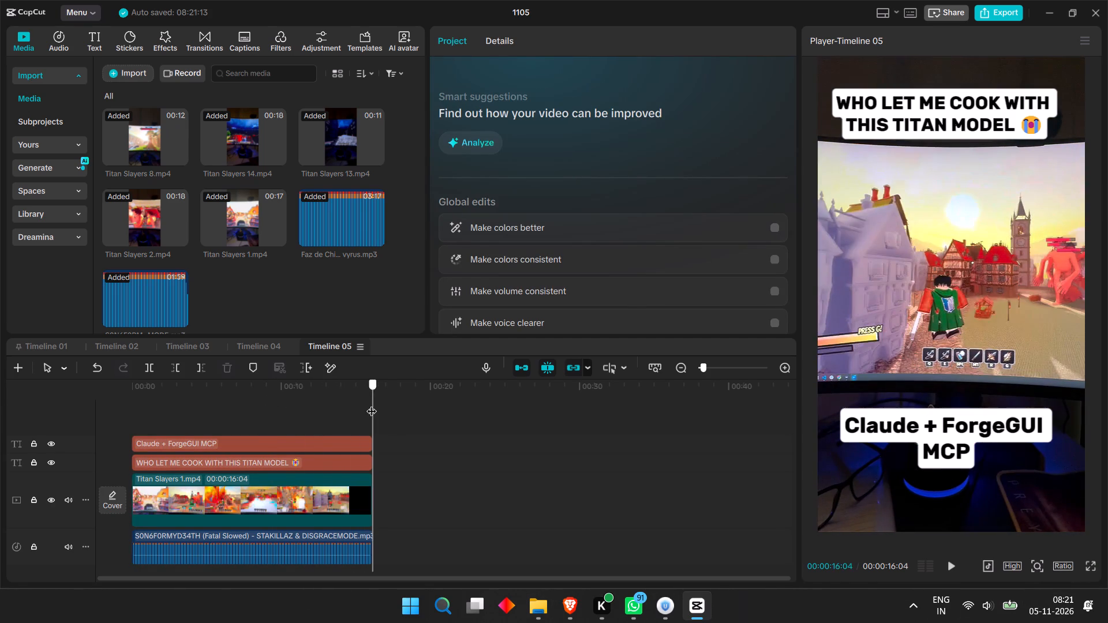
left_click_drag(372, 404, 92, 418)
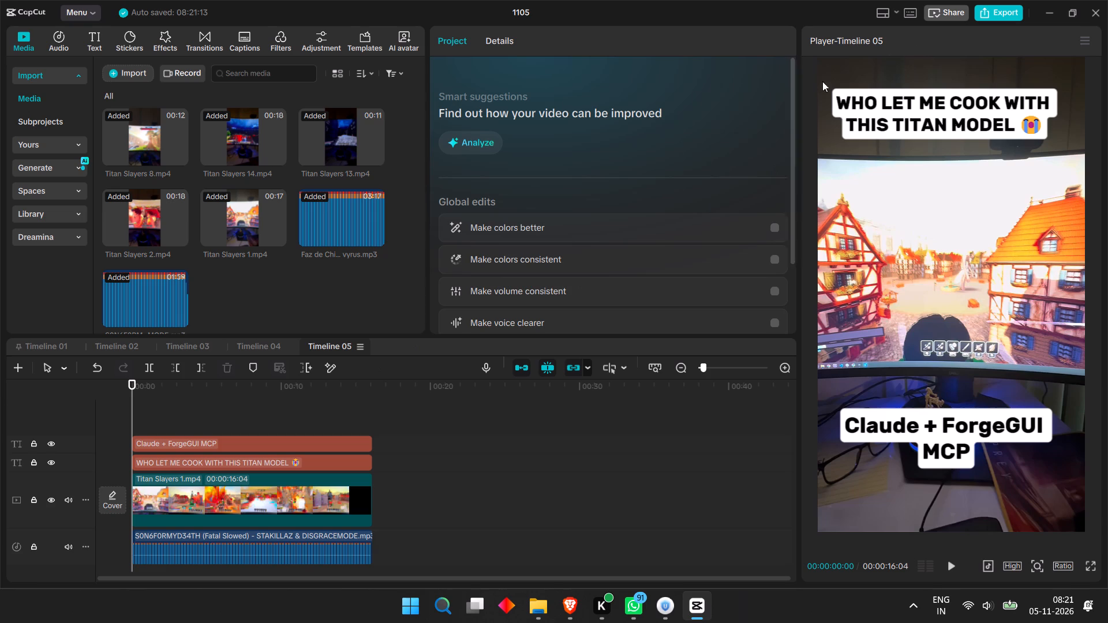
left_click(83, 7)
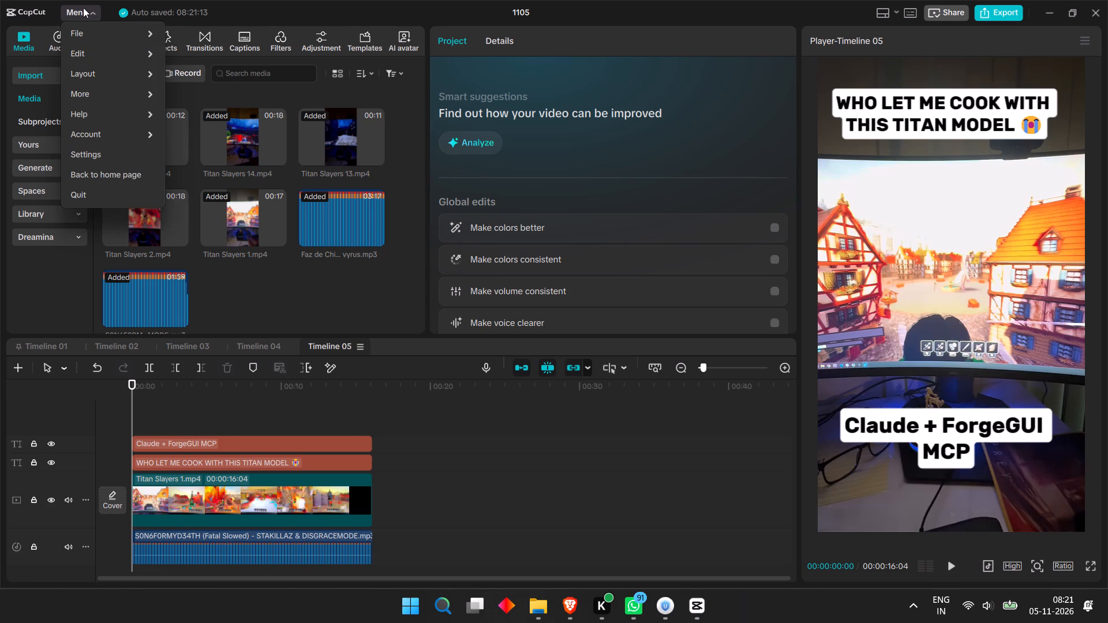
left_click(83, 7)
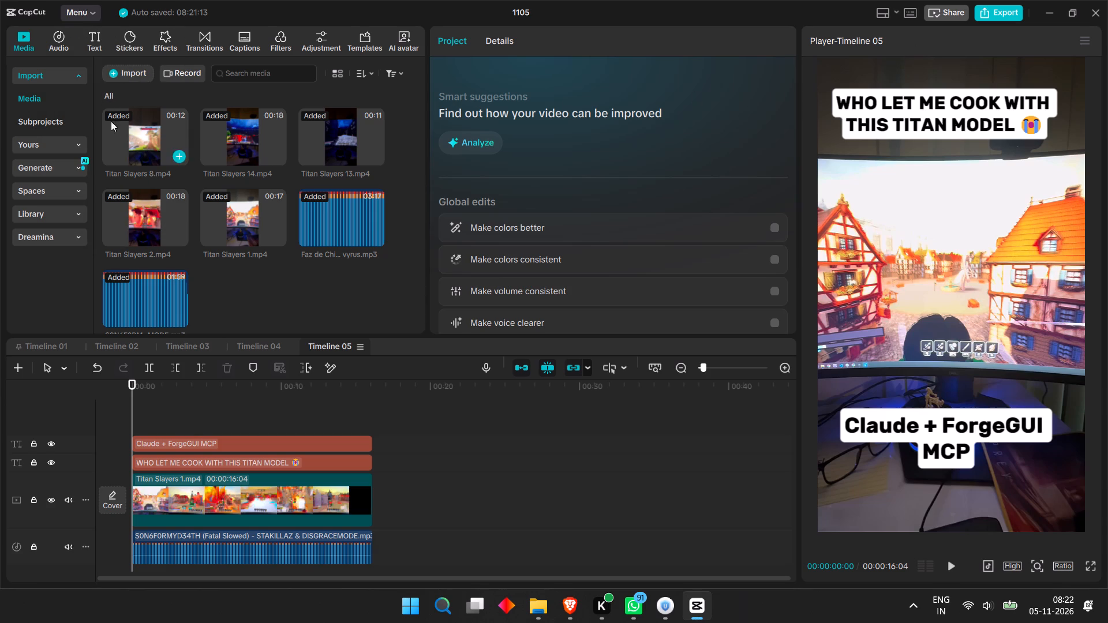
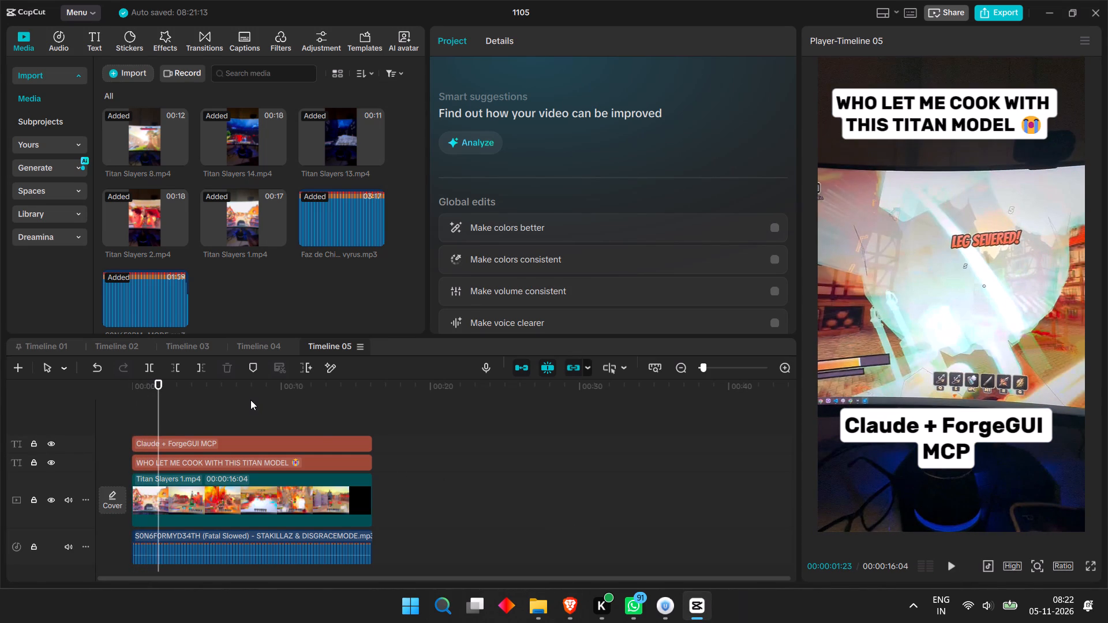
Scrub through Timeline 05, Timeline 04 and Timeline 03 to review their footage, hook text and Claude + ForgeGUI MCP captions.
left_click_drag(279, 403, 320, 385)
left_click_drag(320, 385, 383, 383)
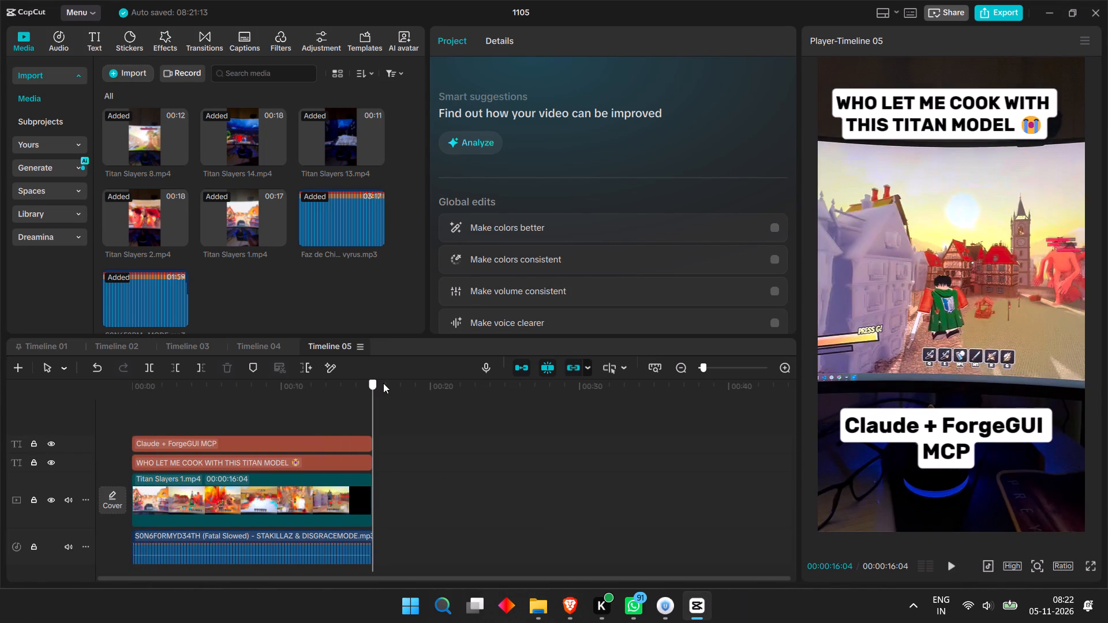
left_click_drag(383, 383, 131, 426)
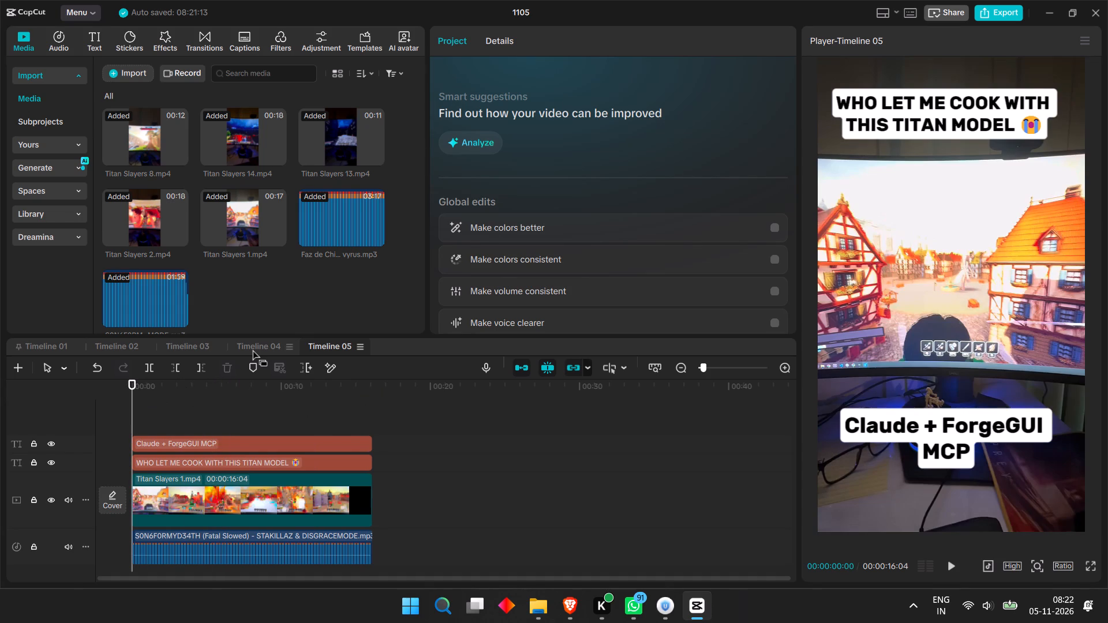
left_click(252, 348)
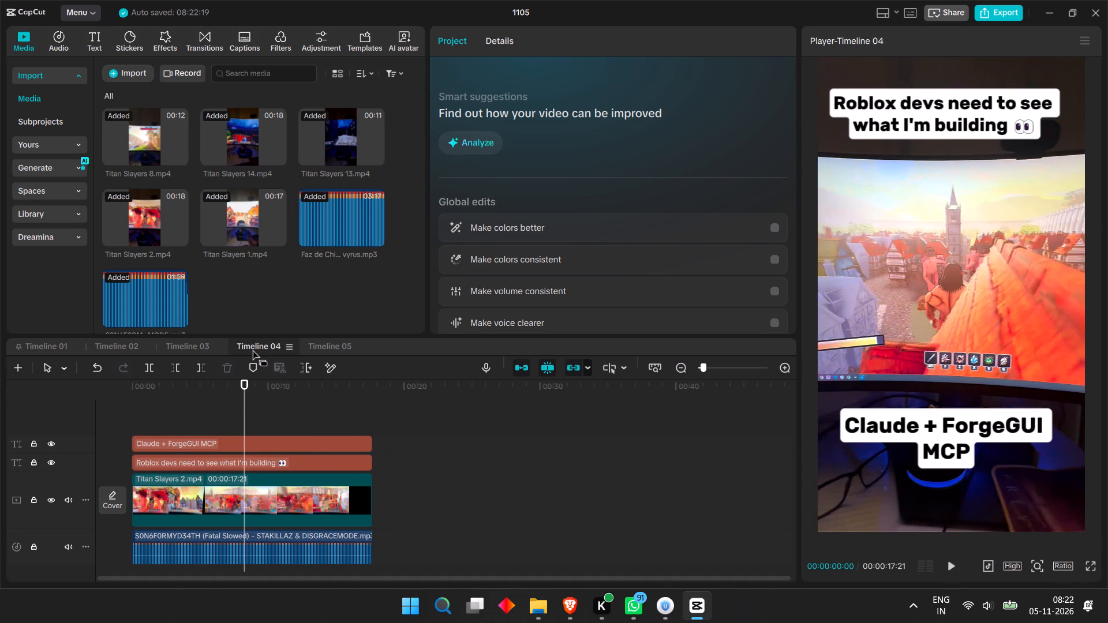
left_click_drag(256, 395, 297, 391)
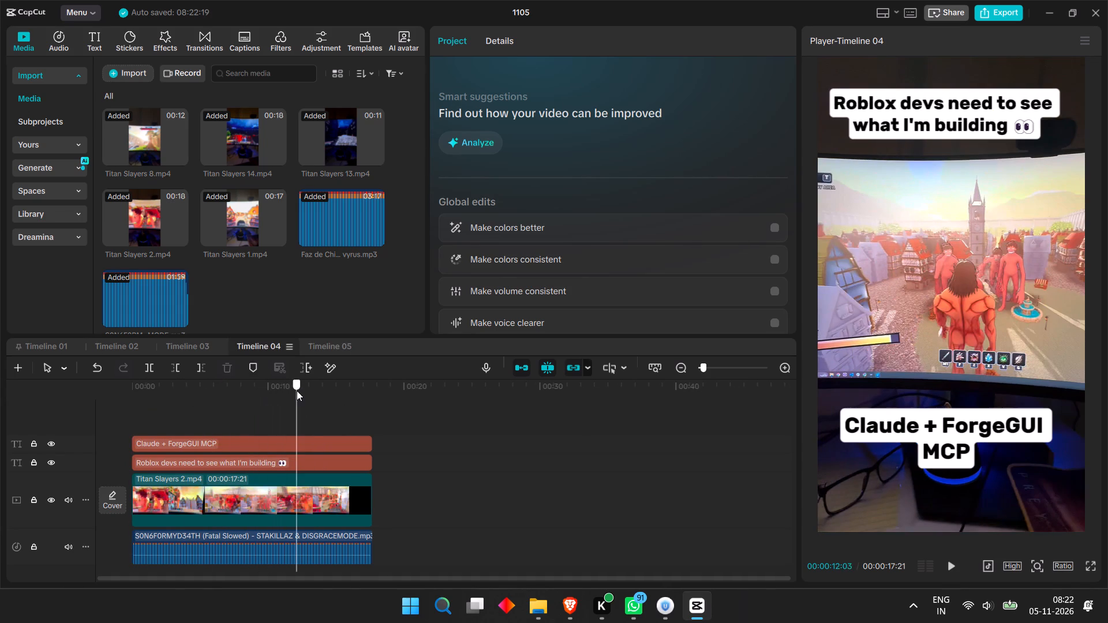
left_click_drag(297, 391, 315, 391)
left_click_drag(339, 388, 348, 391)
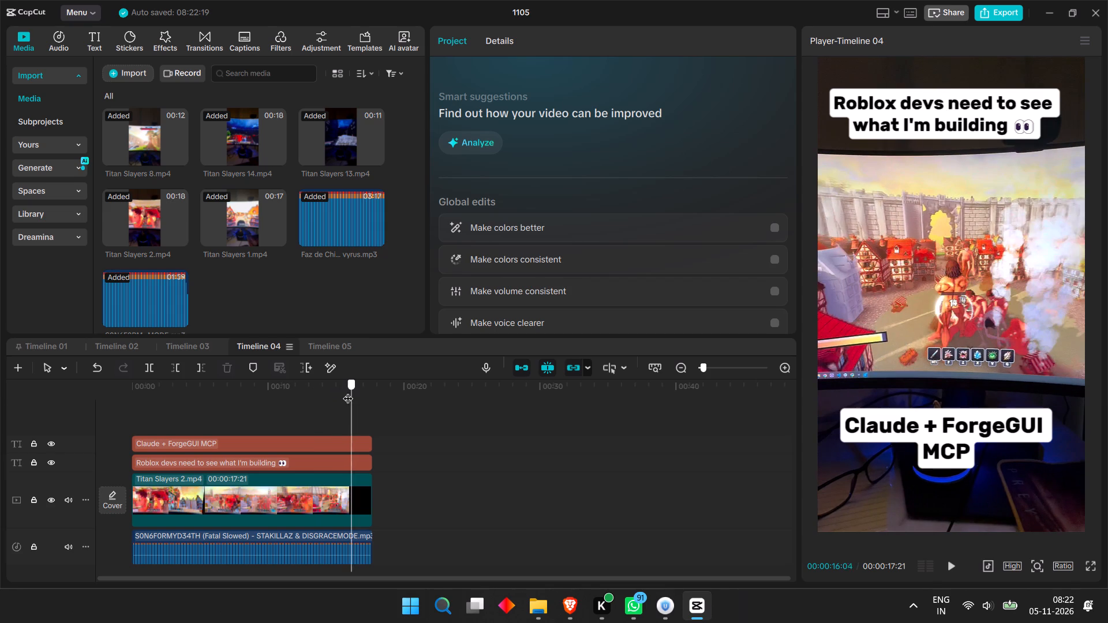
left_click_drag(348, 391, 260, 404)
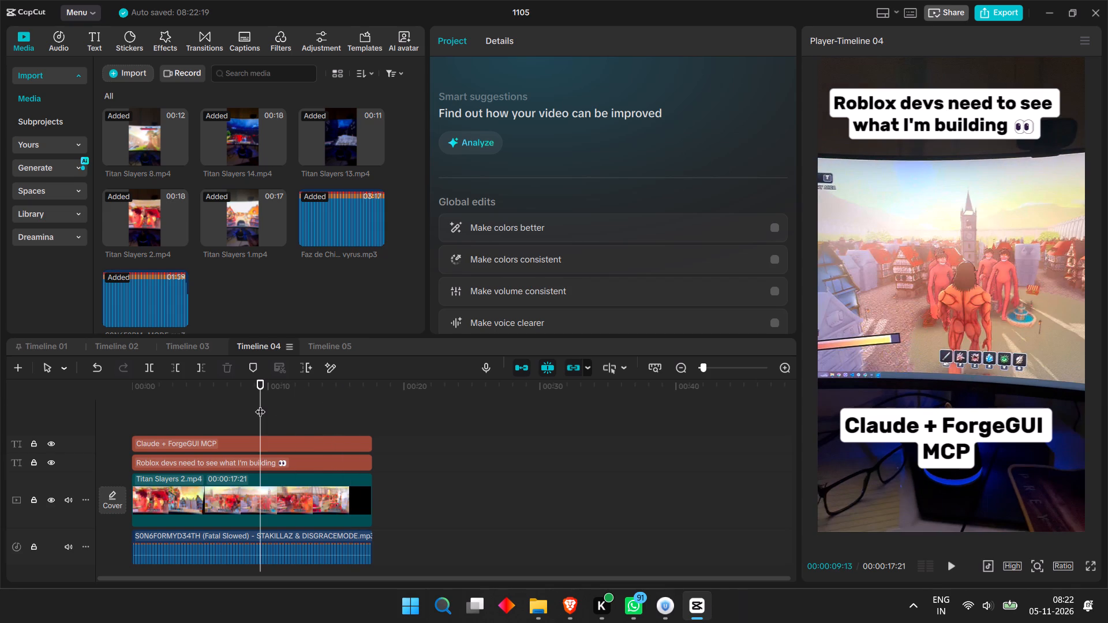
left_click_drag(264, 404, 304, 384)
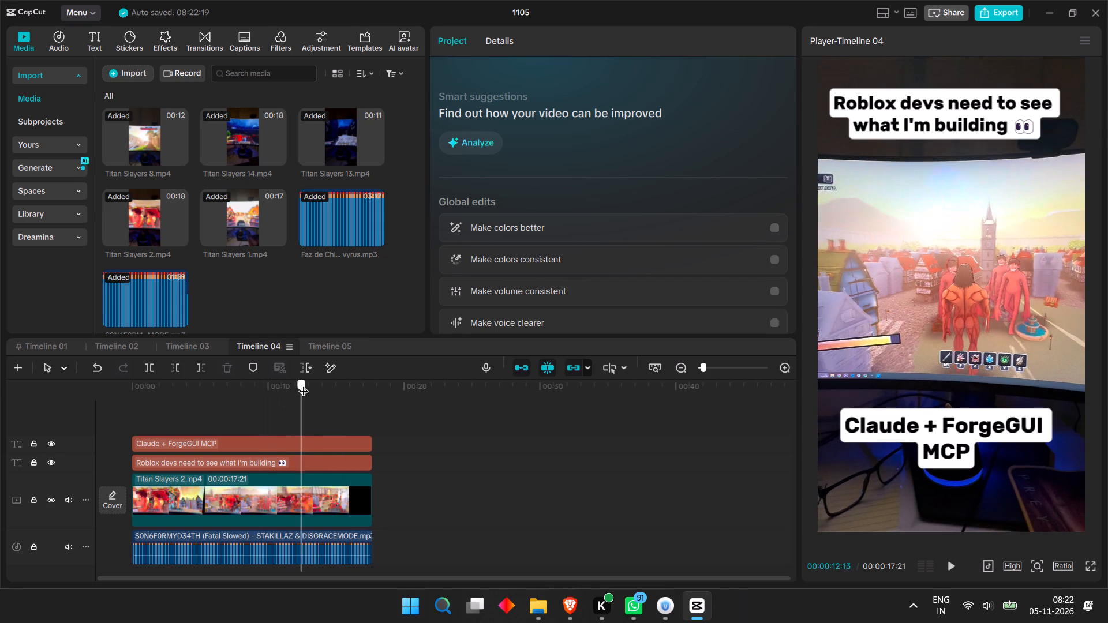
left_click_drag(304, 384, 322, 404)
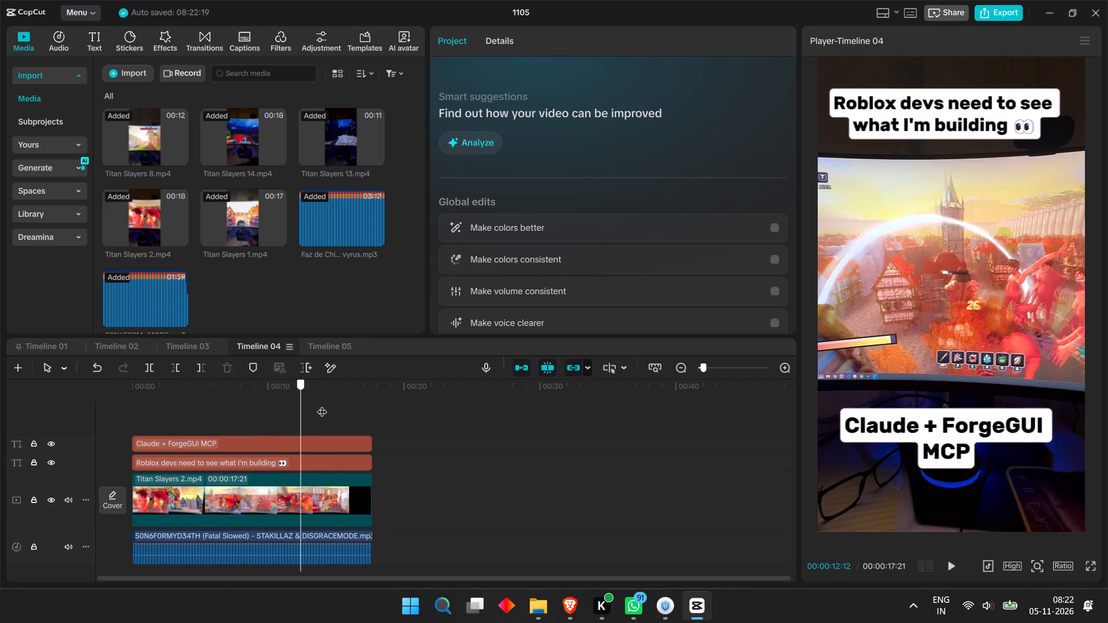
left_click_drag(322, 404, 323, 418)
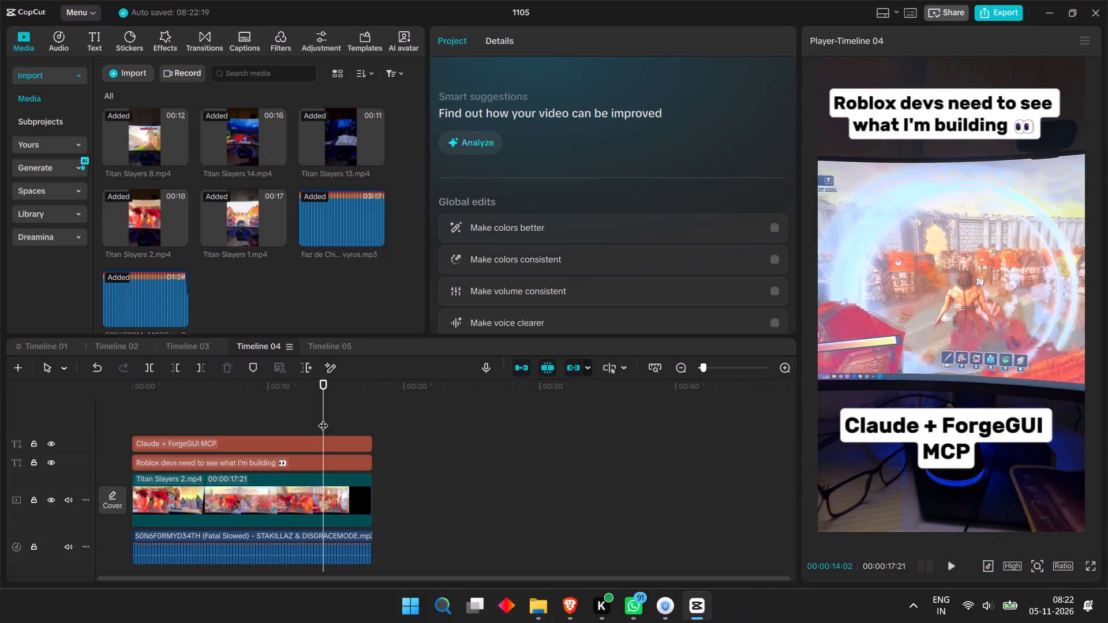
left_click_drag(323, 418, 149, 428)
left_click(200, 352)
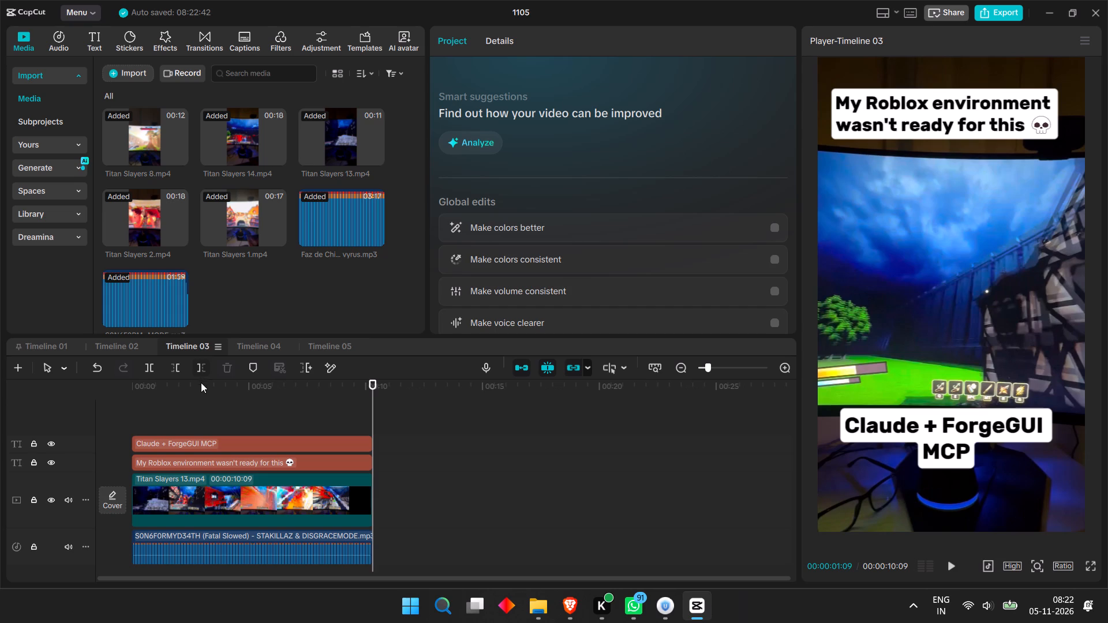
left_click(201, 388)
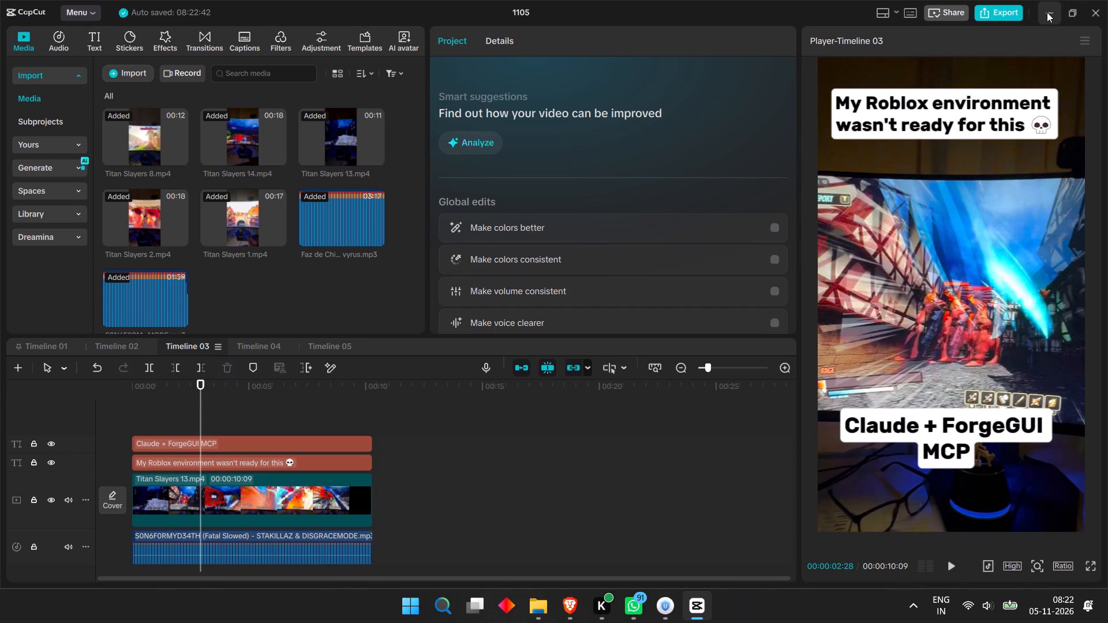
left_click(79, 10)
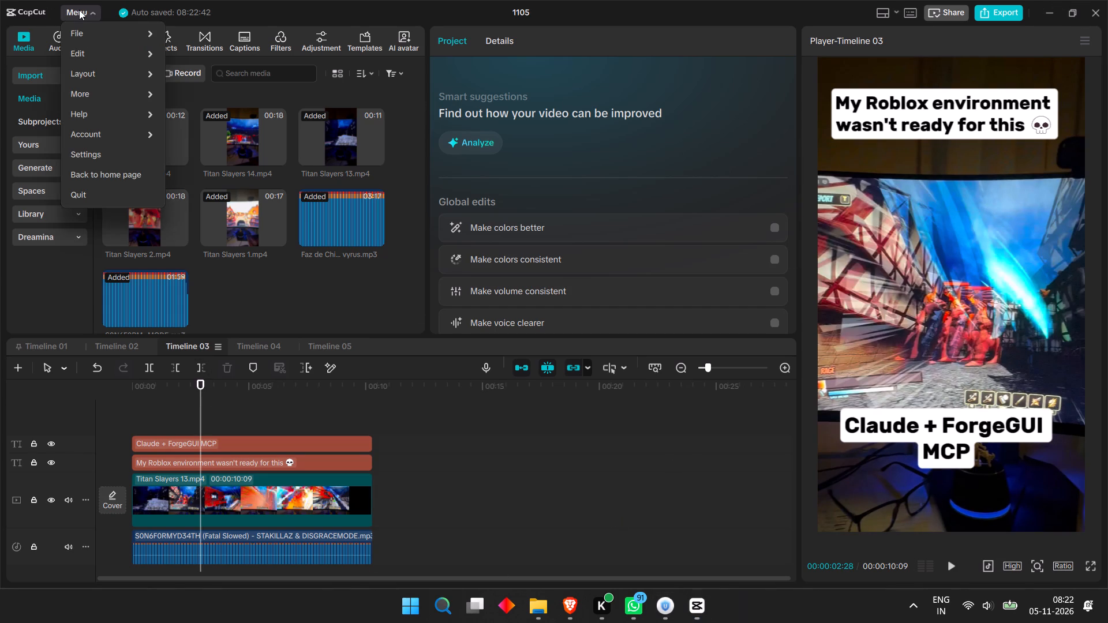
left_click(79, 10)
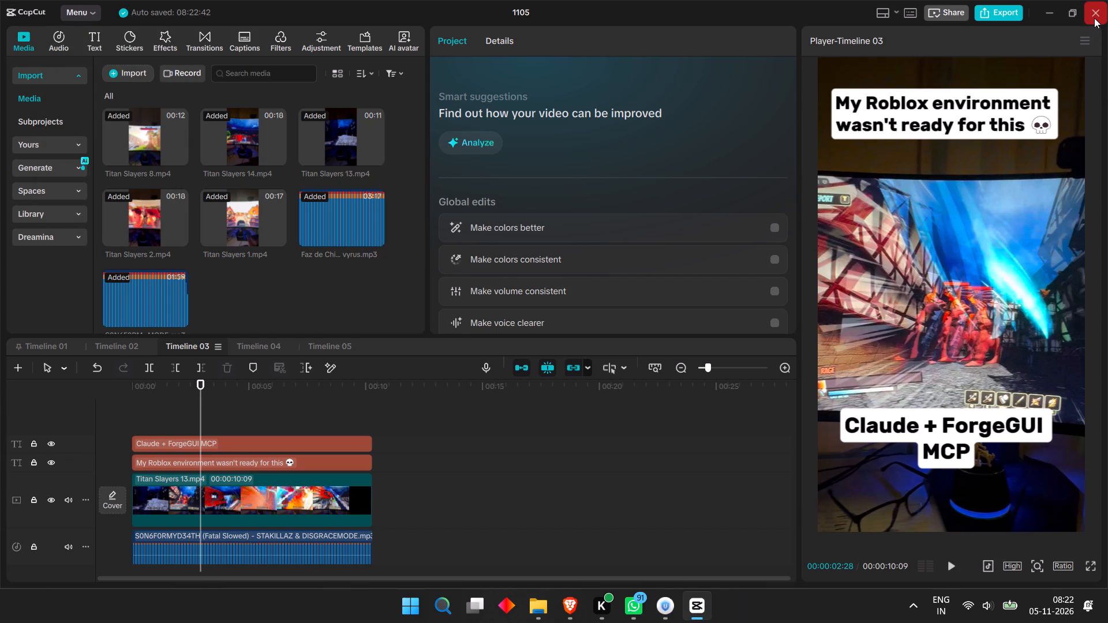
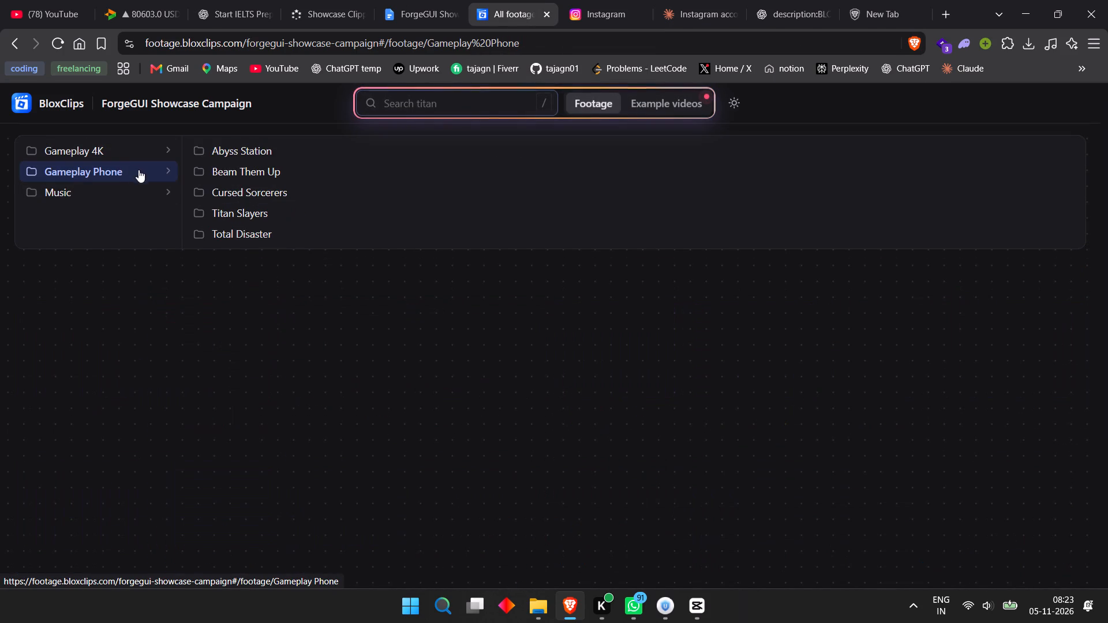
In the Gameplay Phone footage, preview Beam Them Up 8 and 9, and download Beam Them Up 9 to Downloads.
left_click(275, 176)
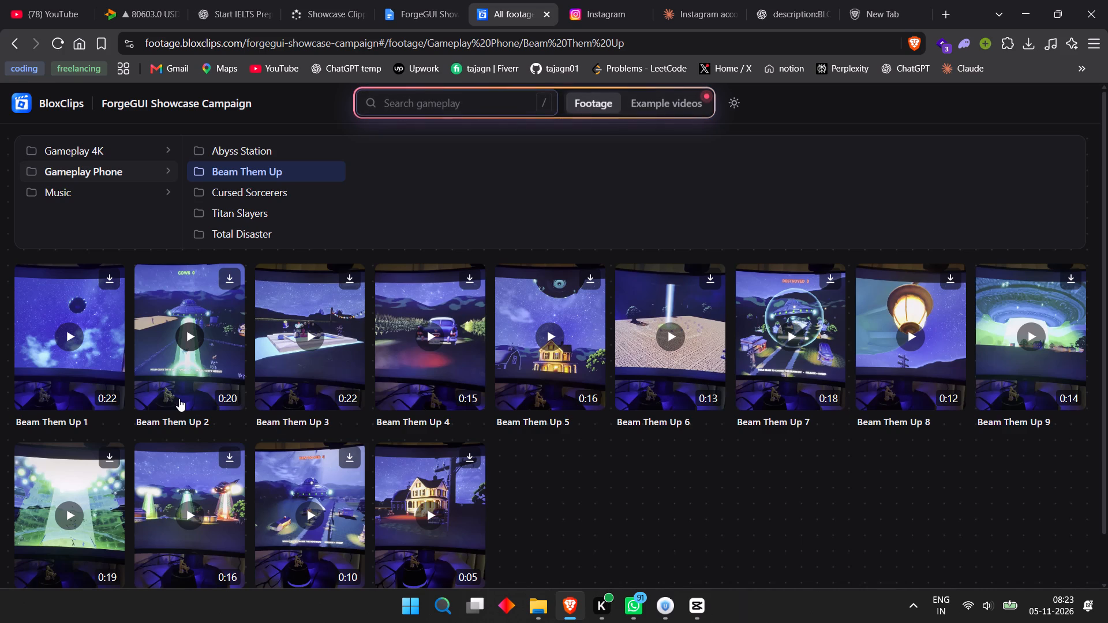
left_click(918, 337)
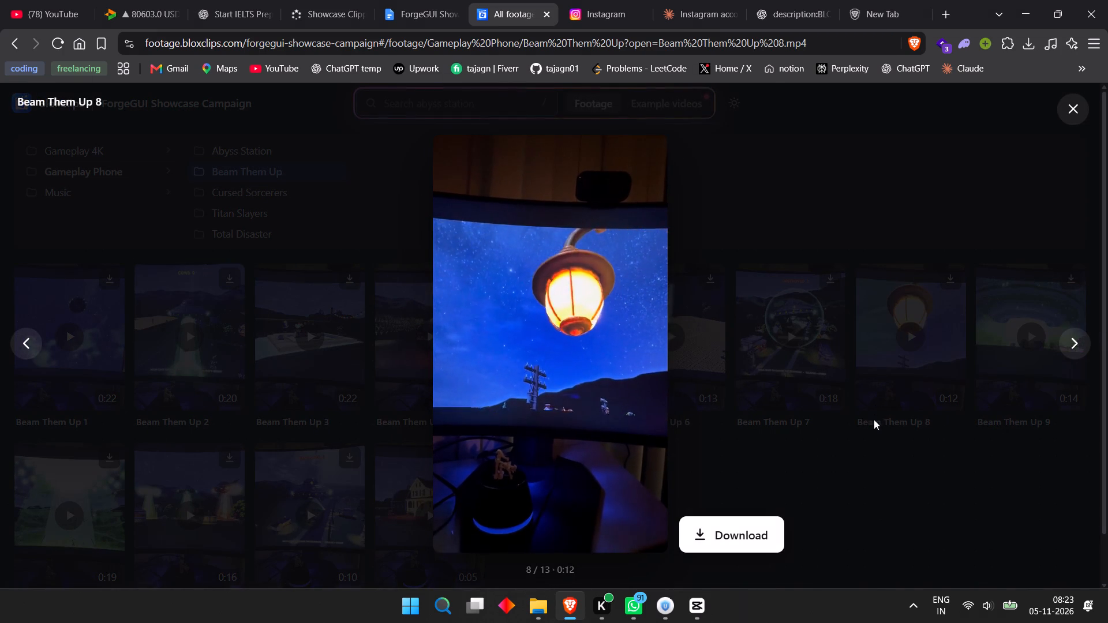
left_click(874, 419)
left_click(1009, 323)
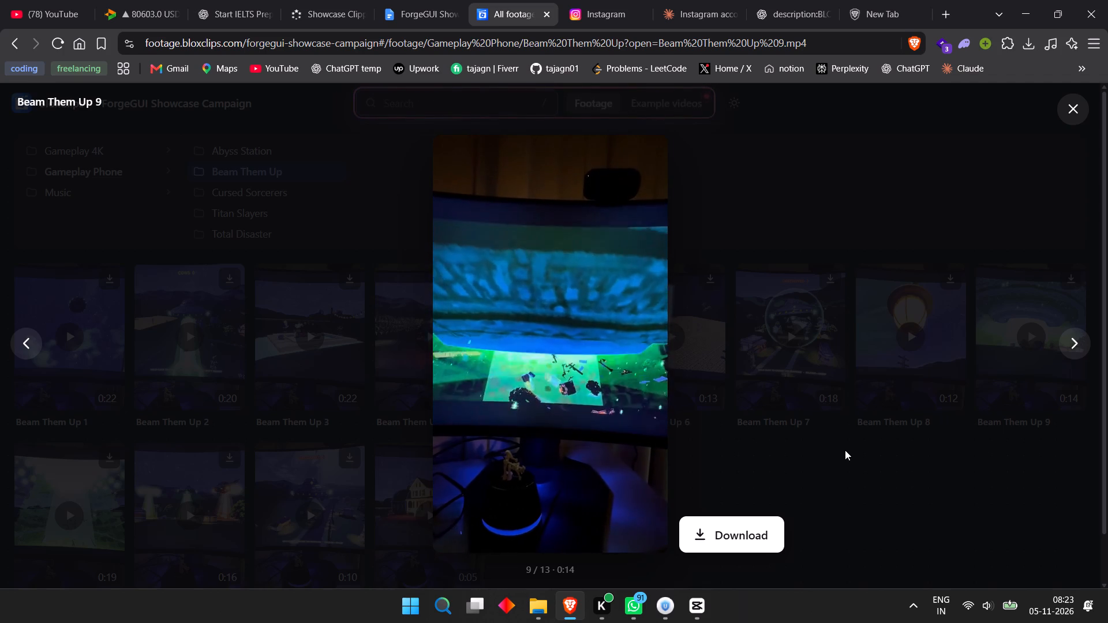
left_click(776, 472)
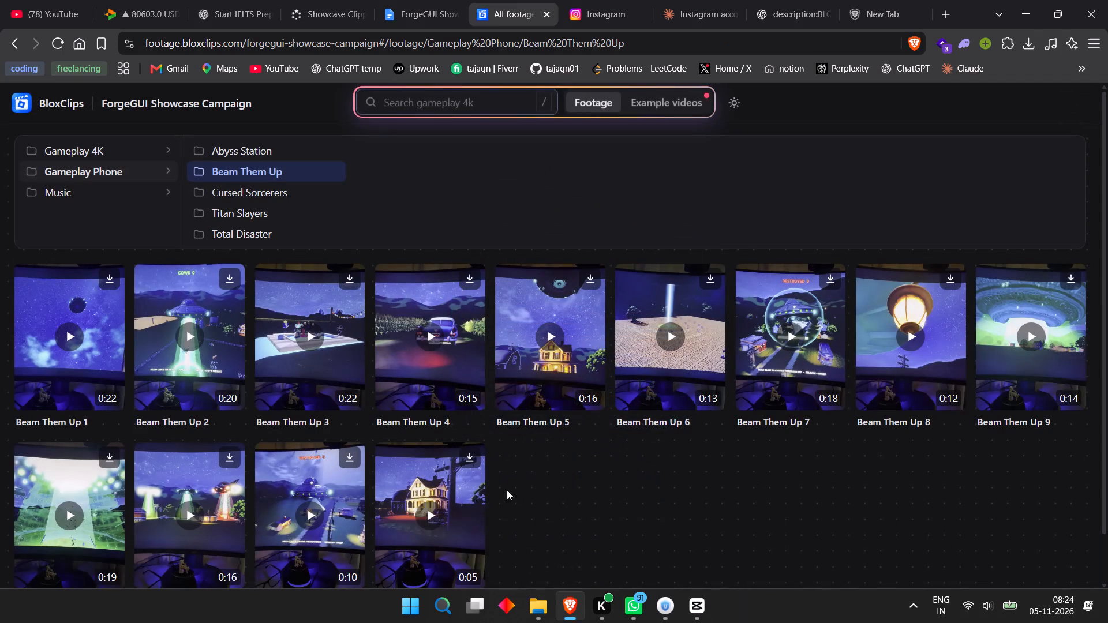
left_click(1068, 271)
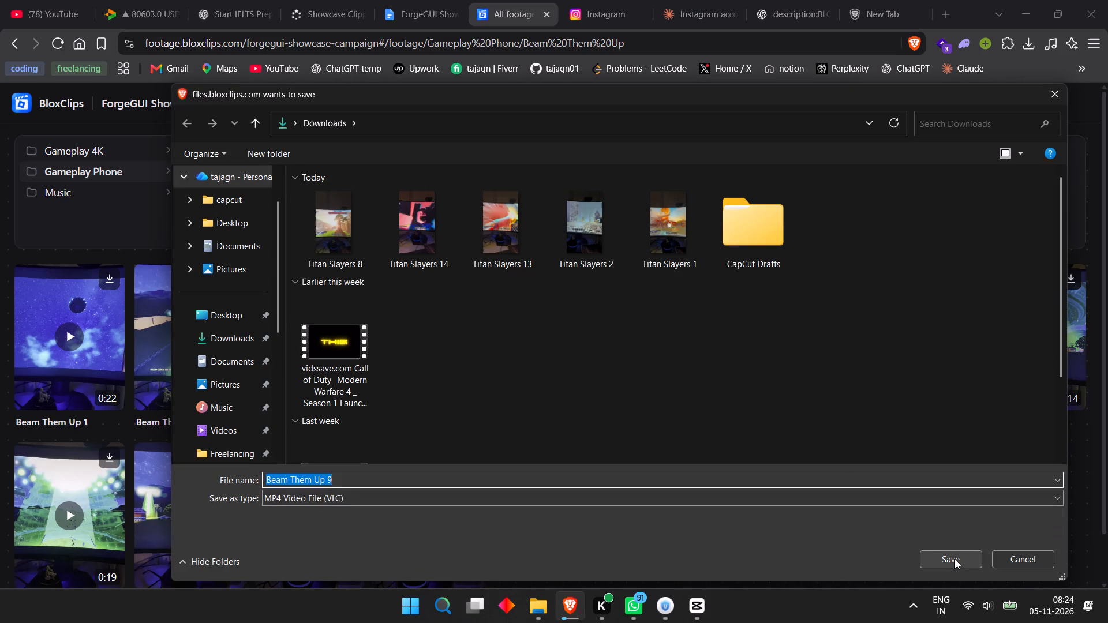
left_click(954, 559)
Preview Beam Them Up 10 and Beam Them Up 2, and download Beam Them Up 2 to Downloads.
left_click(57, 515)
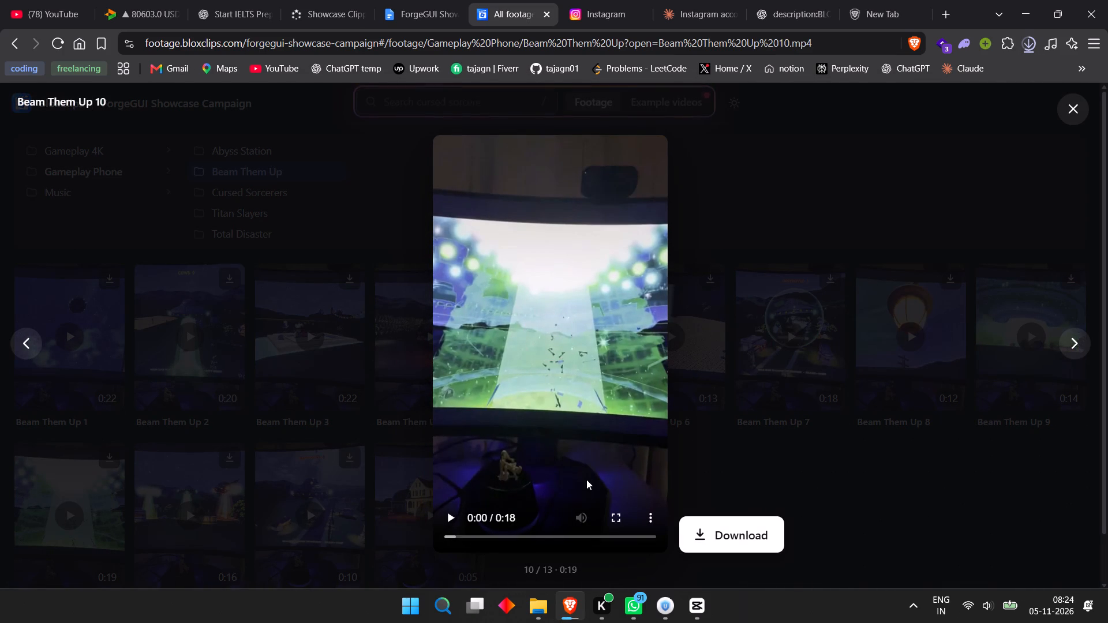
left_click(782, 483)
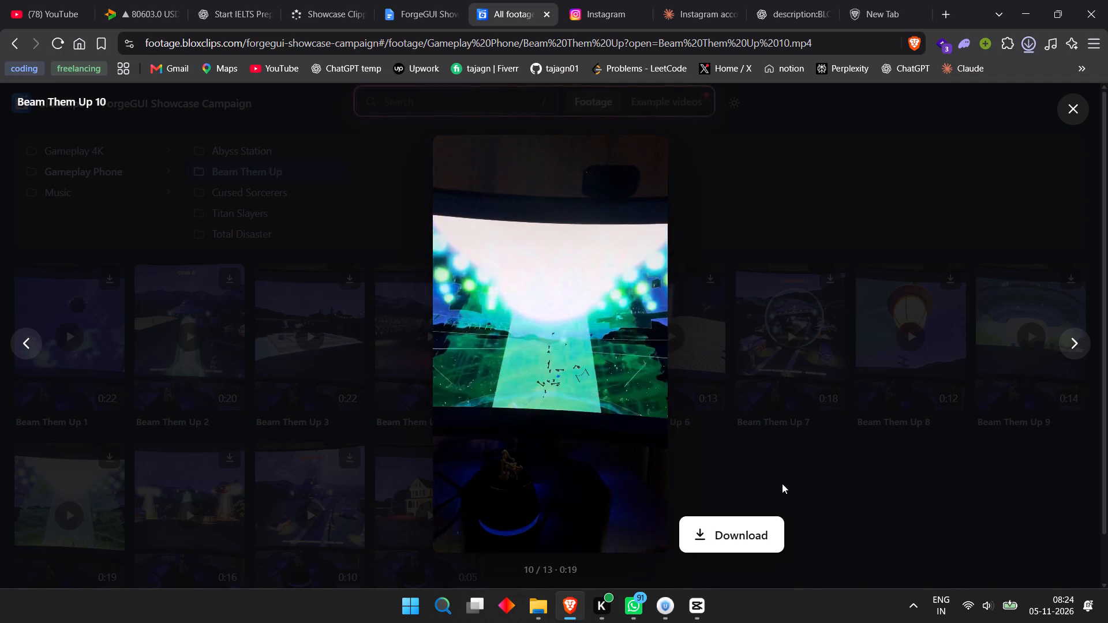
left_click(184, 331)
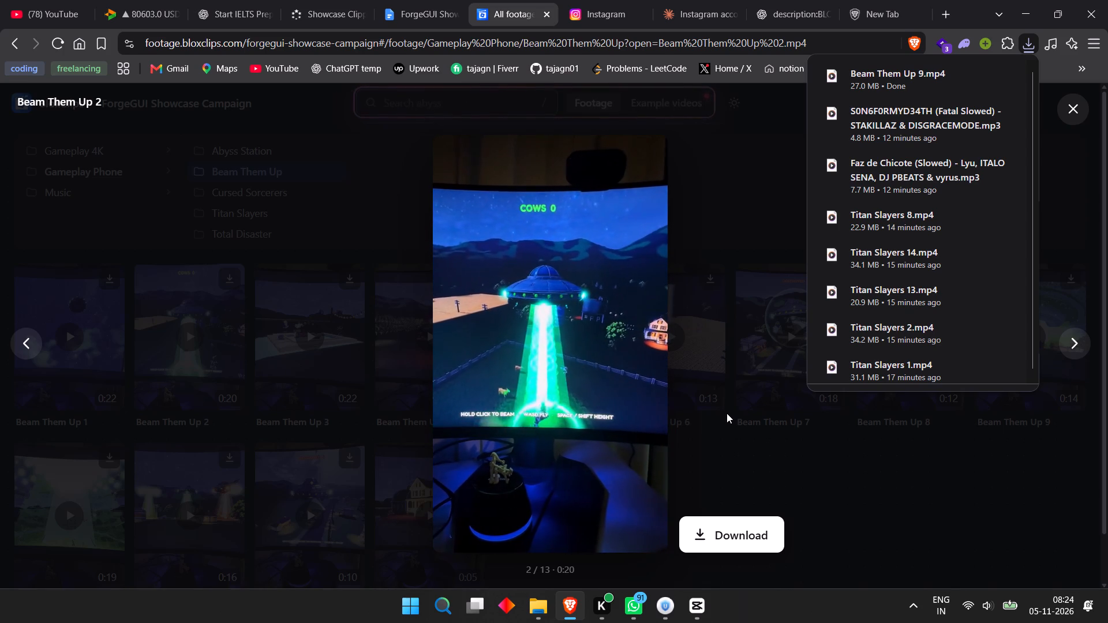
left_click(713, 543)
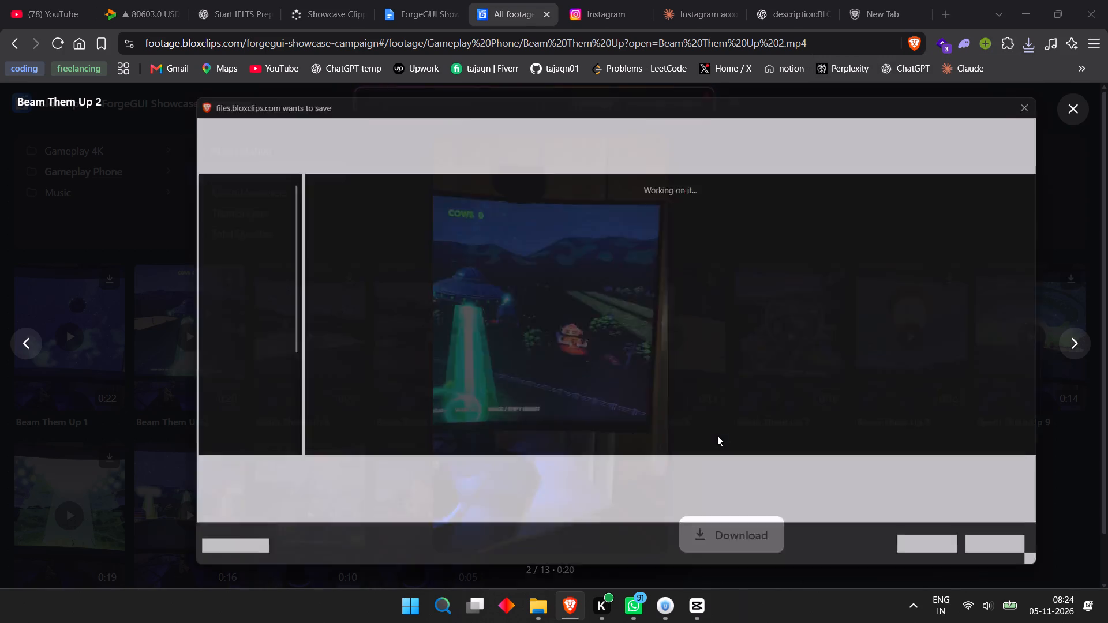
left_click(937, 554)
left_click(319, 384)
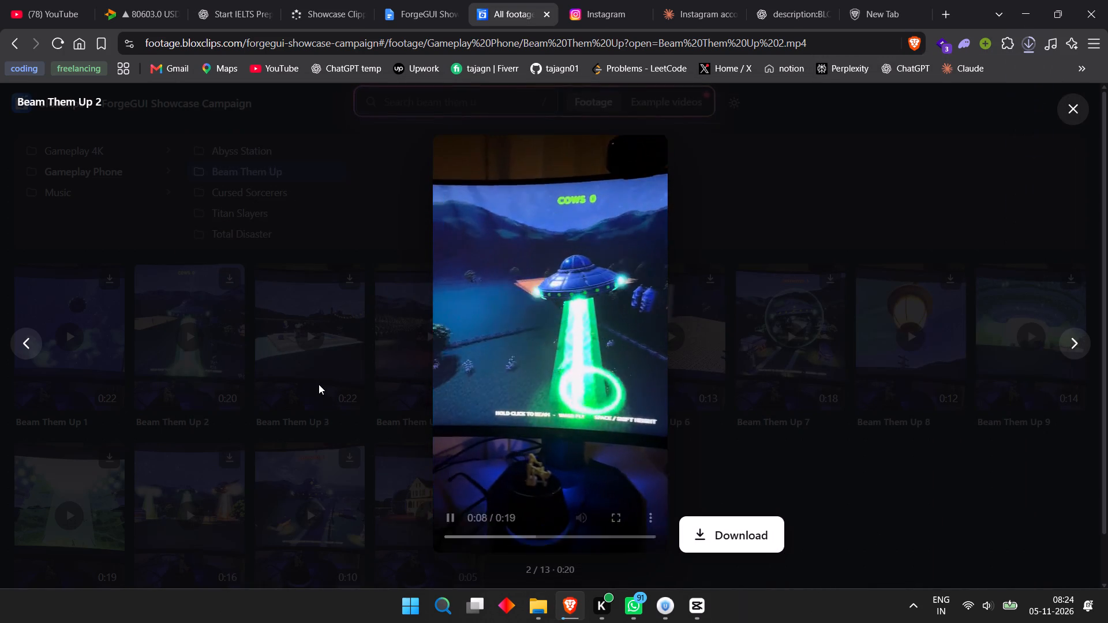
Preview Beam Them Up 3 and download it to Downloads.
left_click(315, 344)
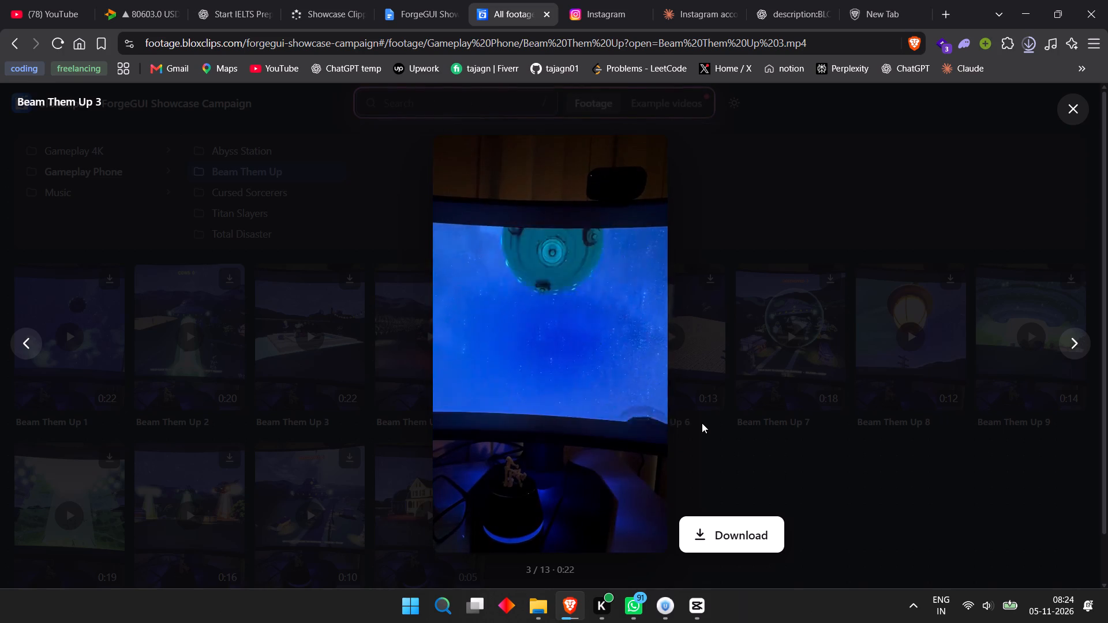
left_click(716, 540)
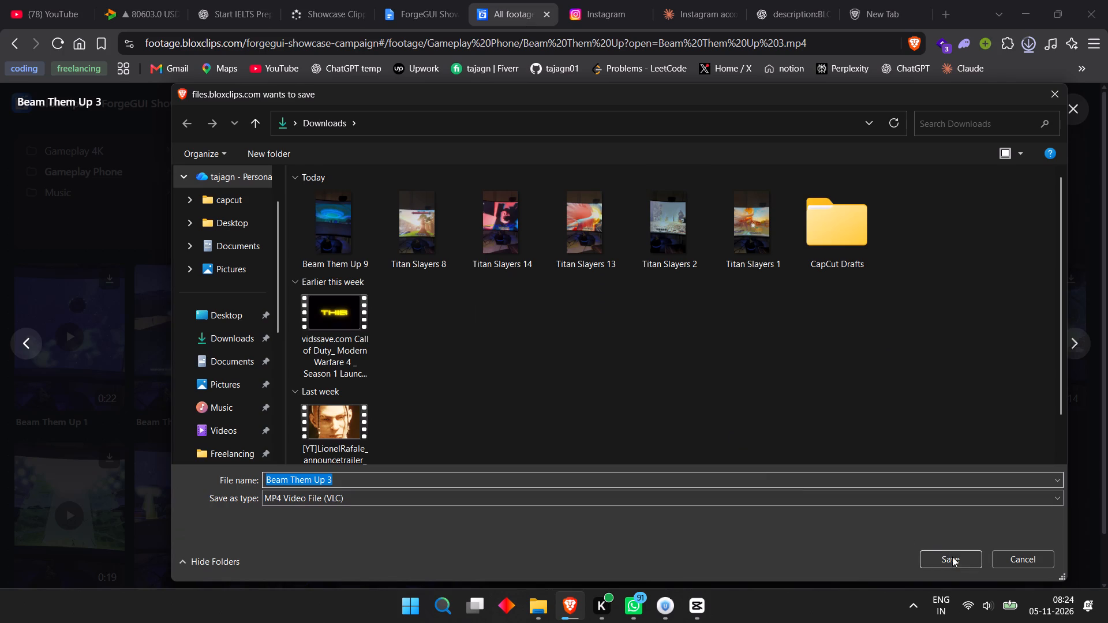
left_click(953, 560)
left_click(770, 449)
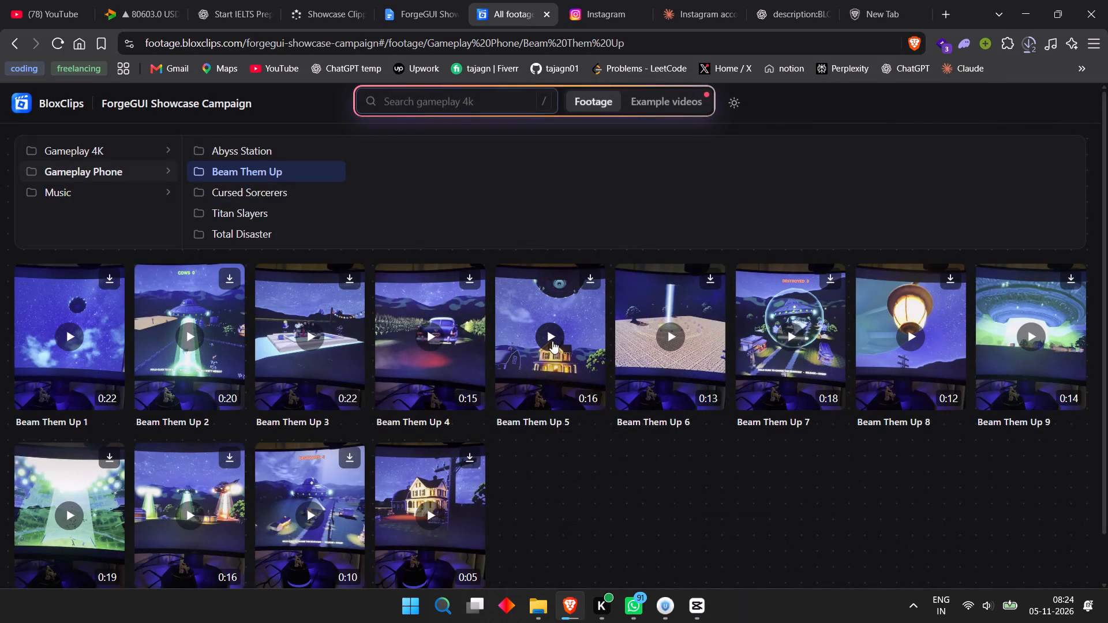
Preview Beam Them Up 4 and Beam Them Up 1, and download Beam Them Up 1 to Downloads.
left_click(436, 333)
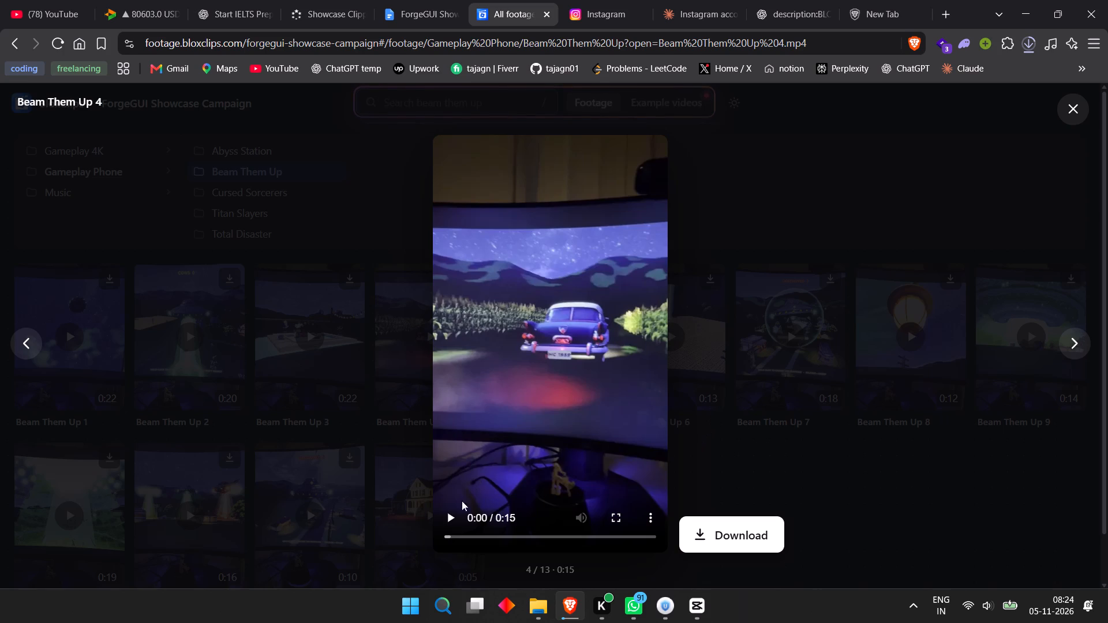
left_click(449, 519)
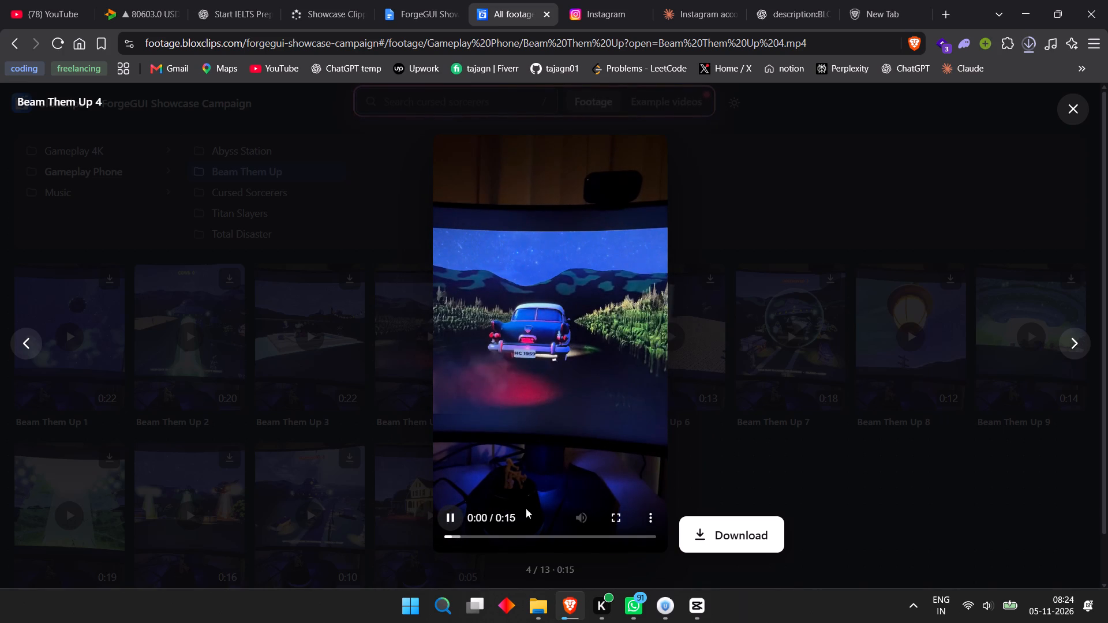
left_click(725, 431)
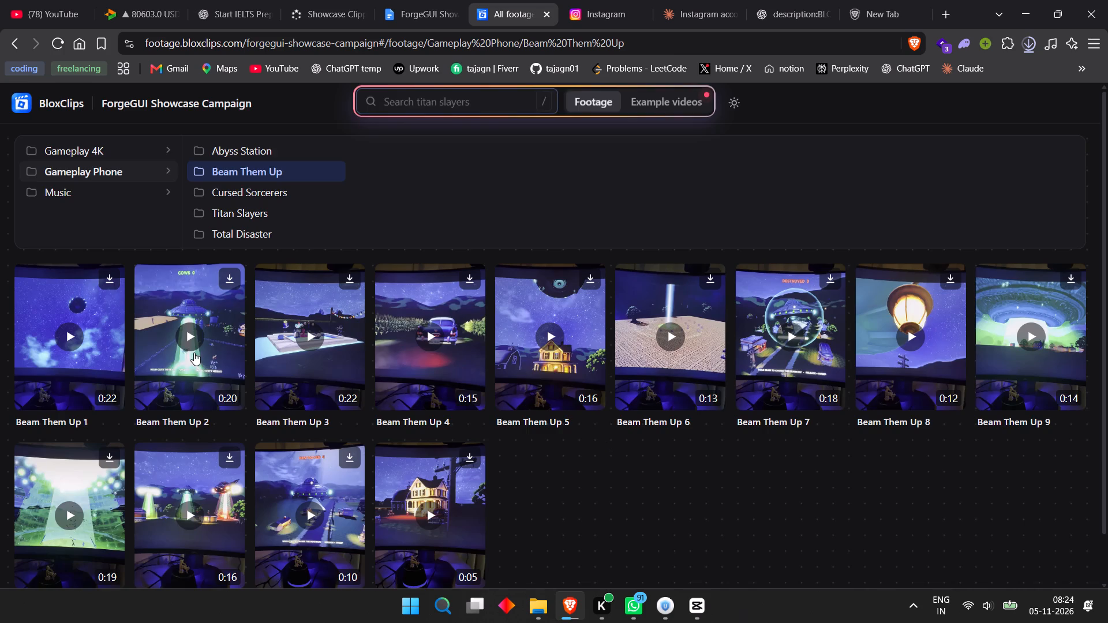
left_click(61, 345)
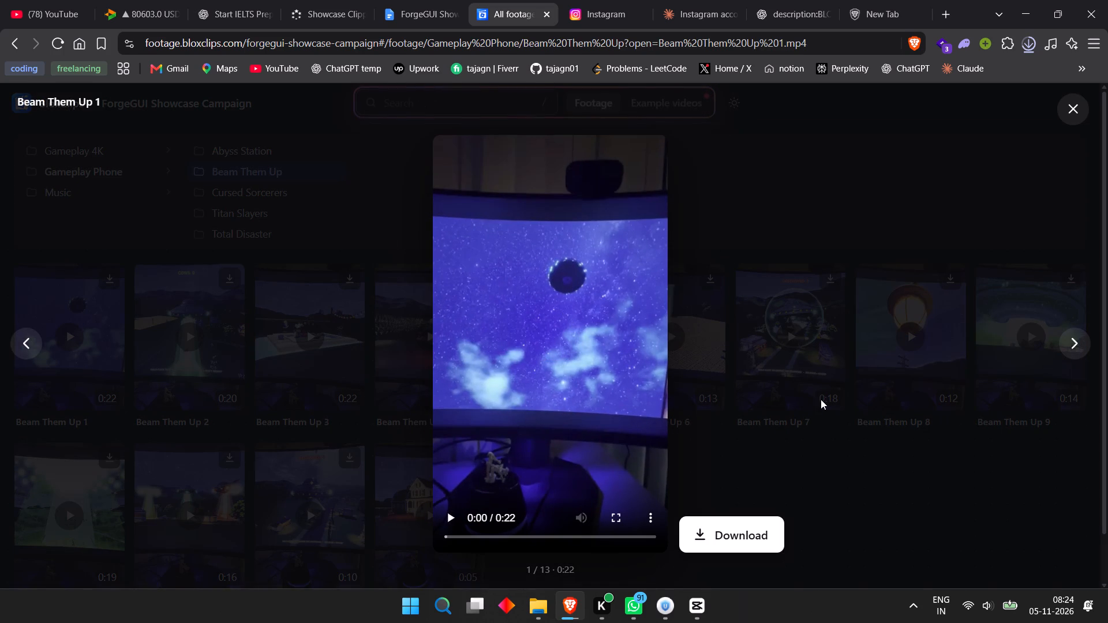
left_click(449, 517)
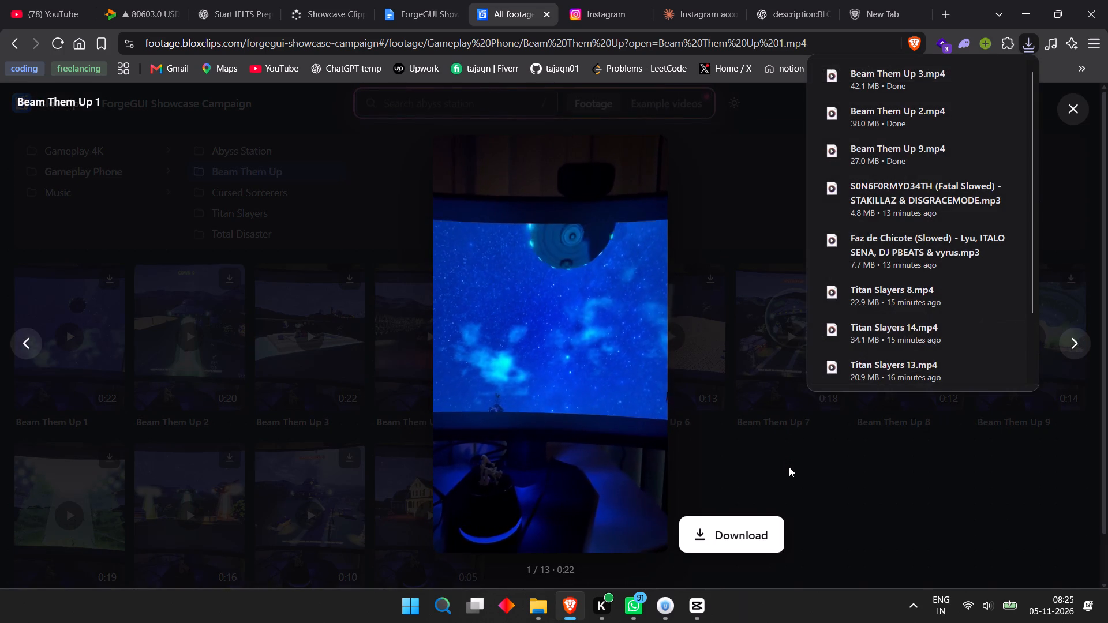
left_click(752, 527)
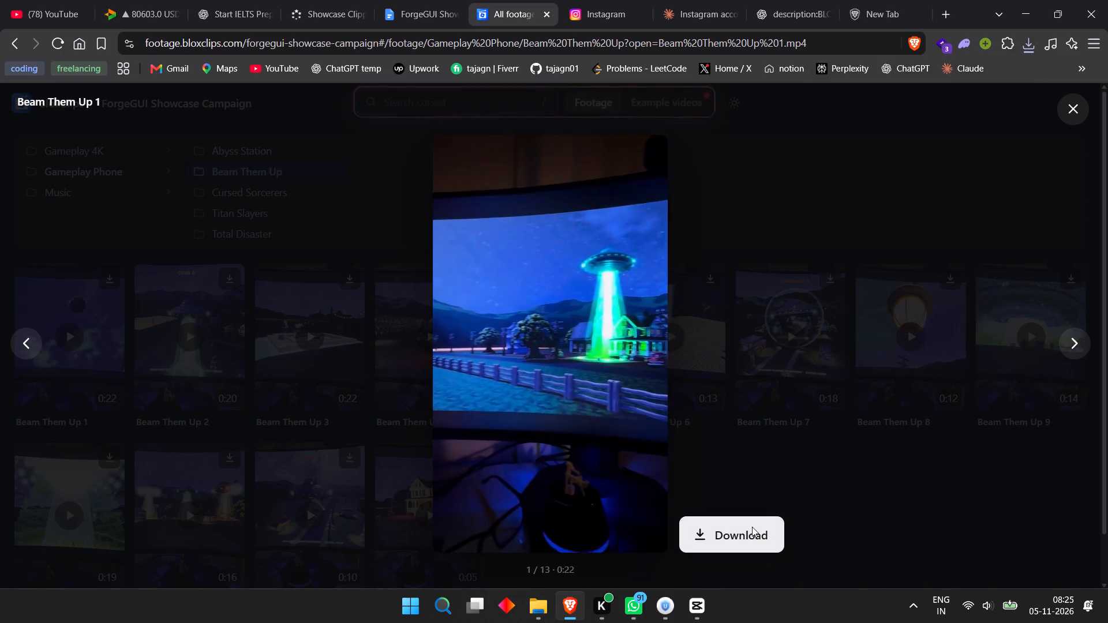
left_click(965, 561)
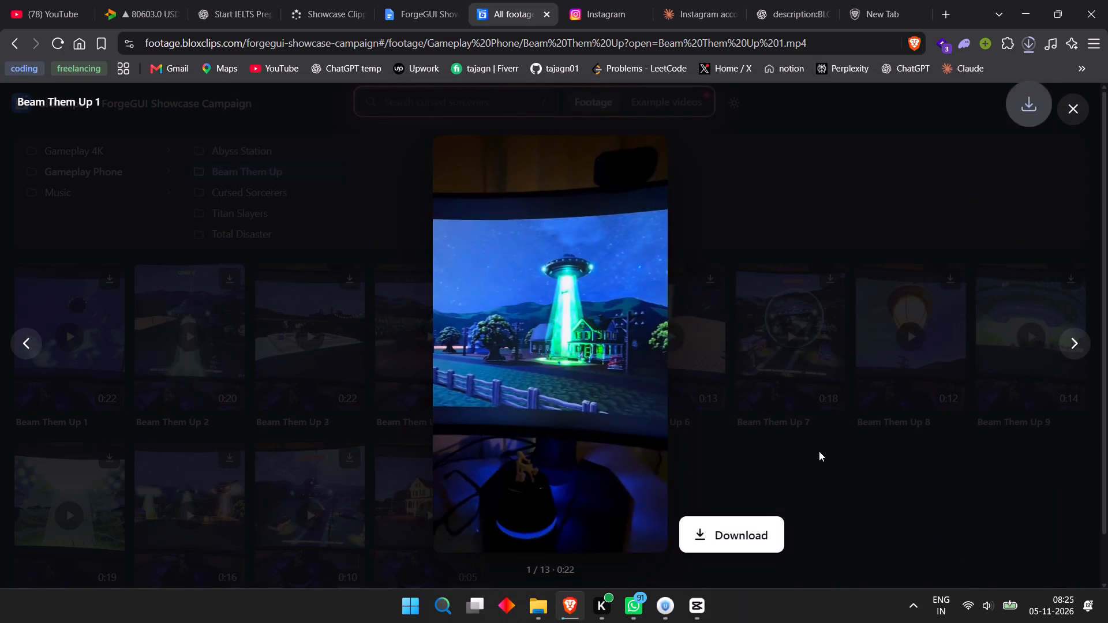
left_click(819, 451)
Switch to CapCut and import Beam Them Up 3, 2 and 9 from Downloads into the empty project's media.
left_click(710, 609)
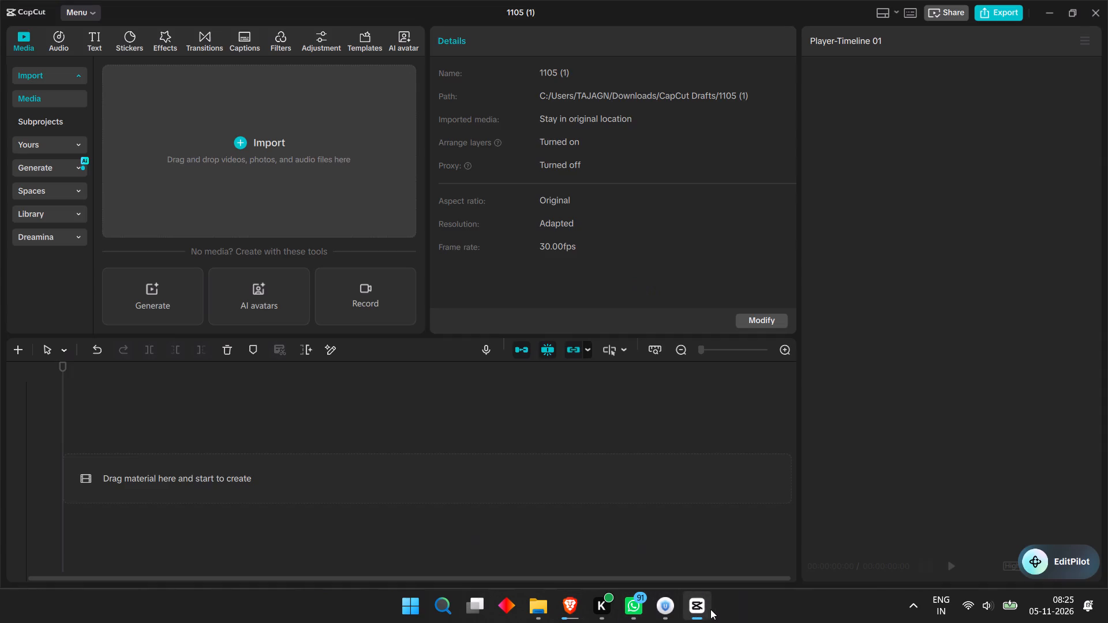
left_click(230, 140)
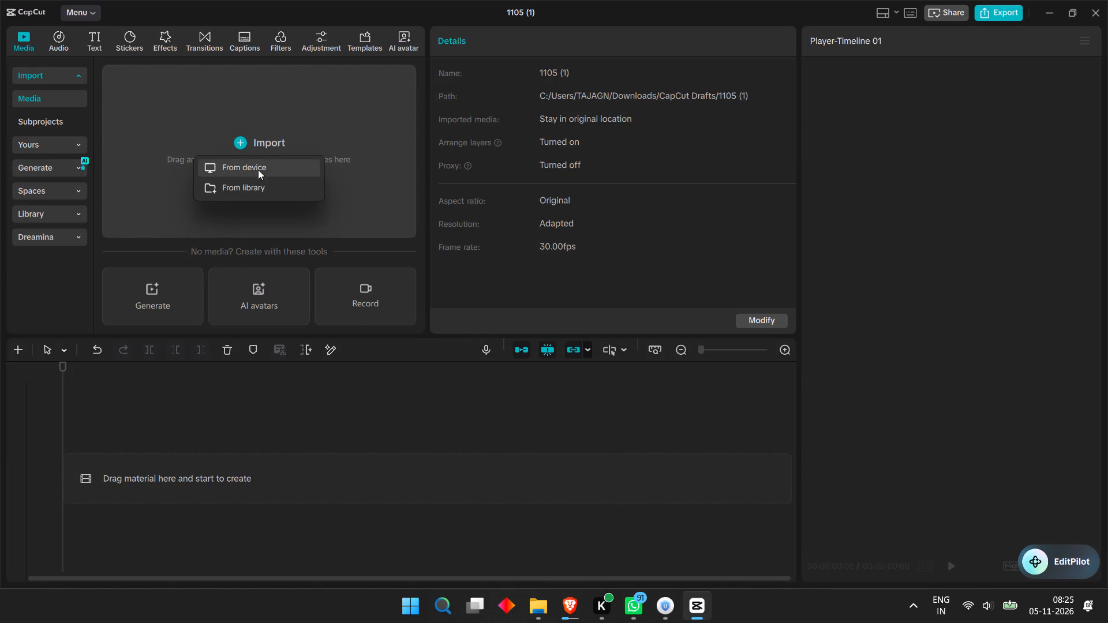
left_click(256, 171)
left_click(193, 168)
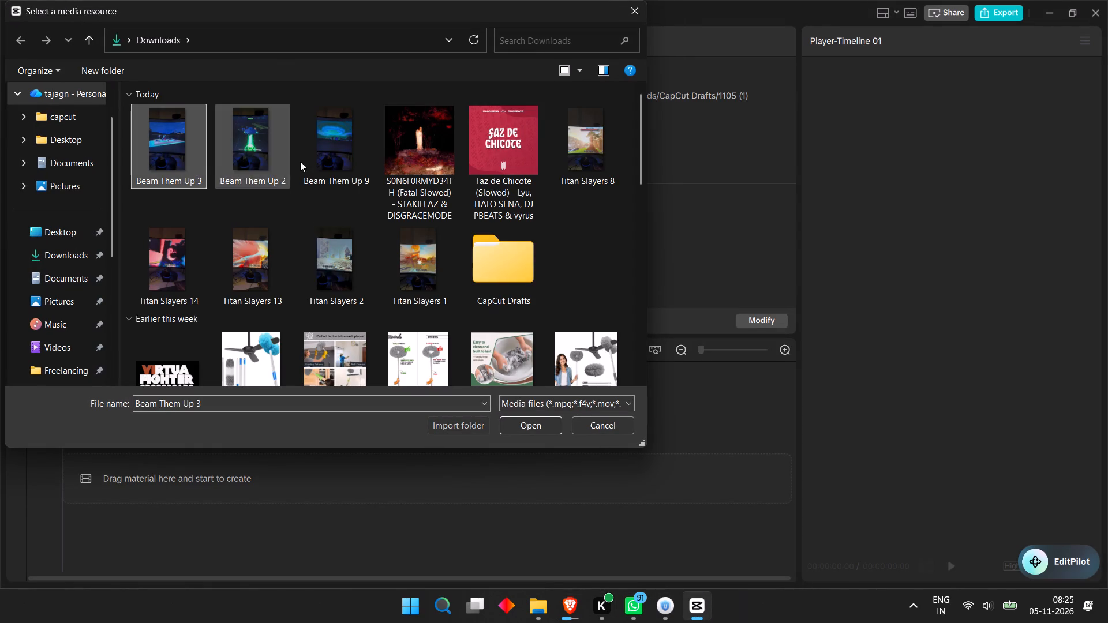
left_click(362, 153, "shift")
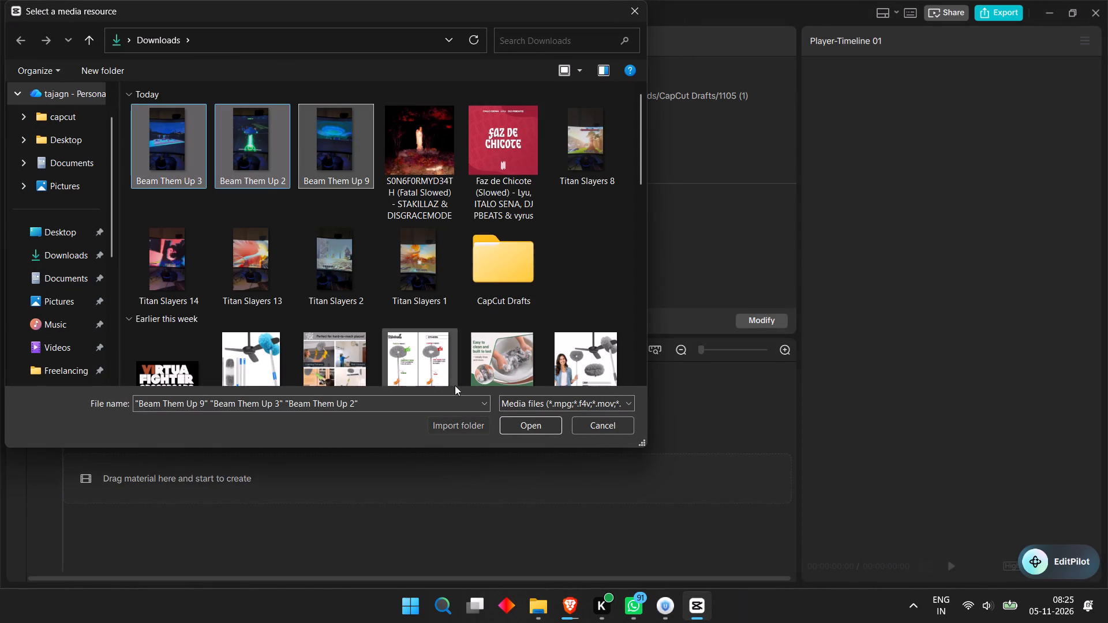
left_click(531, 424)
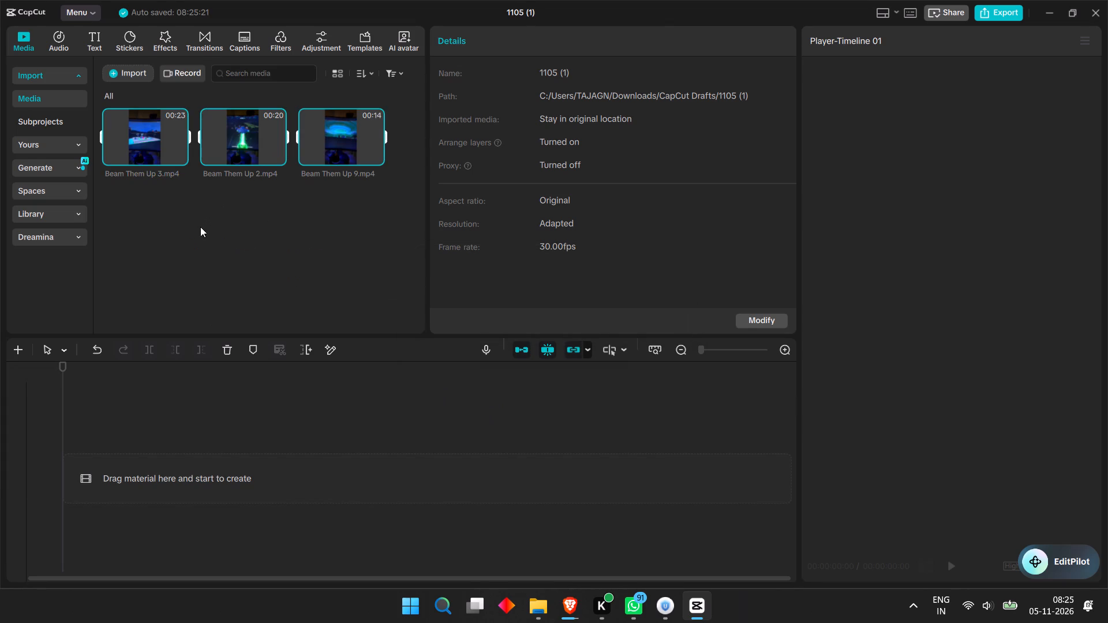
left_click(200, 227)
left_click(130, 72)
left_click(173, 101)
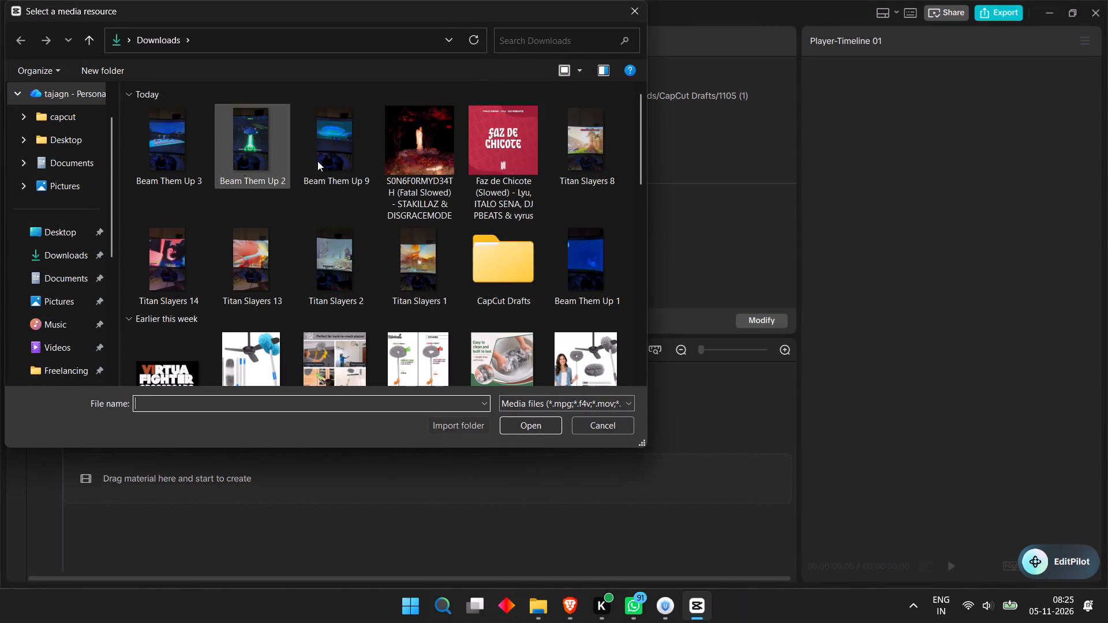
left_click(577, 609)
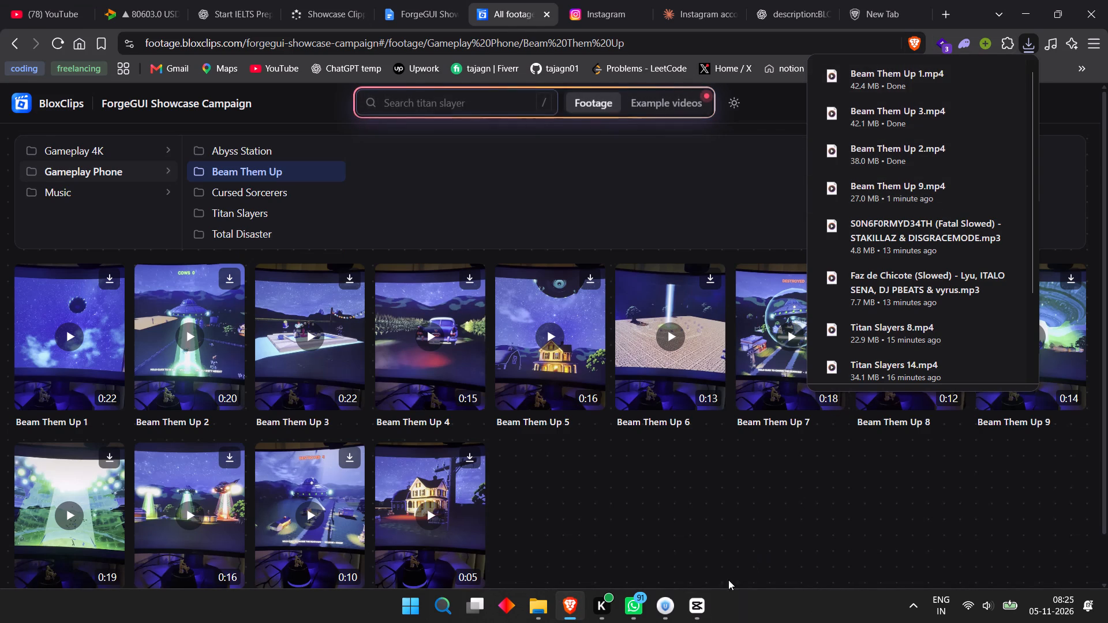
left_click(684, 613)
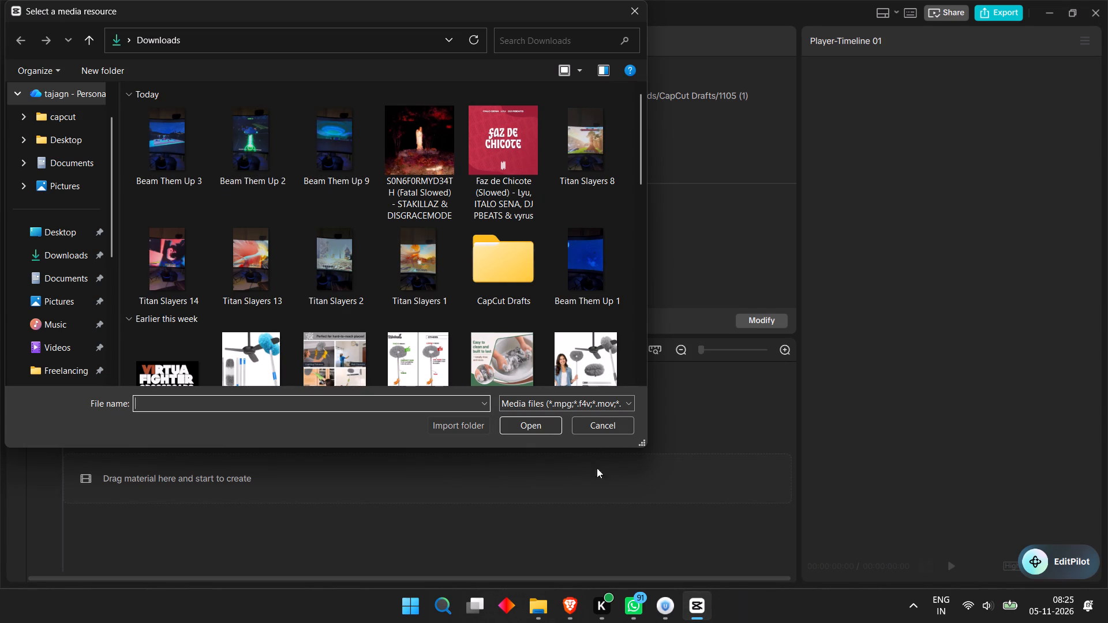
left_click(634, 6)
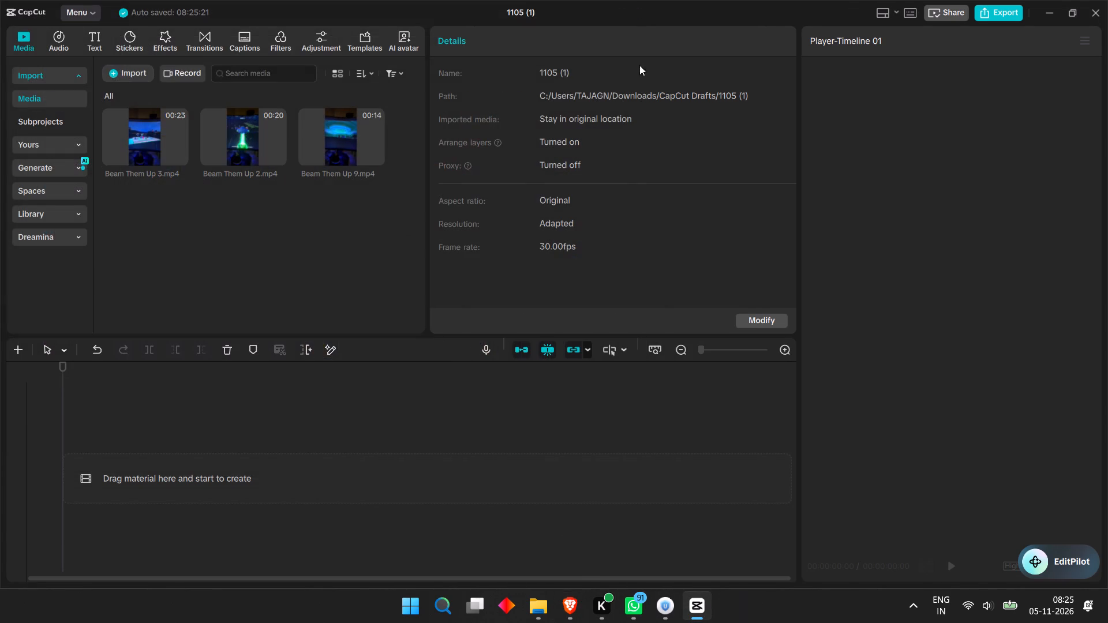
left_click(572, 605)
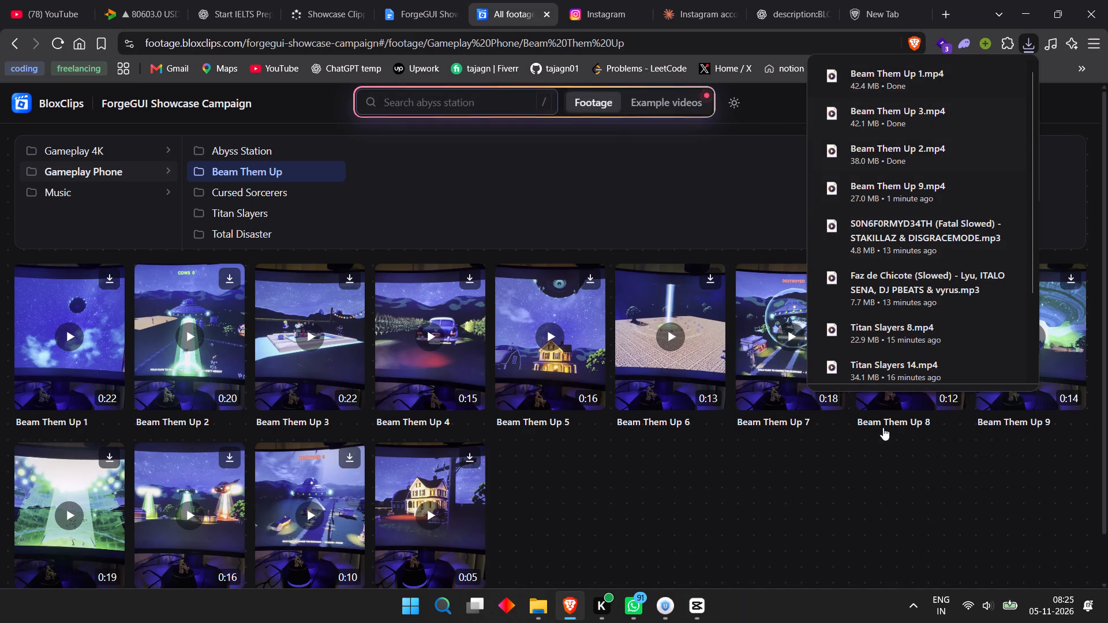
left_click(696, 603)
Import Beam Them Up 1 from Downloads into the project's media.
left_click(135, 68)
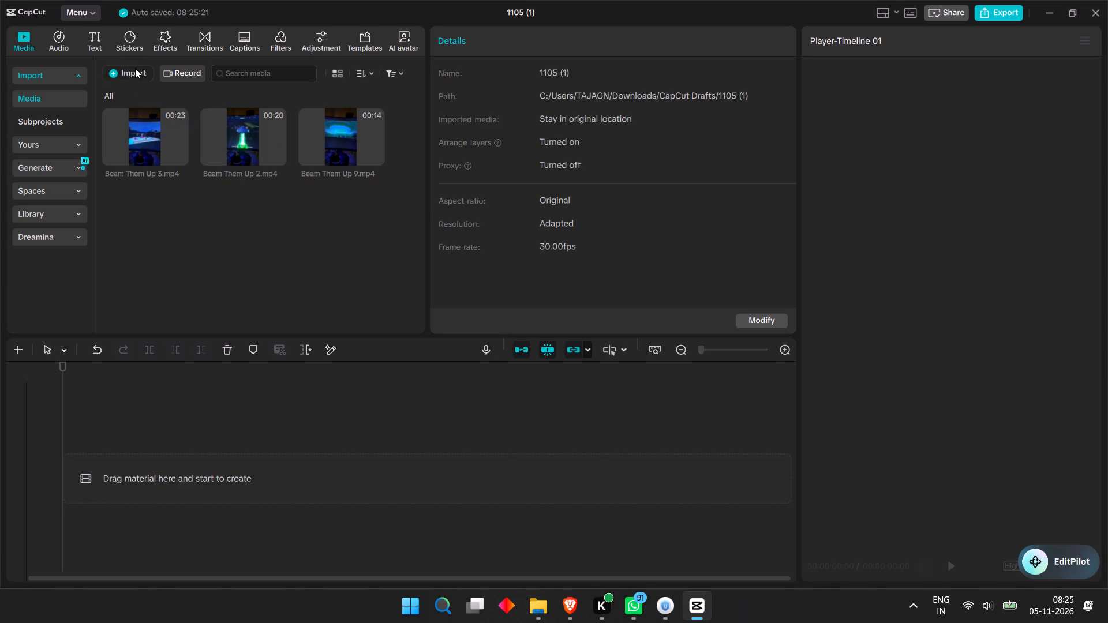
left_click(158, 102)
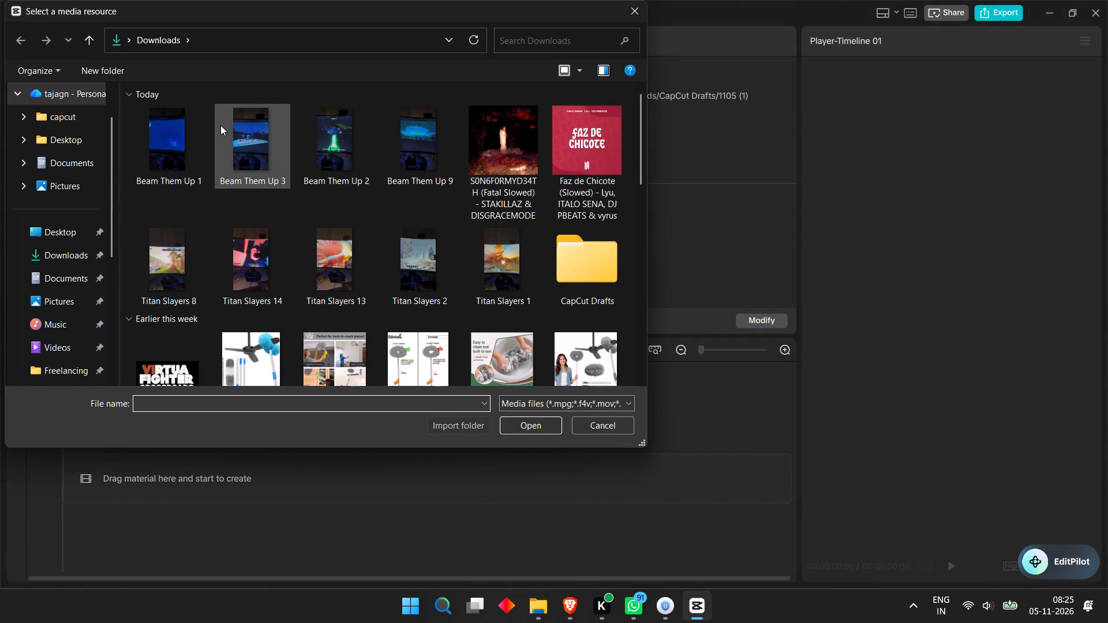
left_click(184, 137)
left_click(538, 421)
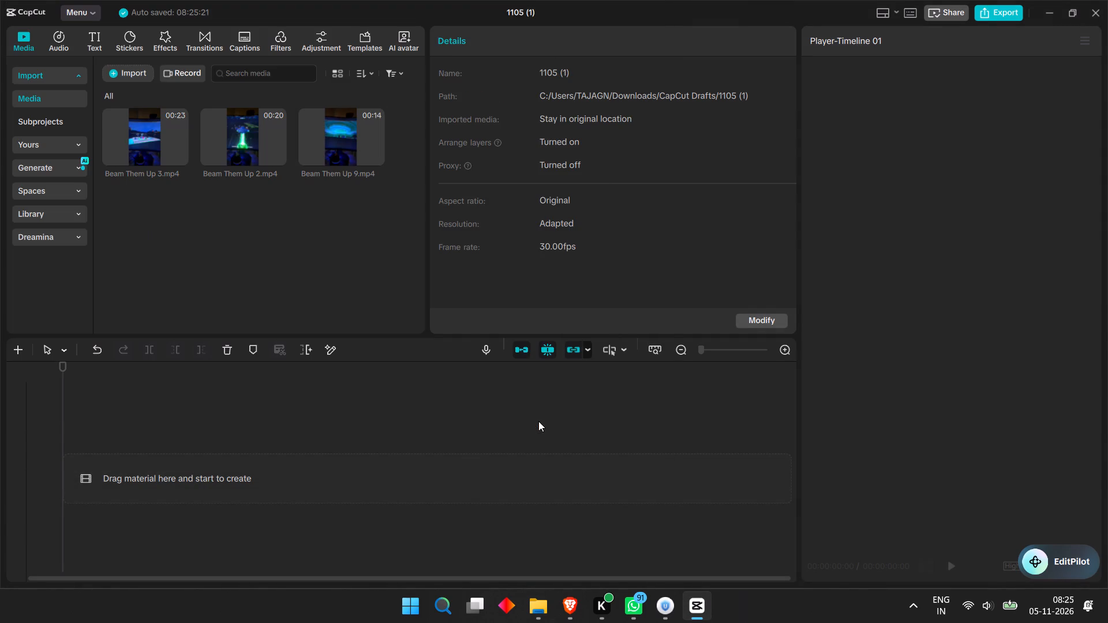
left_click(237, 219)
Add the Beam Them Up 1 clip to the start of Timeline 01.
left_click(179, 220)
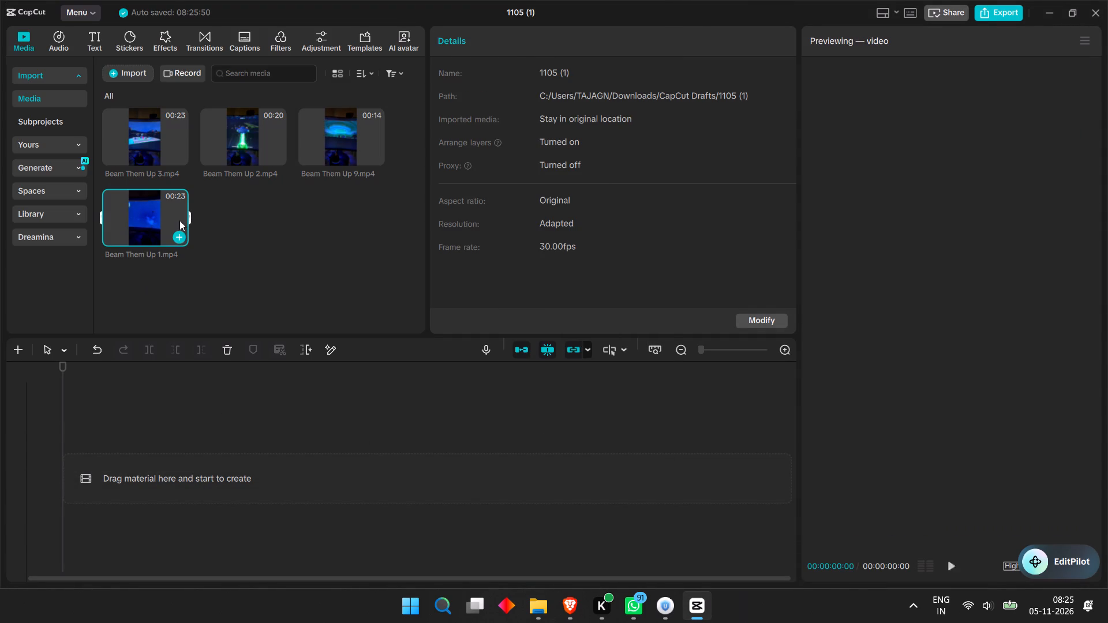
left_click(179, 241)
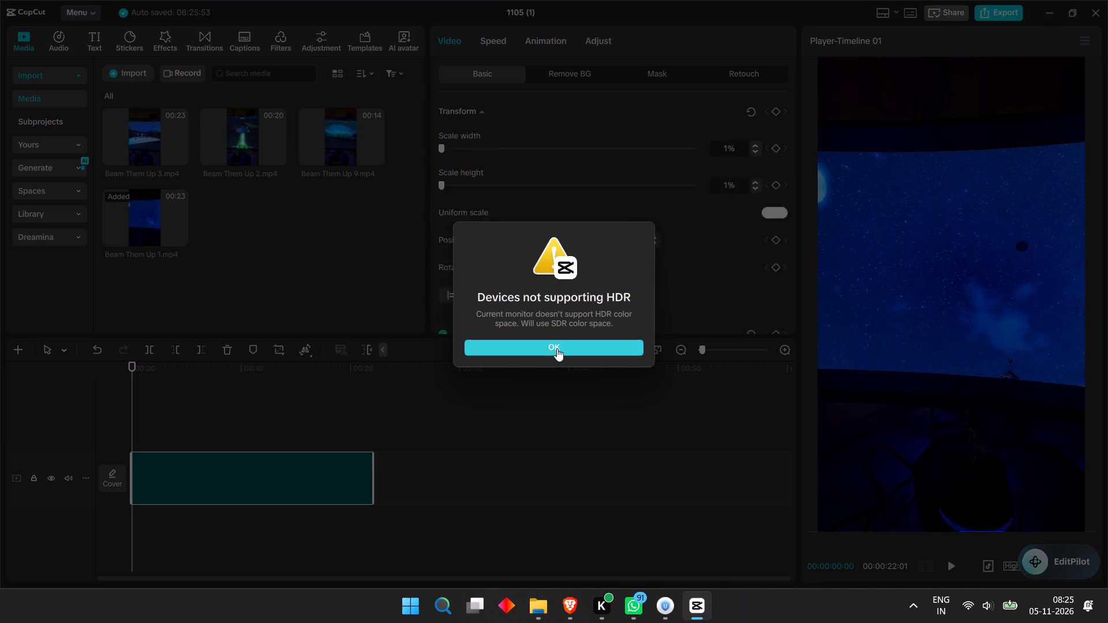
Dismiss the HDR notice and set the Beam Them Up 1 clip's speed to 1.50x.
left_click(558, 347)
left_click(283, 474)
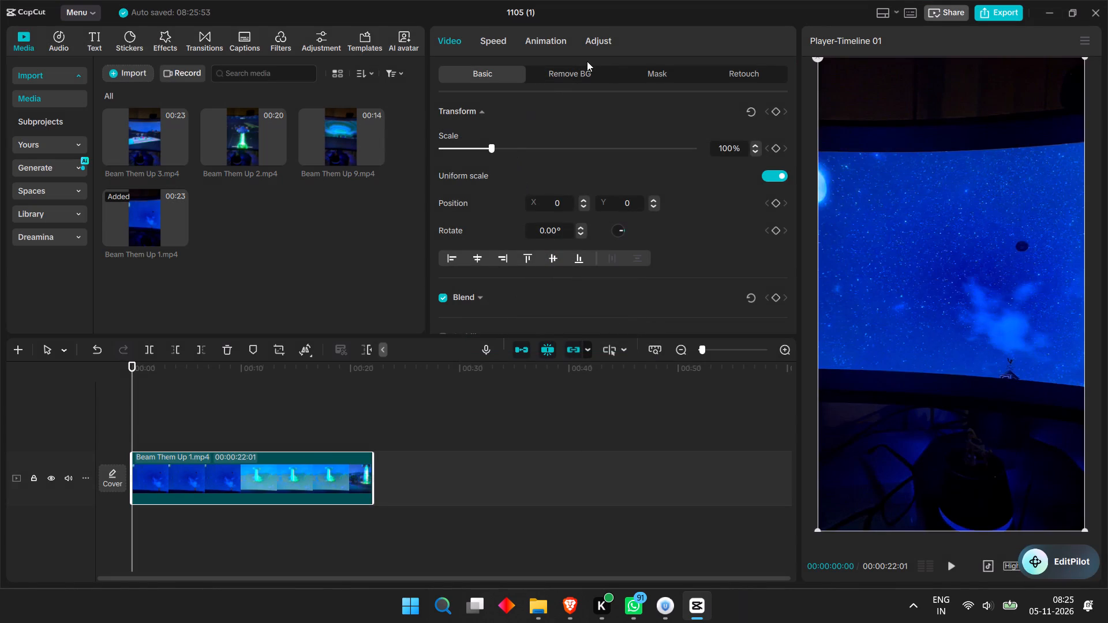
left_click(492, 38)
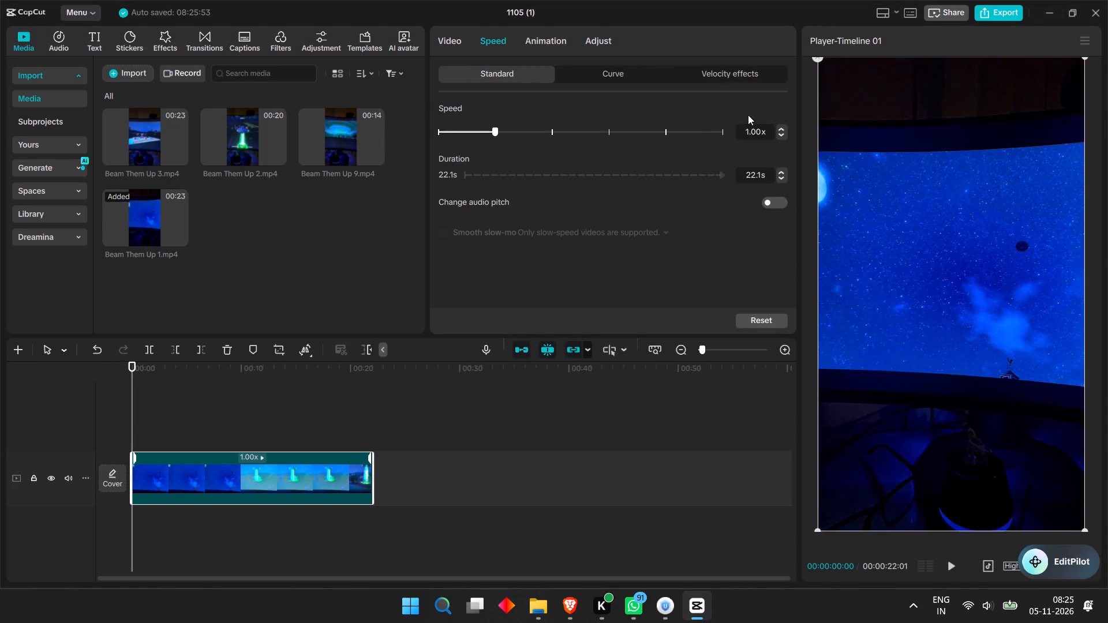
double_click(780, 128)
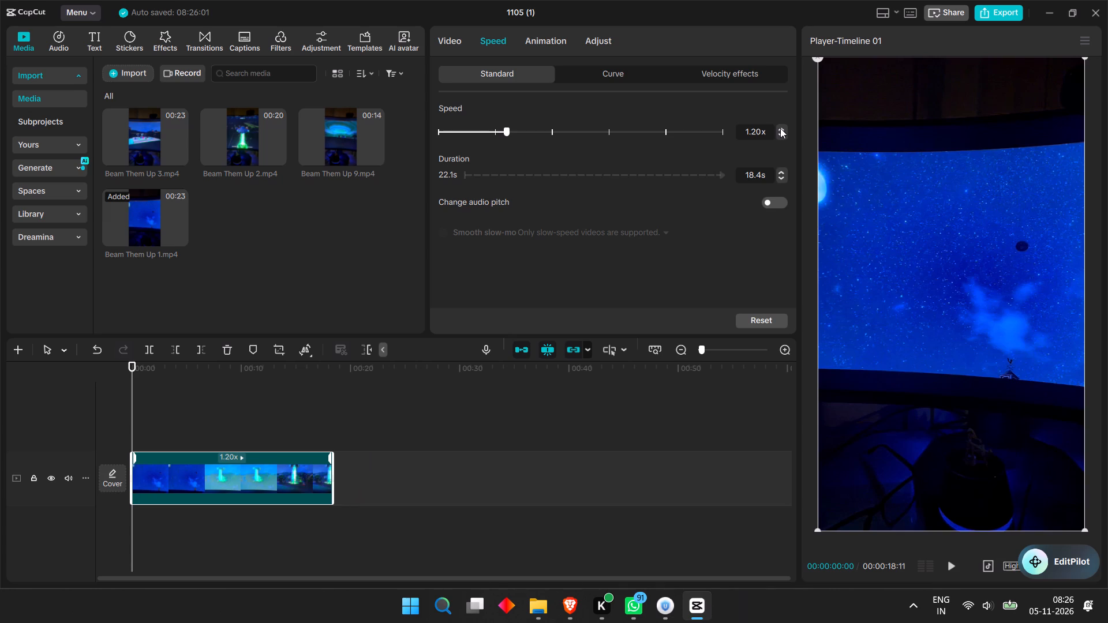
left_click(780, 128)
left_click(780, 128)
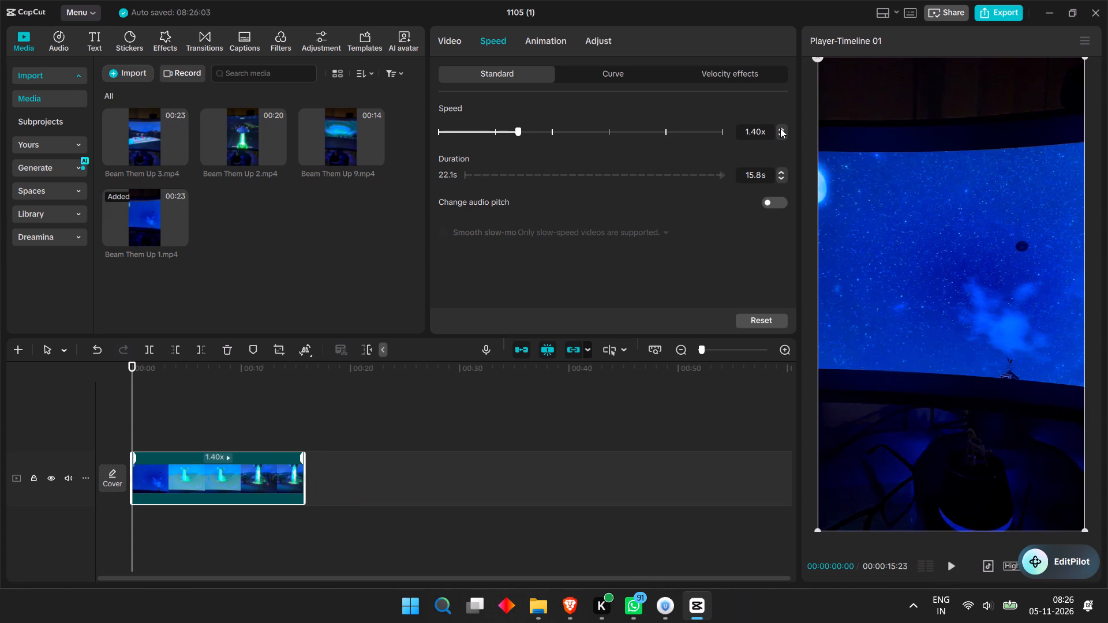
left_click(780, 128)
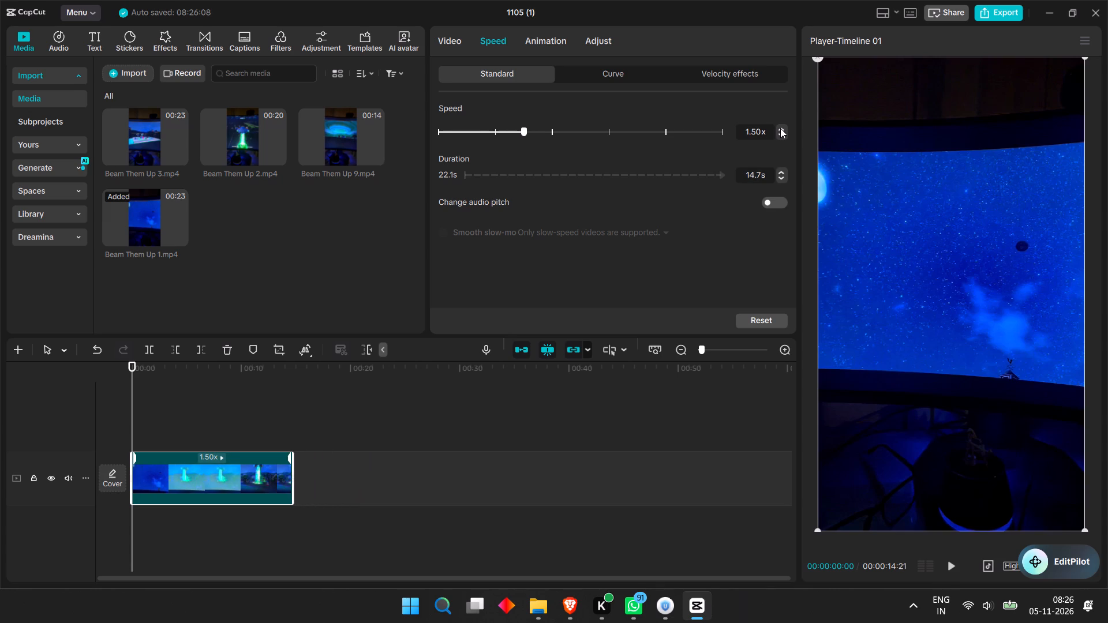
key("space")
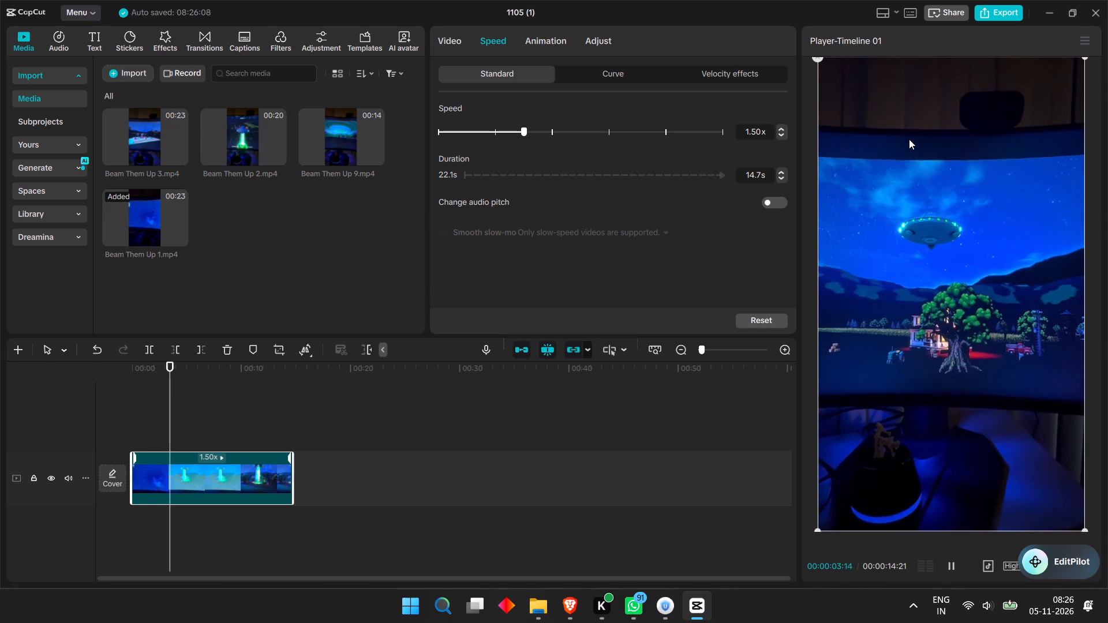
key("space")
left_click_drag(982, 197, 983, 311)
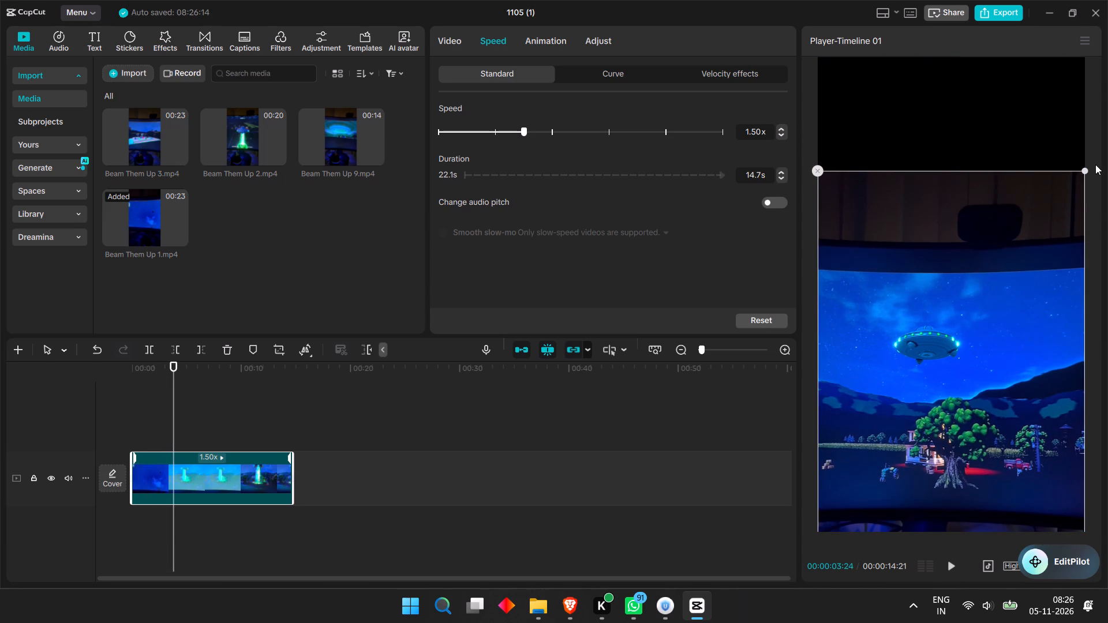
left_click_drag(1083, 173, 1107, 0)
left_click_drag(1035, 229, 1050, 132)
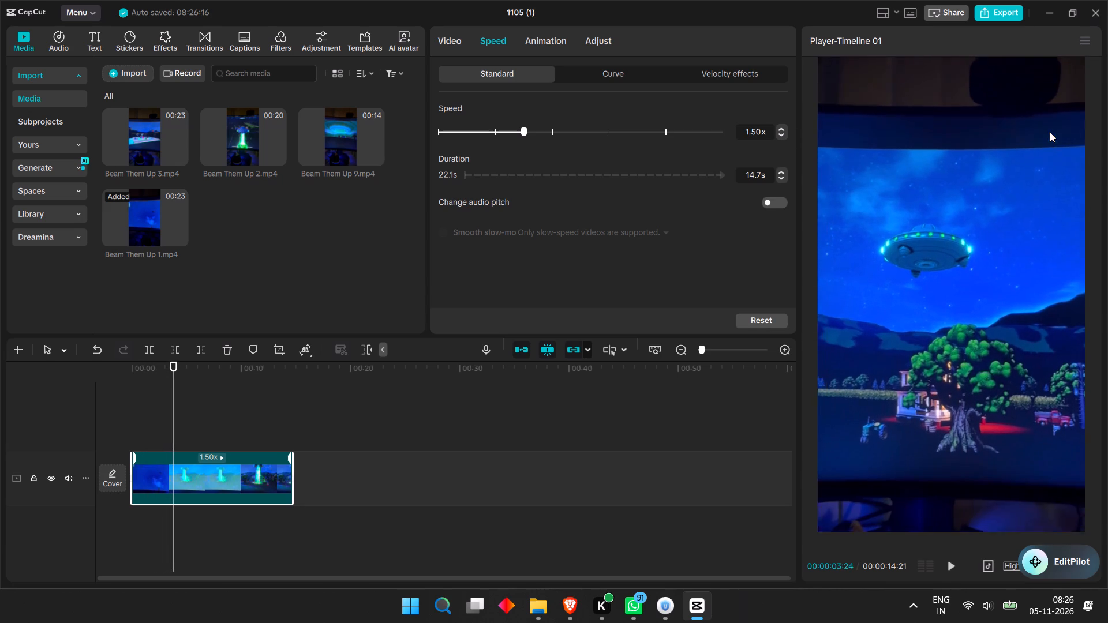
left_click_drag(1050, 132, 1021, 217)
left_click_drag(1044, 124, 951, 159)
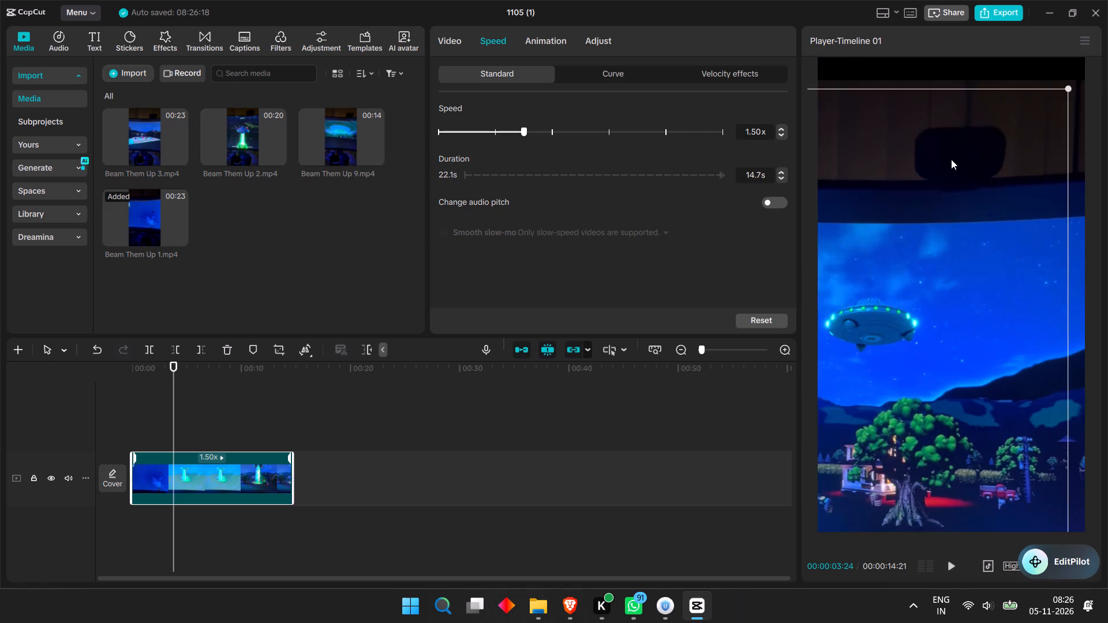
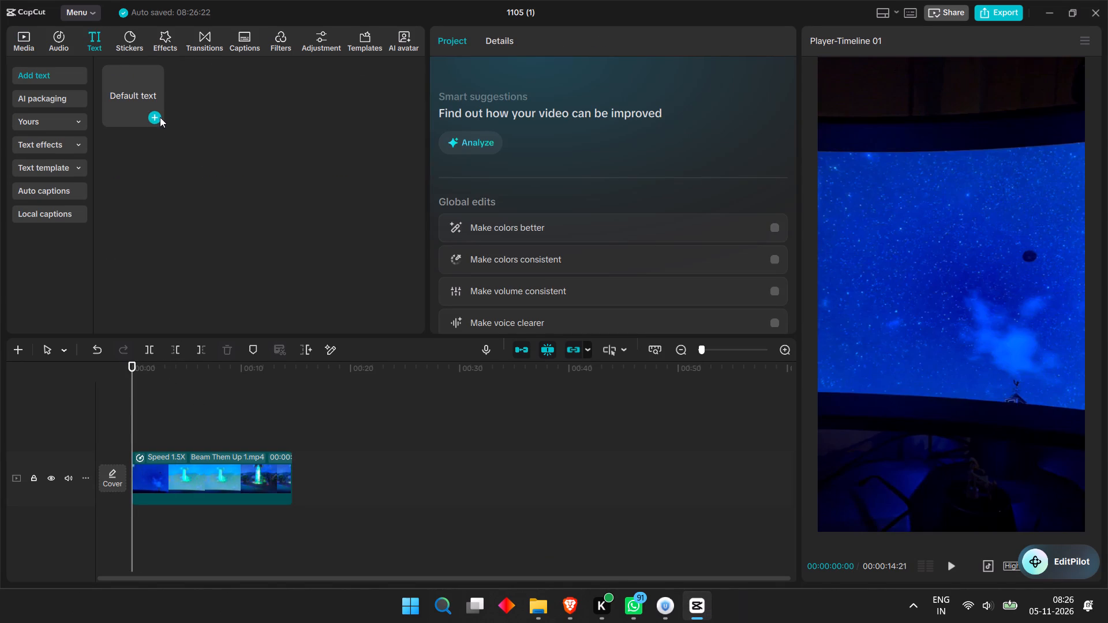
Extend the default text clip on the timeline to match the end of the Beam Them Up 1 clip.
left_click_drag(162, 440, 280, 447)
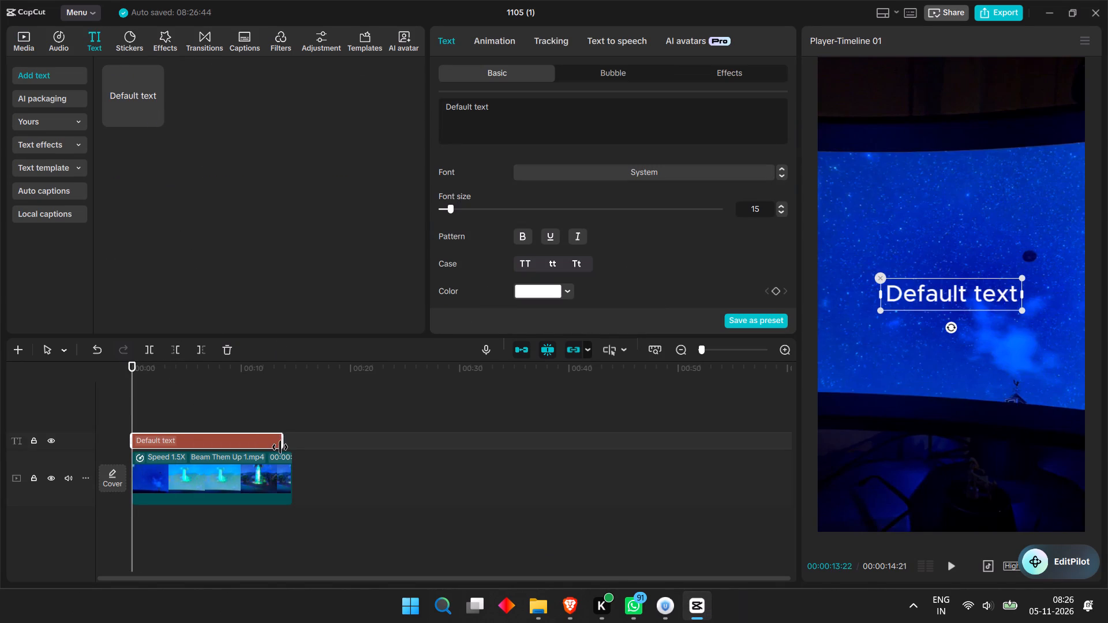
left_click_drag(280, 447, 289, 446)
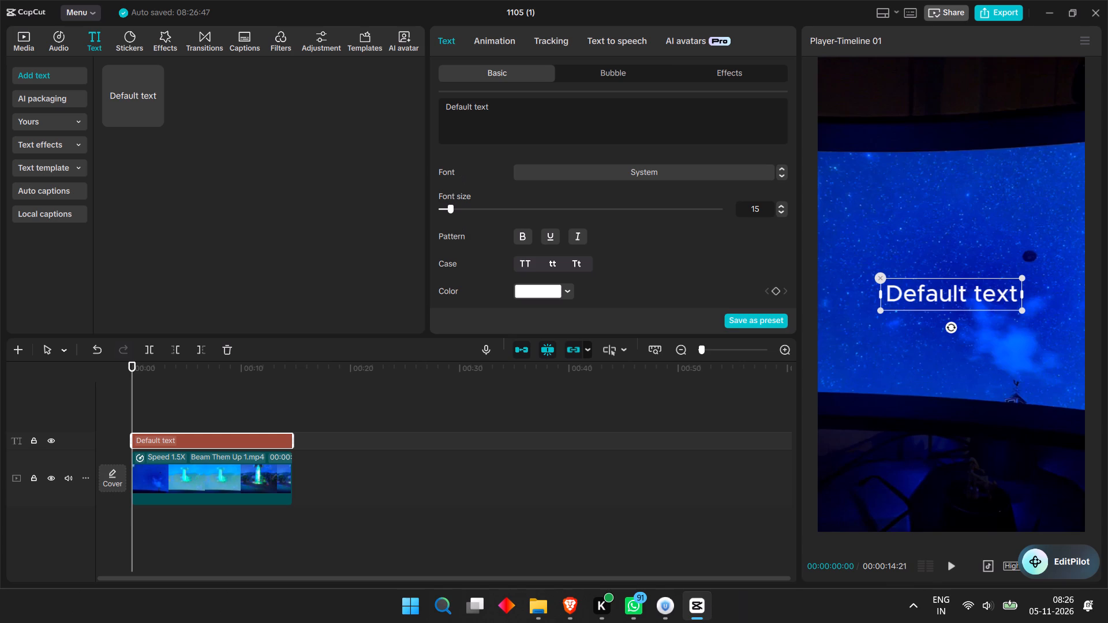
Replace the default text with "HOW DID I MAKE THIS IN MY ROBLOX GAME 😭" and set its font to Rubik-Bold.
left_click_drag(499, 106, 403, 101)
key("ctrl+v")
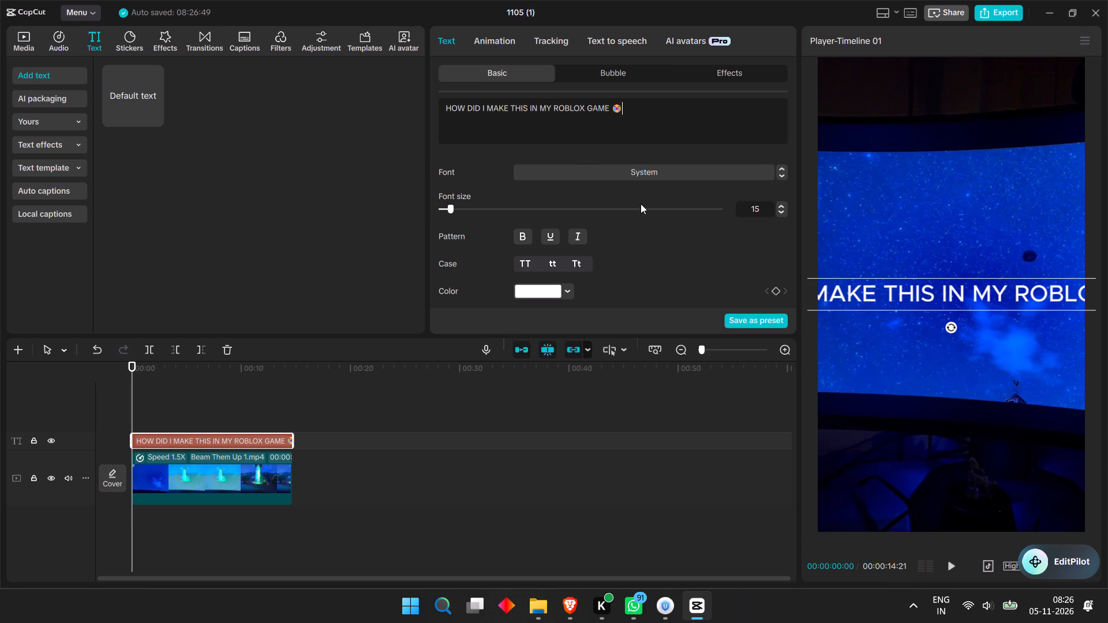
left_click(616, 173)
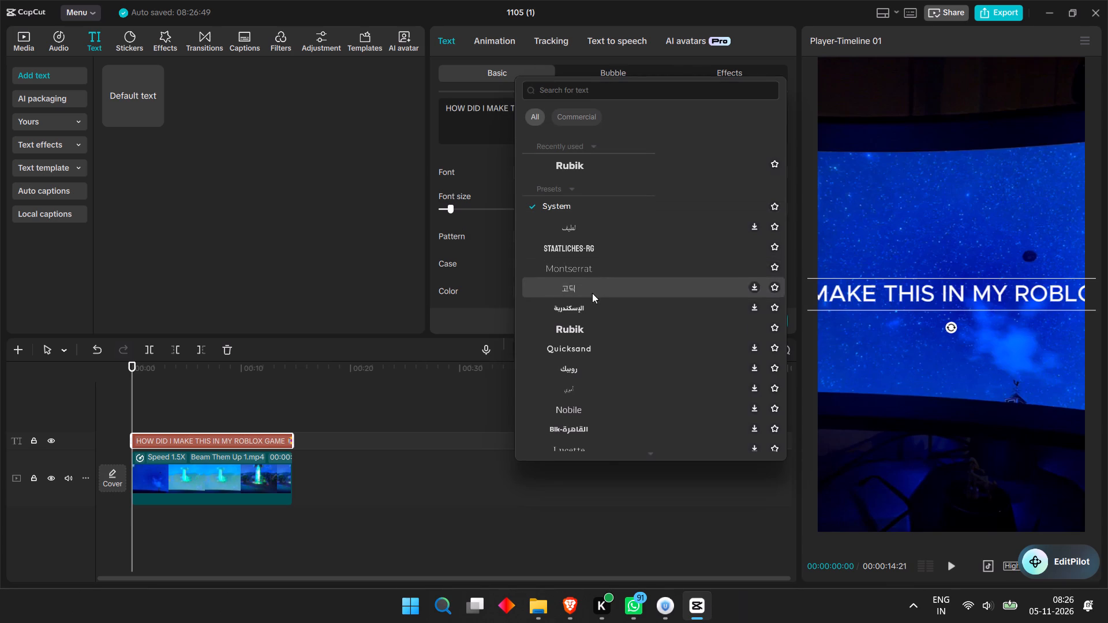
left_click(582, 330)
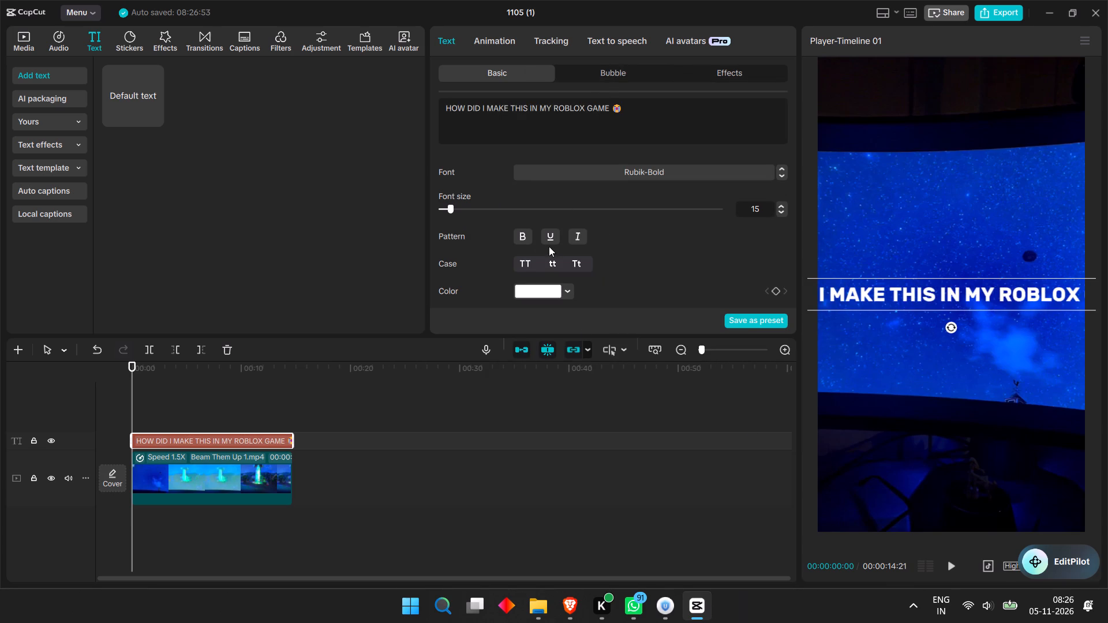
Set the hook text's color to black.
scroll(512, 209, "down", 4)
scroll(513, 209, "up", 3)
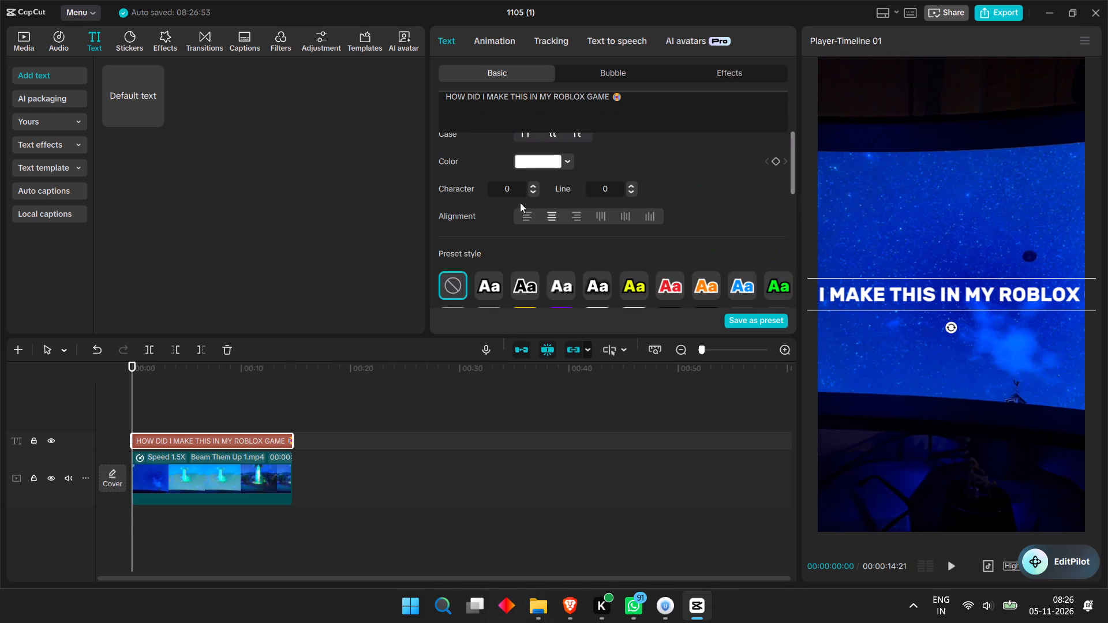
left_click(534, 228)
left_click_drag(486, 314, 482, 350)
left_click(655, 201)
Enable a background for the hook text, using the second background style in white.
scroll(656, 201, "down", 5)
scroll(577, 233, "down", 4)
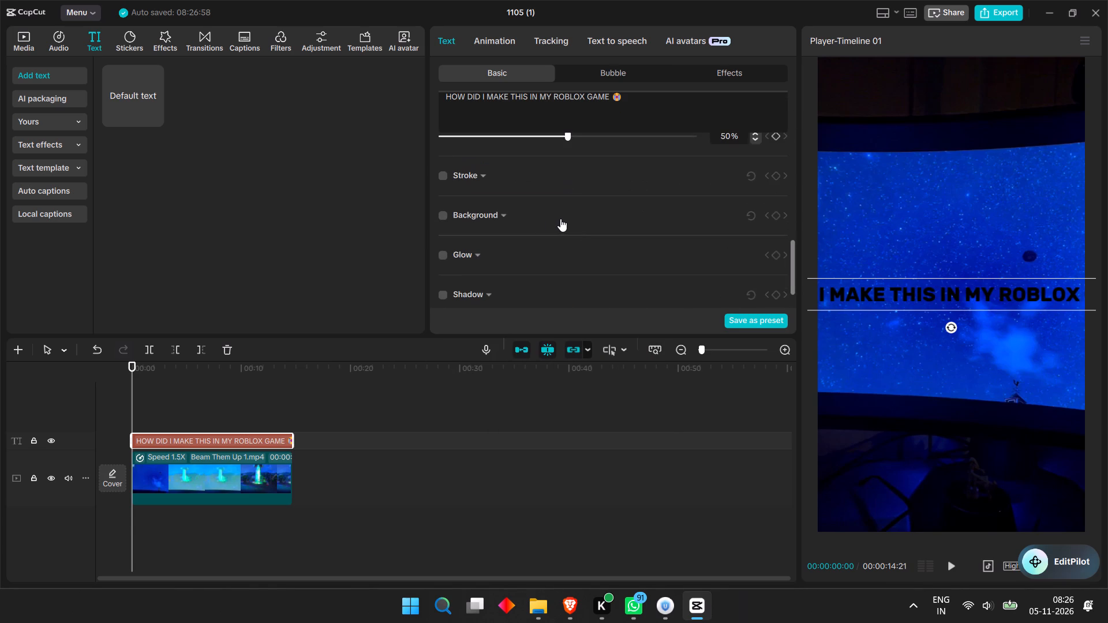
left_click(440, 215)
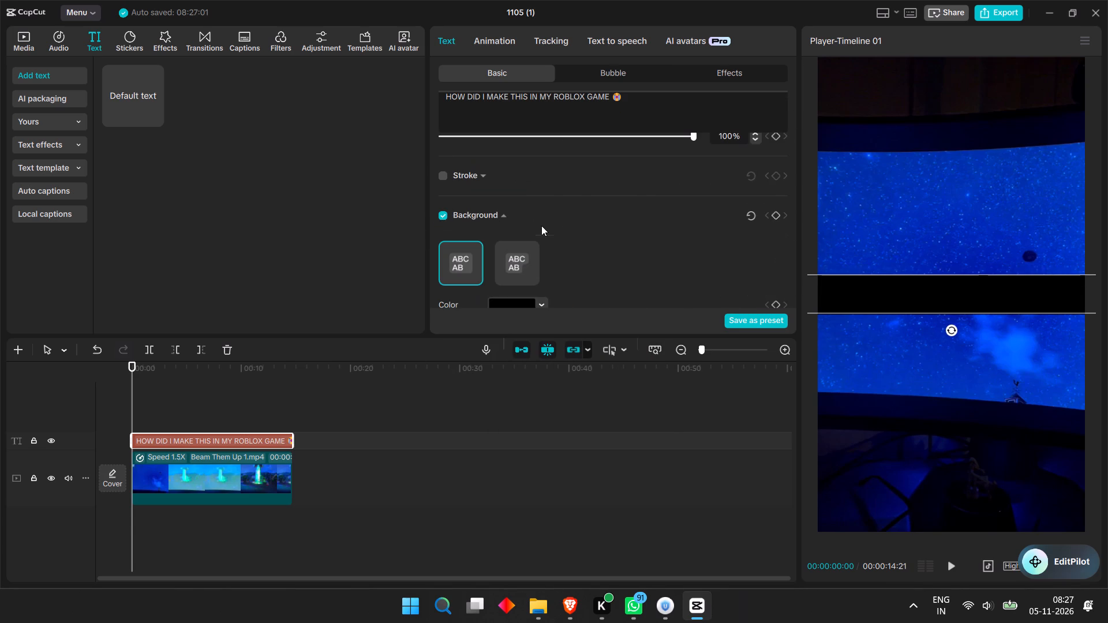
left_click(544, 268)
left_click(522, 271)
left_click(522, 300)
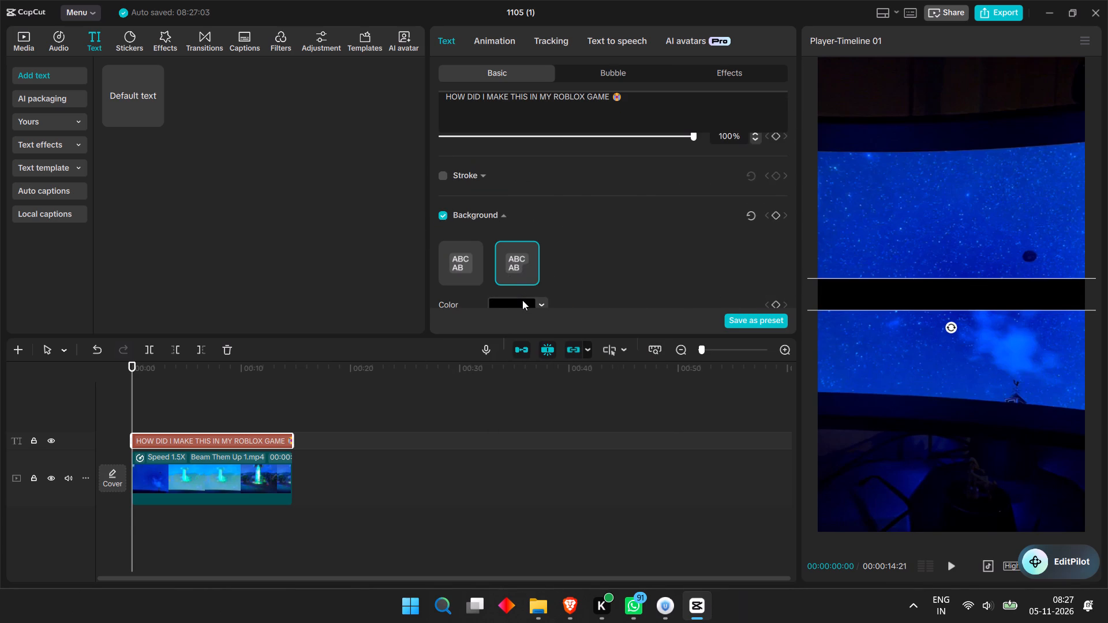
left_click_drag(457, 351, 455, 277)
left_click(612, 246)
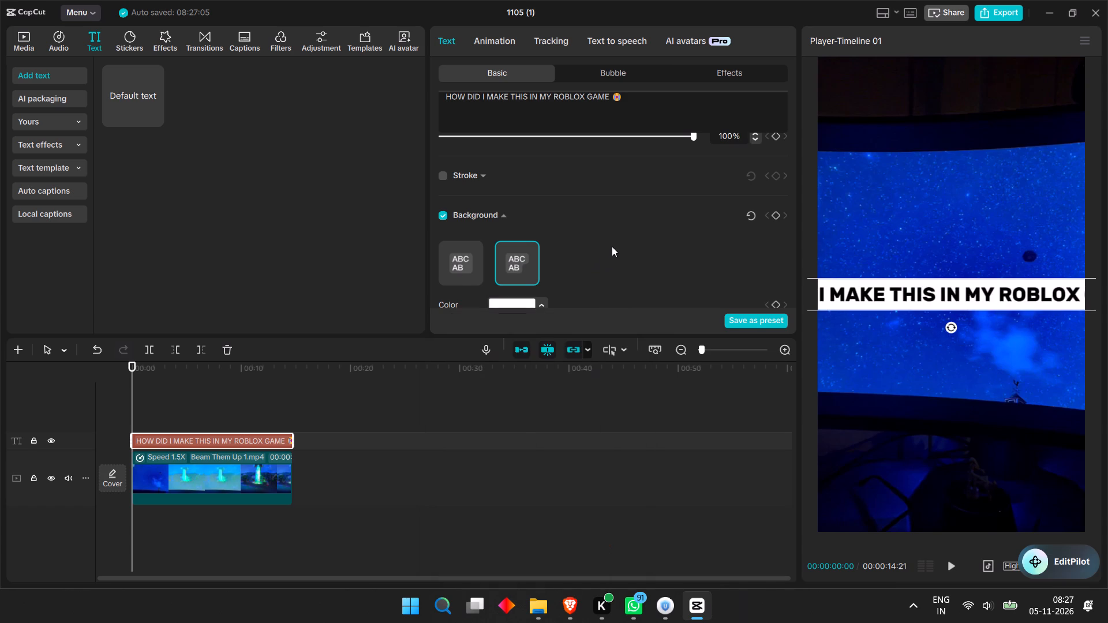
Narrow the hook's text box so it wraps onto two lines, and place it near the top of the video frame.
left_click_drag(948, 297, 738, 287)
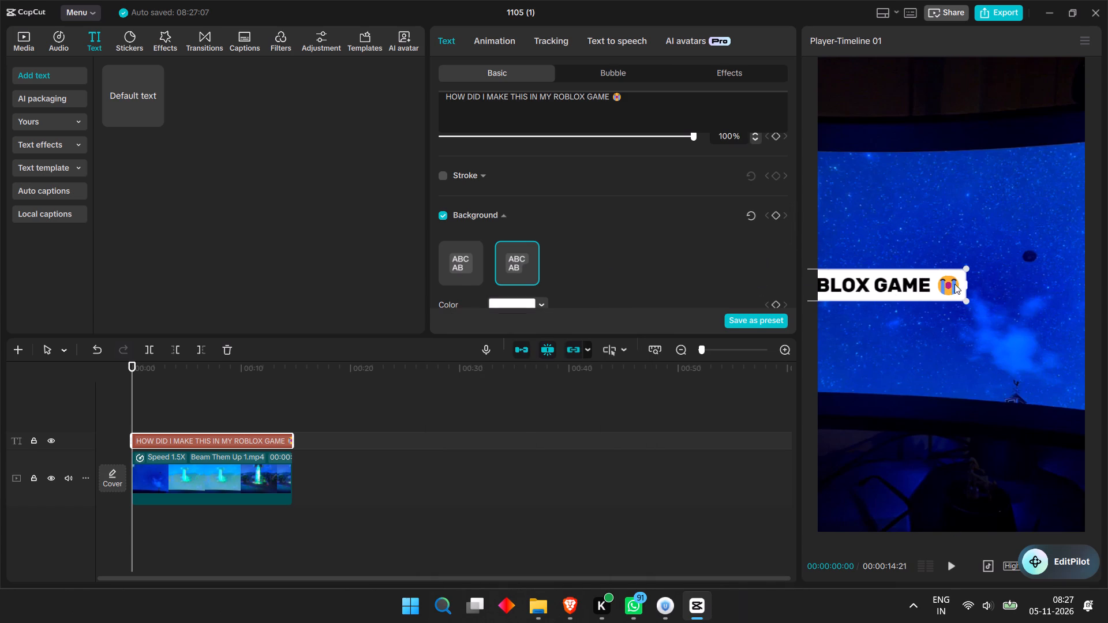
left_click_drag(965, 282, 867, 295)
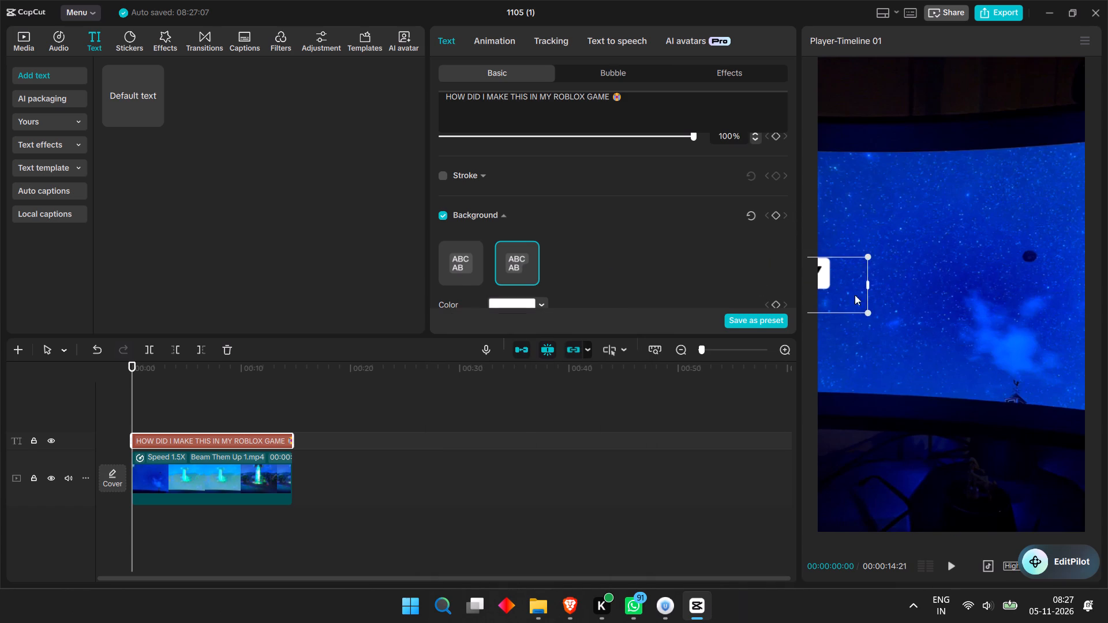
left_click_drag(841, 296, 1009, 238)
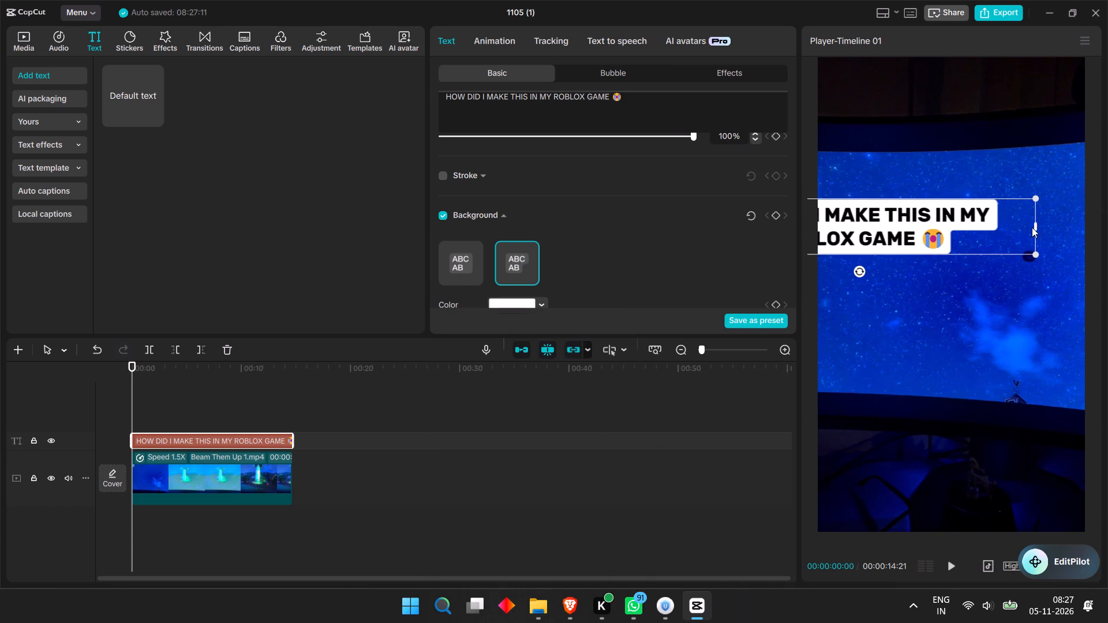
left_click_drag(1034, 223, 941, 230)
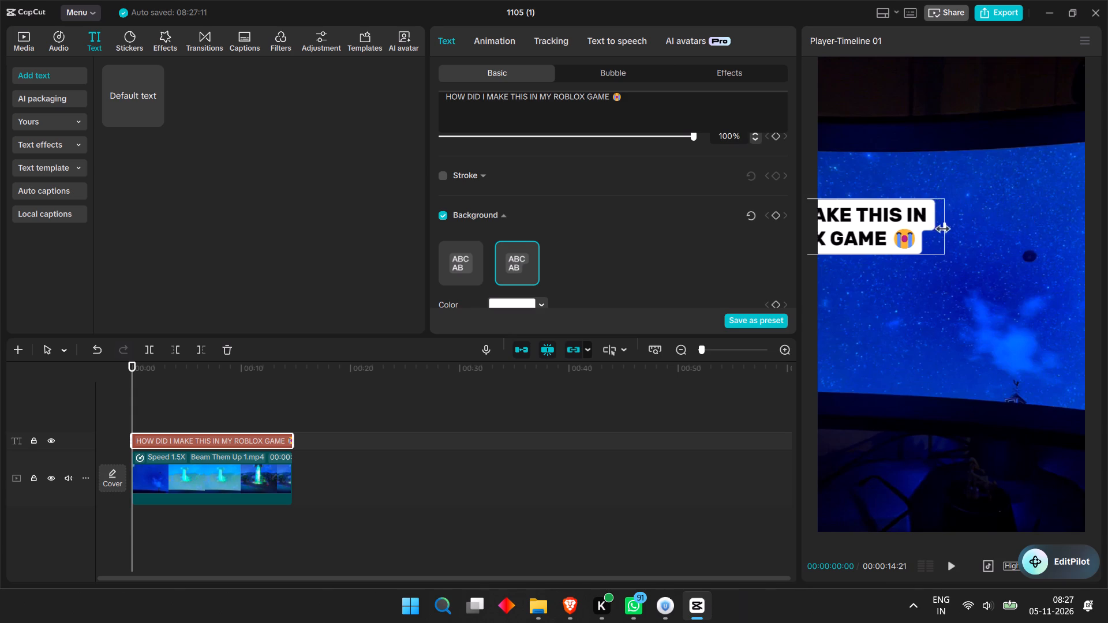
left_click_drag(941, 230, 926, 231)
left_click_drag(903, 230, 1032, 122)
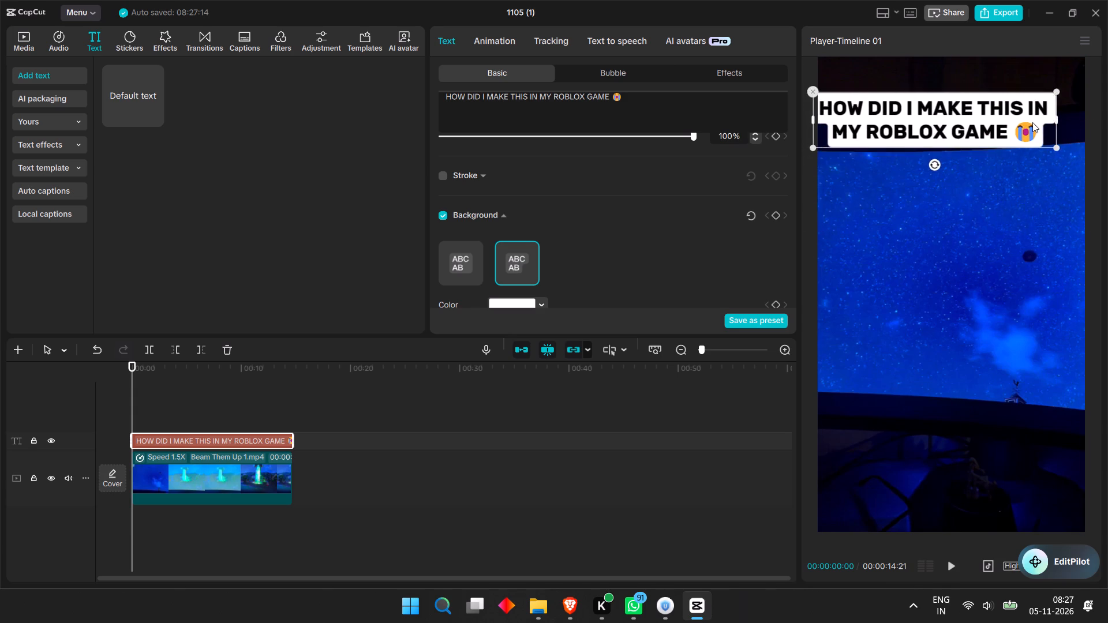
left_click_drag(1032, 122, 1040, 119)
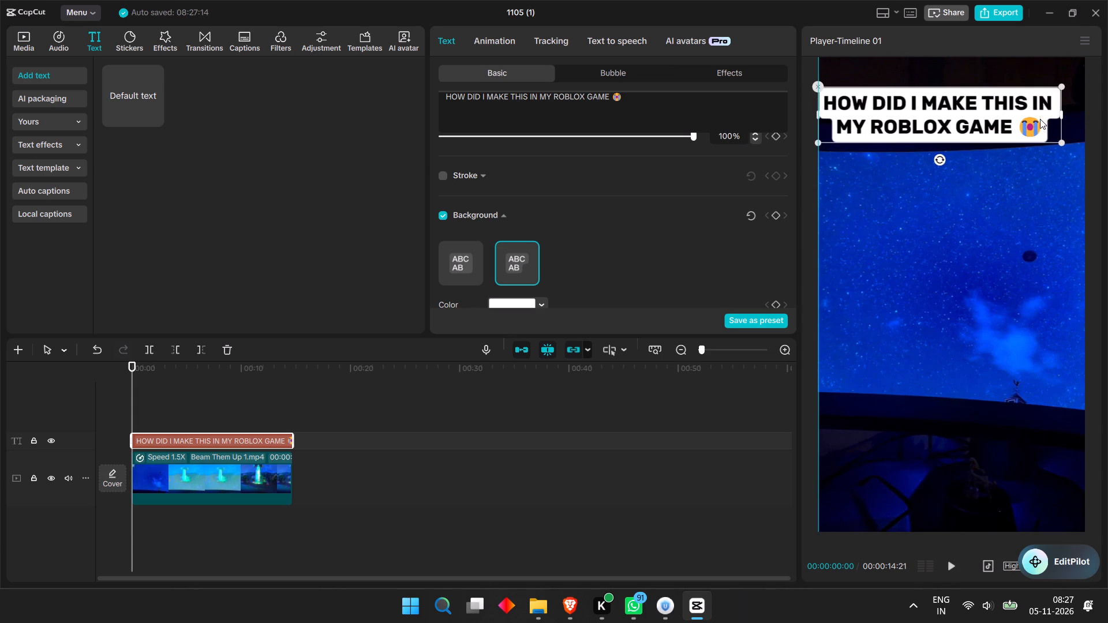
left_click_drag(1040, 119, 1041, 152)
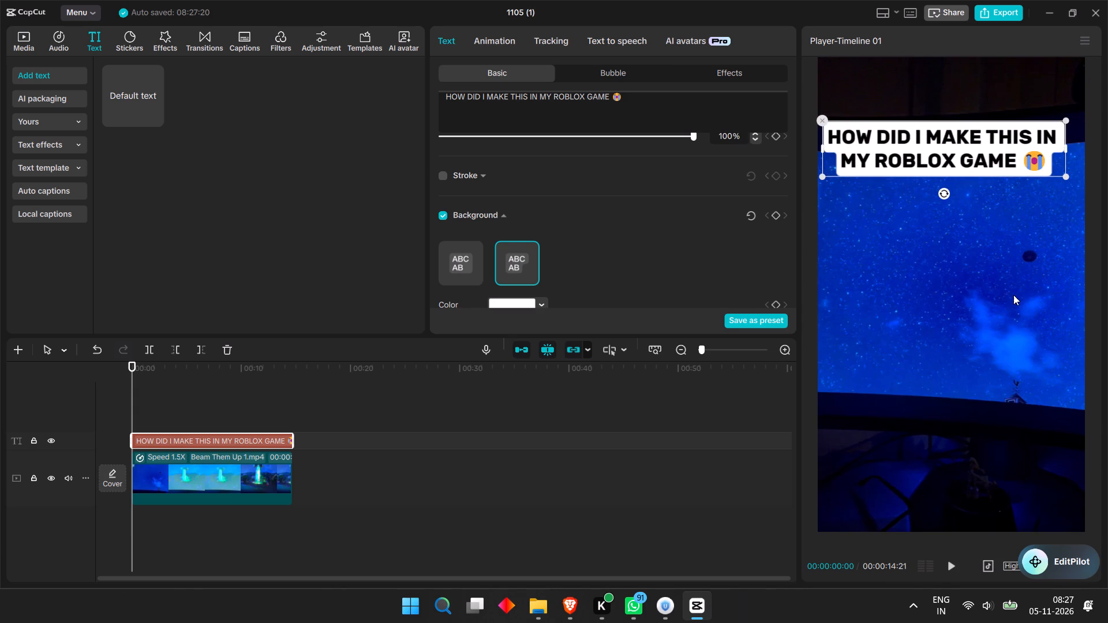
Move the Beam Them Up 1 footage lower in the frame, keeping it horizontally centered, to leave dark space behind the hook.
left_click(1013, 295)
left_click_drag(1013, 295, 1010, 316)
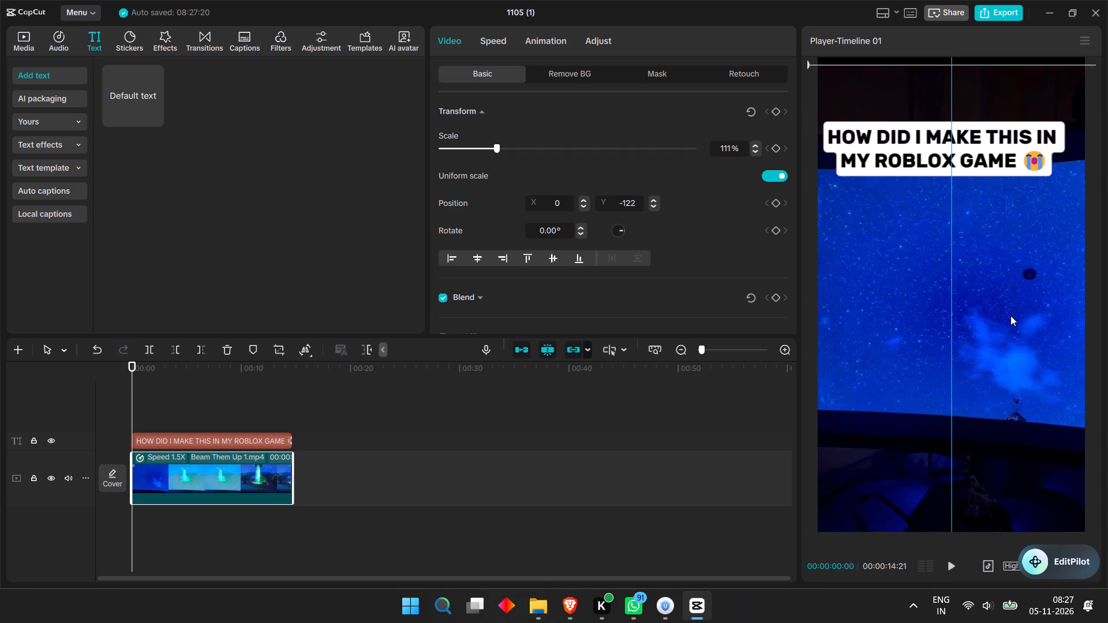
left_click_drag(1010, 316, 1010, 331)
left_click_drag(1010, 331, 1010, 345)
Shift the hook text slightly higher into the dark area above the blue screen and briefly preview the video.
left_click(995, 167)
left_click(997, 158)
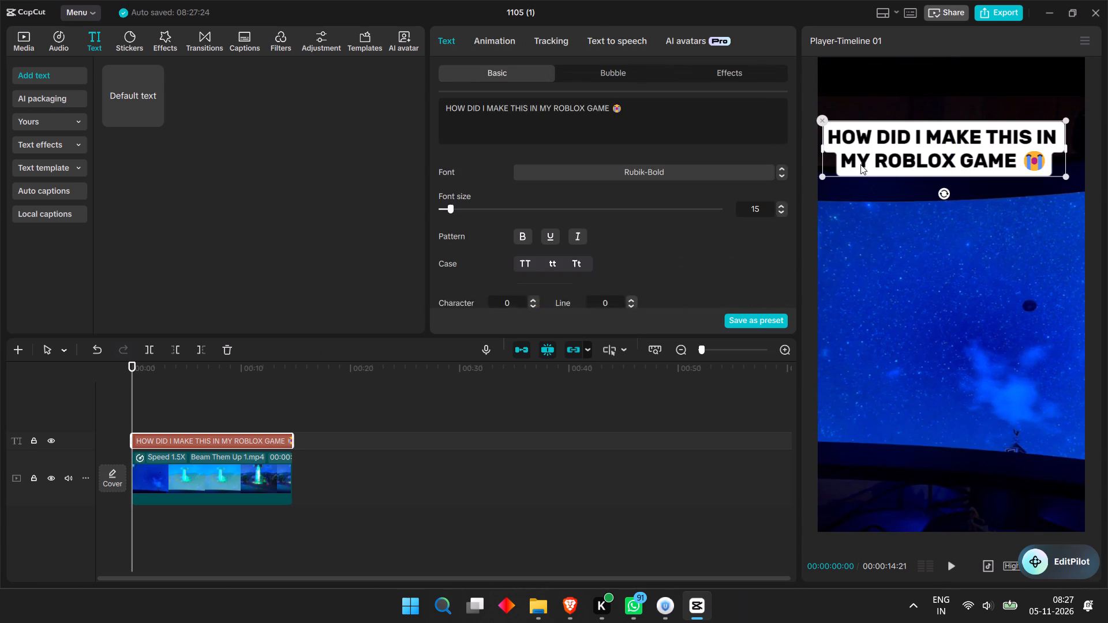
left_click_drag(907, 155, 907, 137)
key("space")
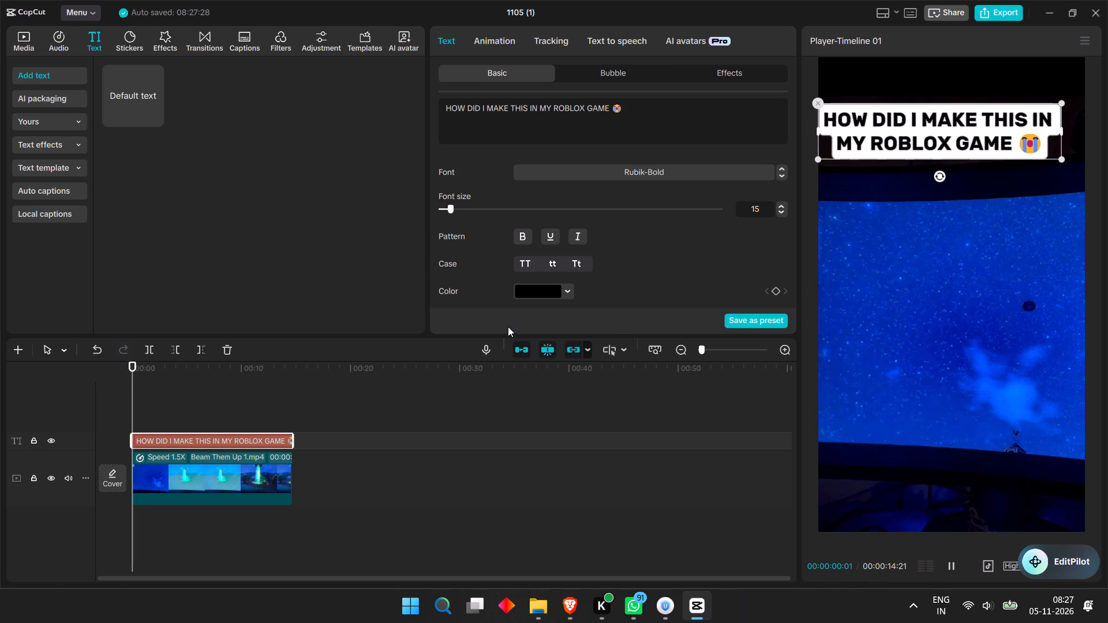
key("space")
Show the project's imported media clips.
left_click(33, 44)
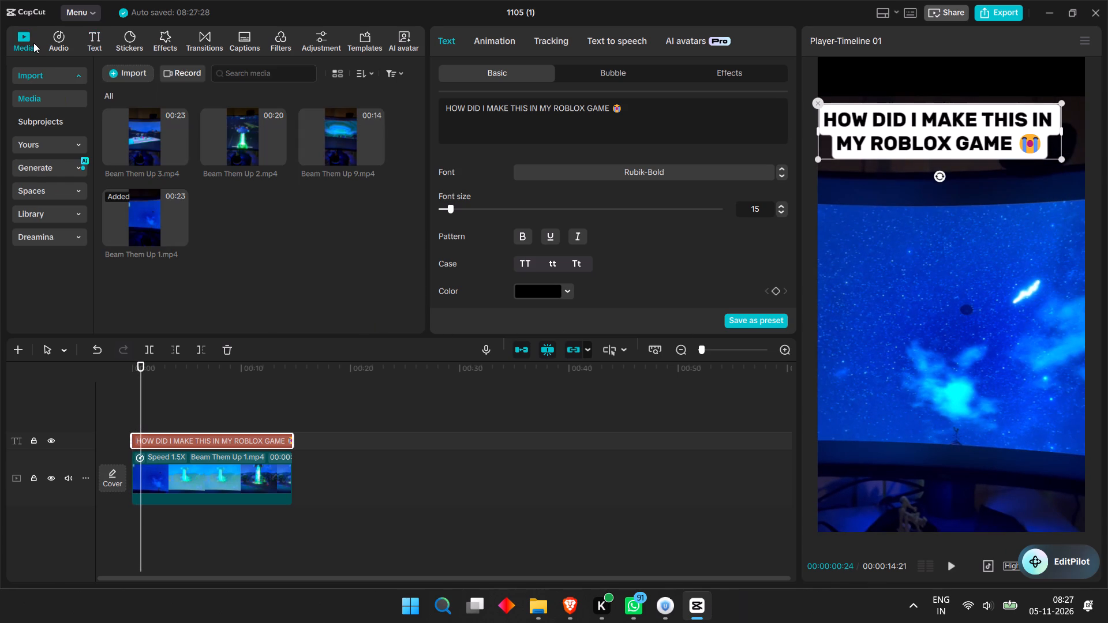
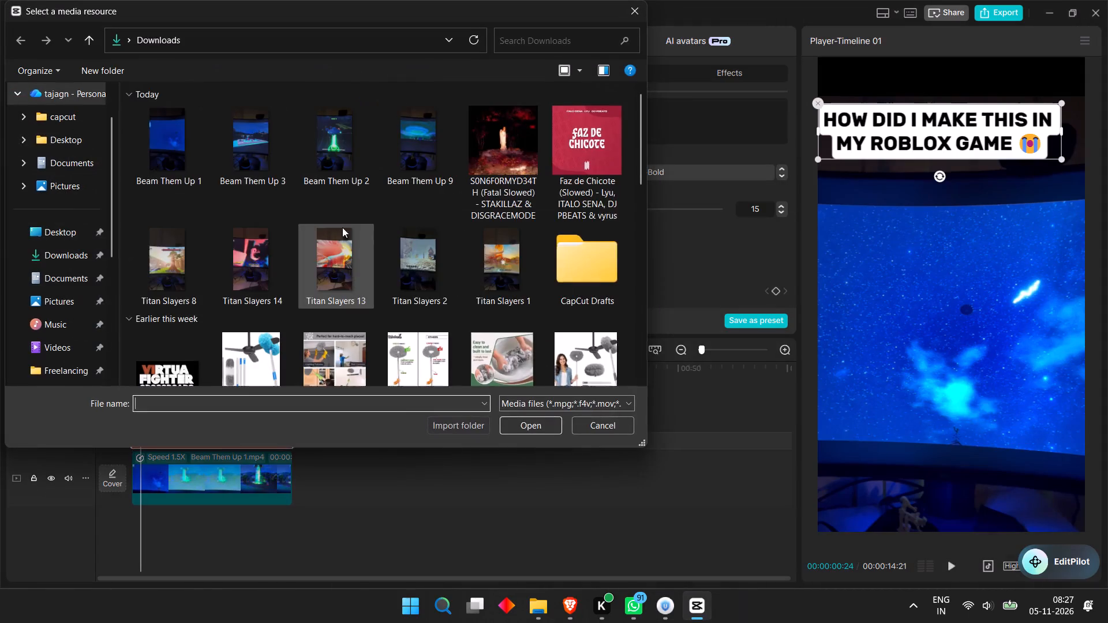
Import the songs focus, WE ON GO, Alors on danse, MONTAGEM ALQUIMIA and i know i know you know you know from Downloads.
scroll(353, 226, "down", 1)
scroll(400, 224, "down", 3)
scroll(400, 224, "up", 3)
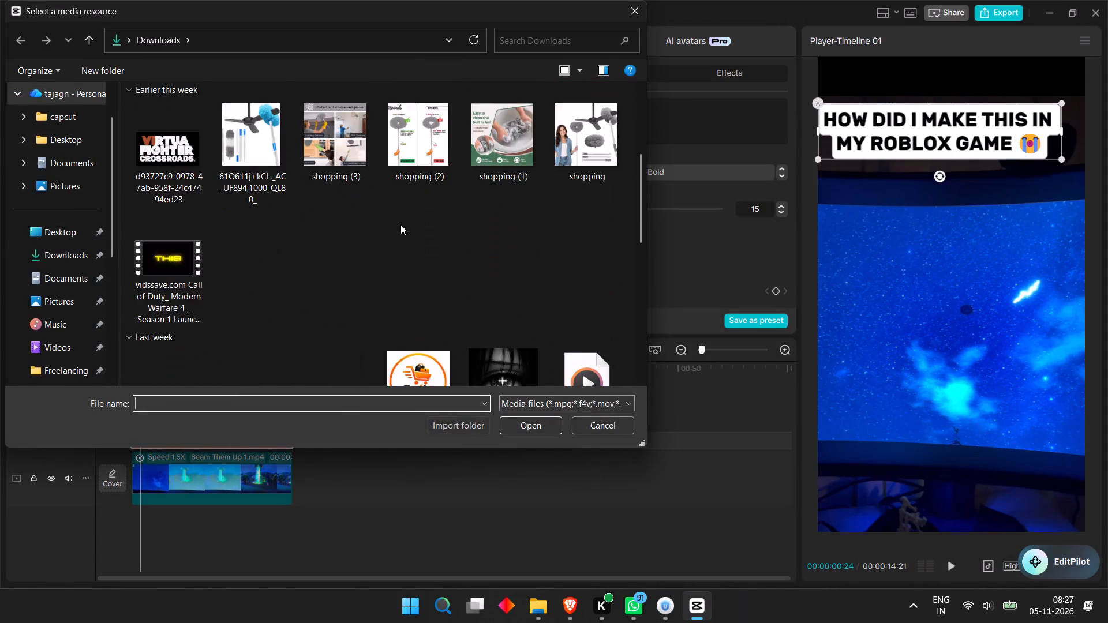
scroll(400, 224, "down", 2)
scroll(404, 223, "up", 1)
left_click(586, 154)
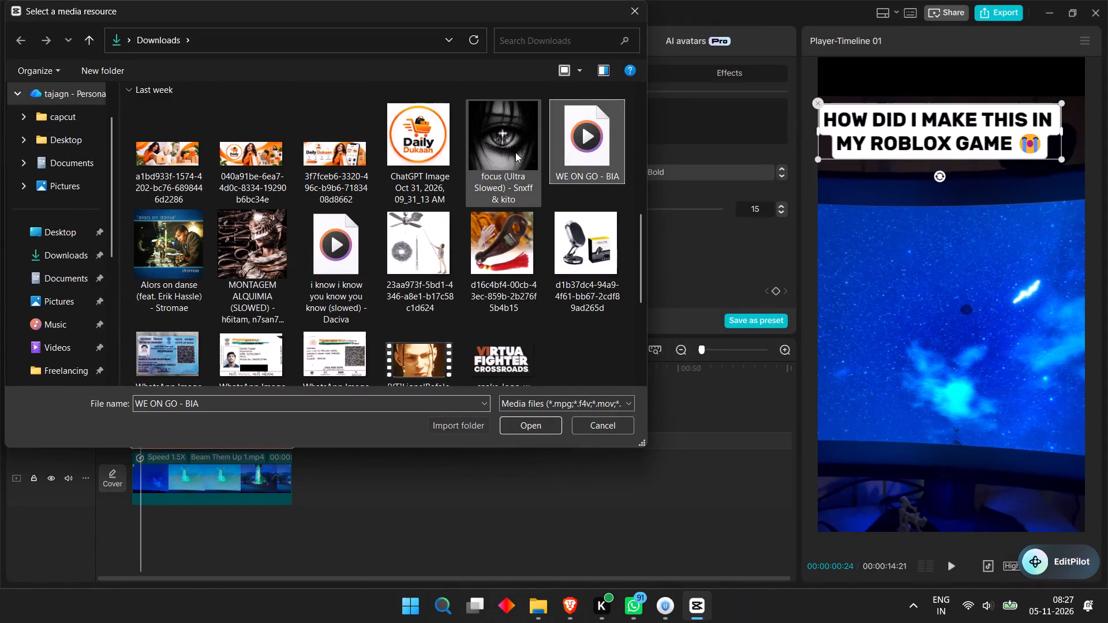
left_click(336, 250)
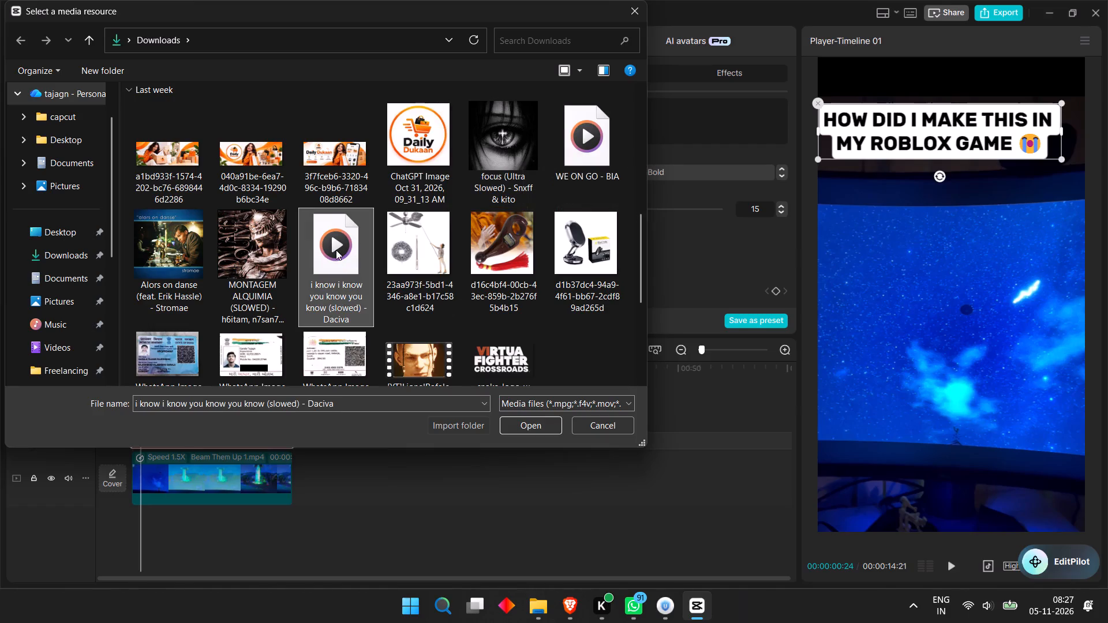
left_click(173, 254, "shift")
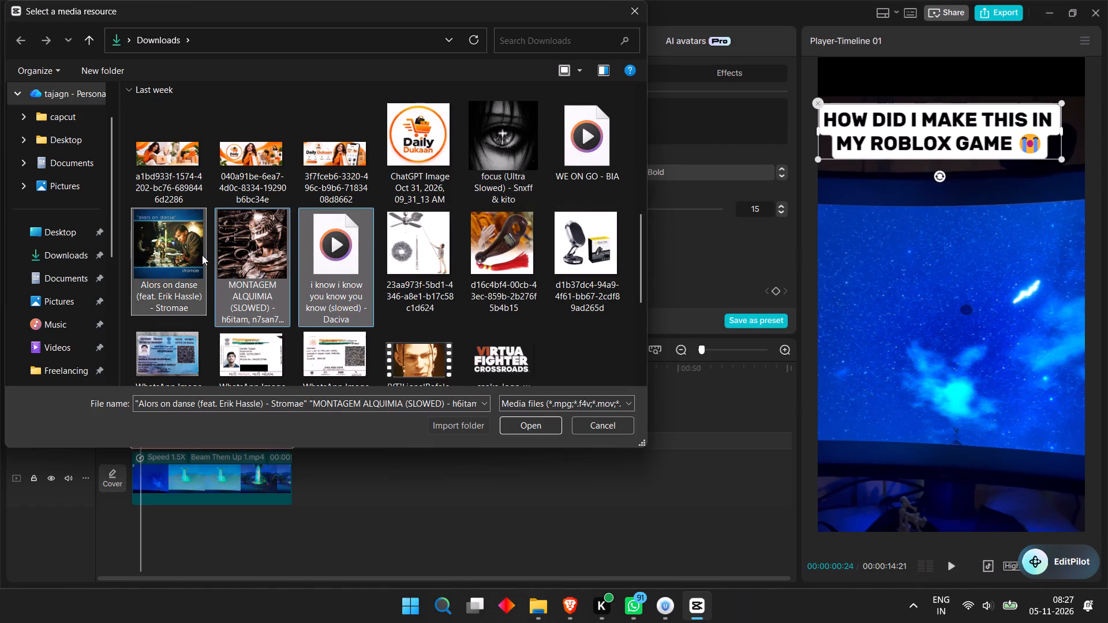
left_click(519, 163, "shift")
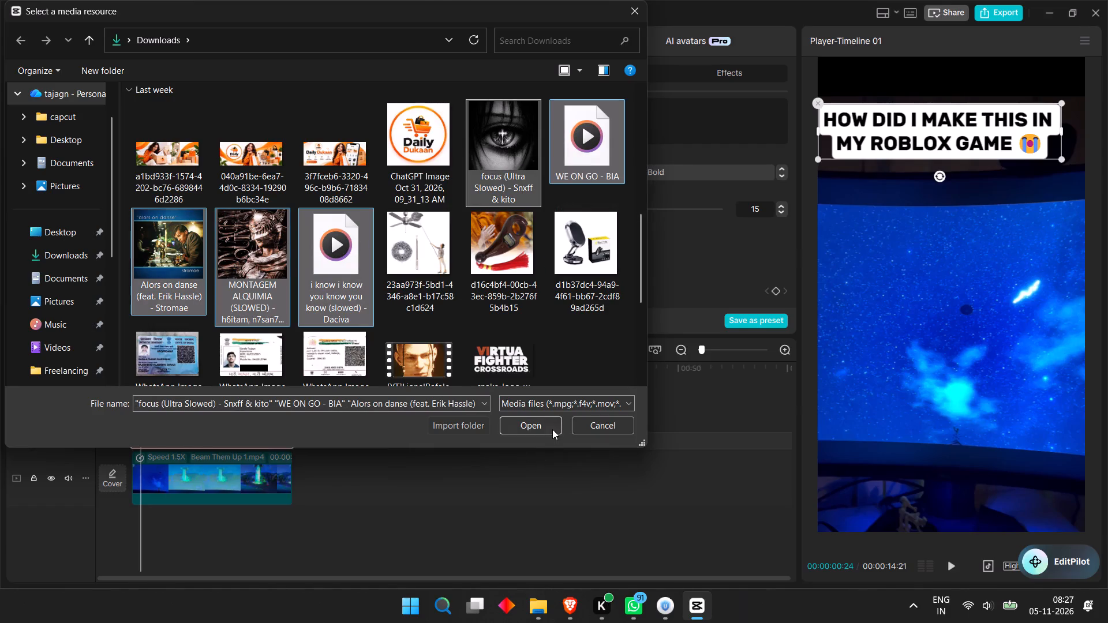
left_click(552, 429)
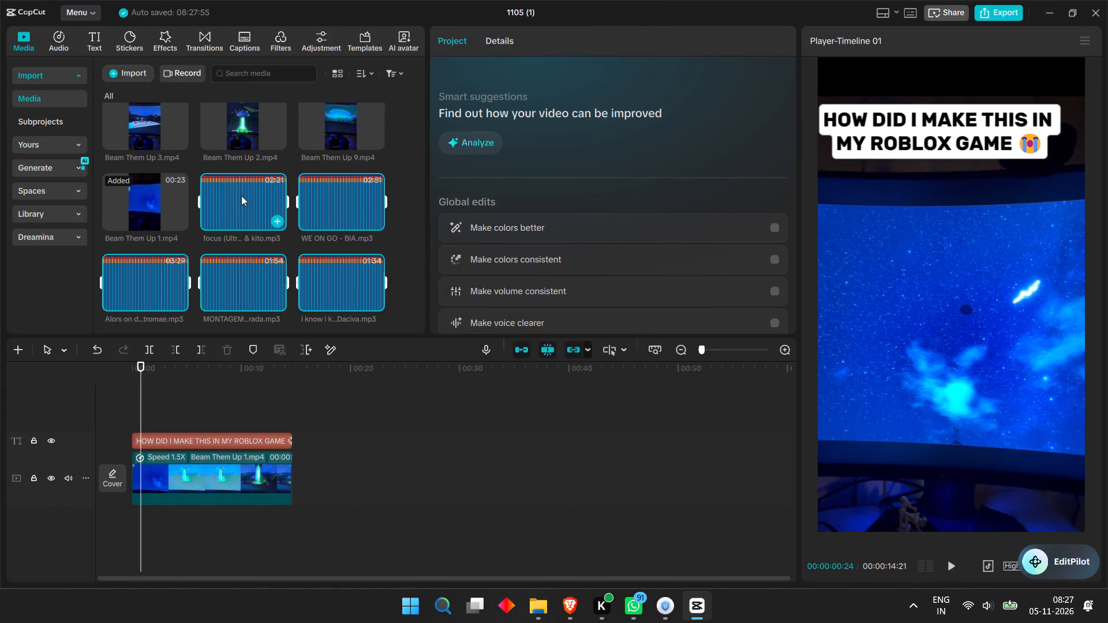
Audition the imported songs and add WE ON GO - BIA to the timeline under the Beam Them Up 1 clip.
left_click(241, 196)
left_click(368, 210)
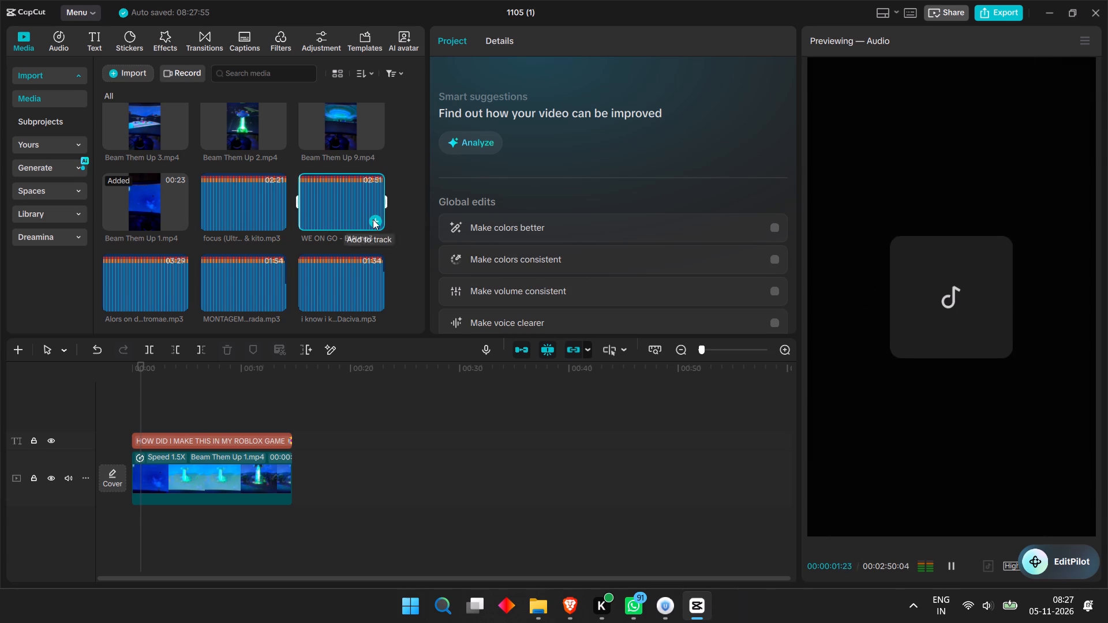
left_click(103, 294)
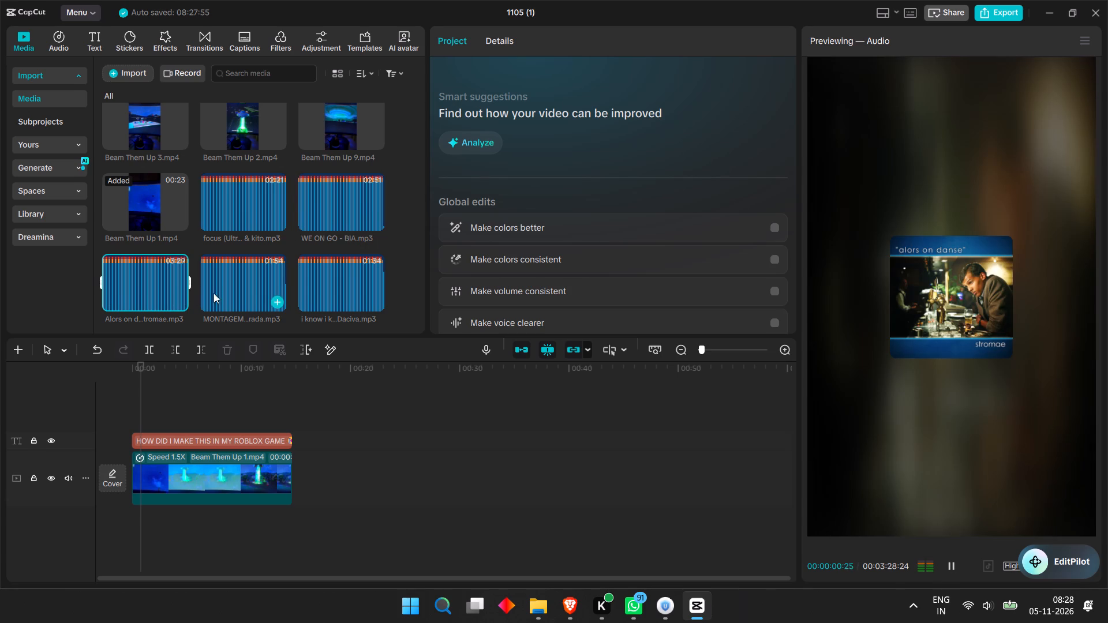
left_click(244, 303)
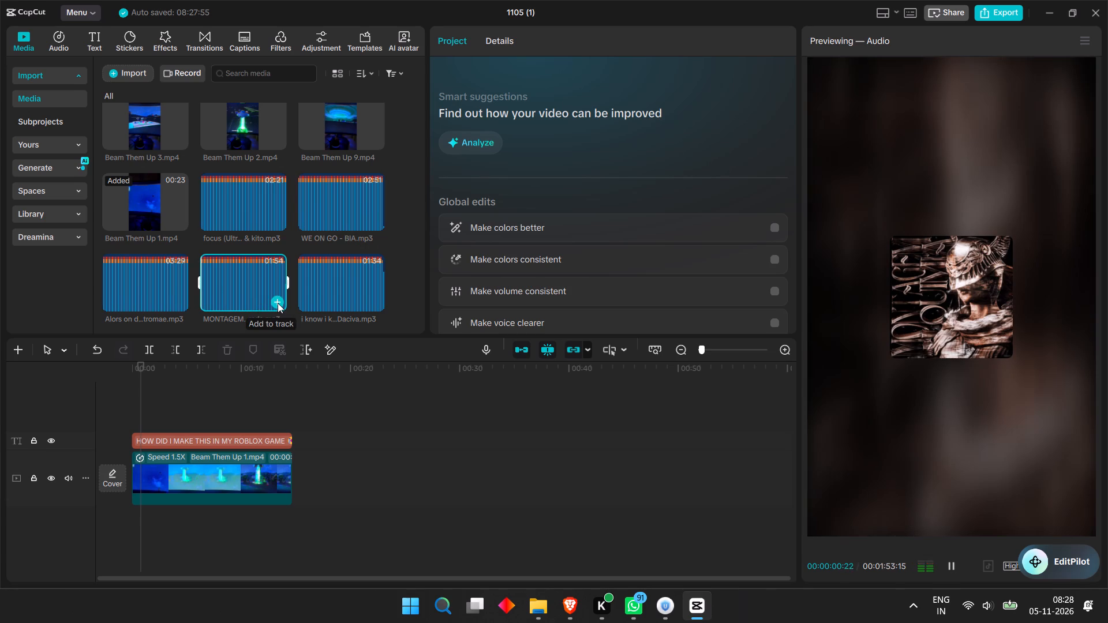
left_click(334, 303)
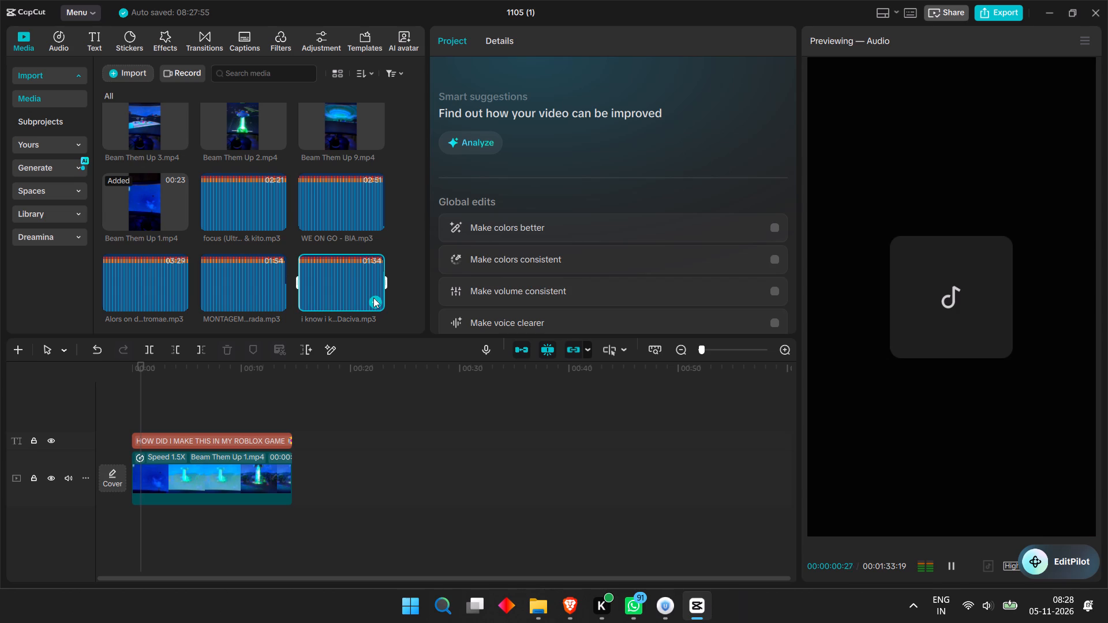
left_click(369, 230)
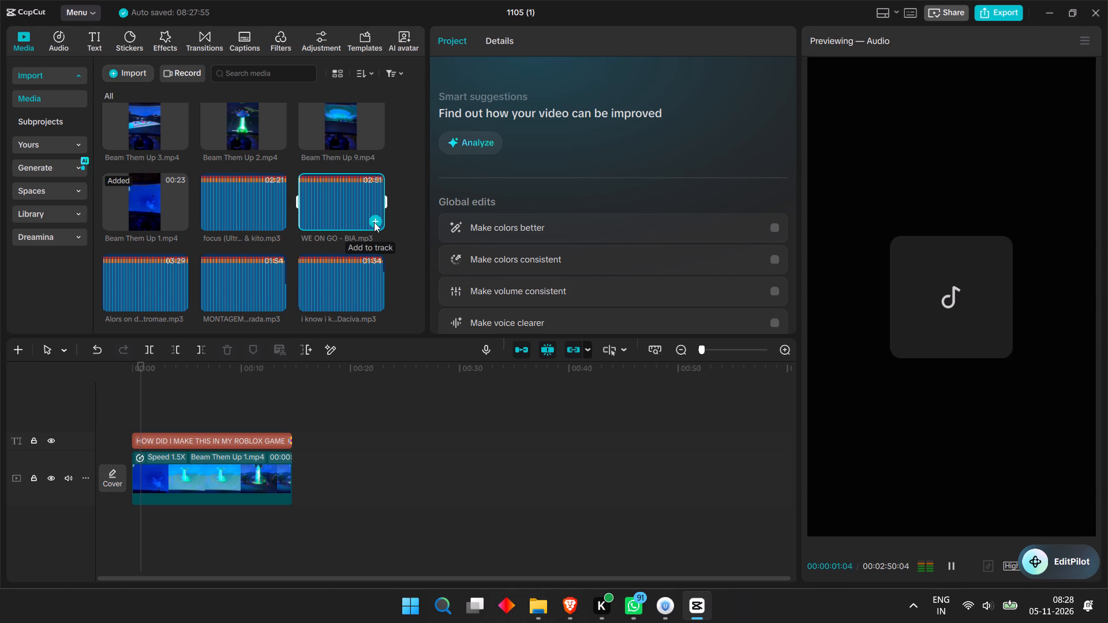
left_click(374, 222)
Split the WE ON GO track at the end of the video clip, at 00:00:14:21, and delete the excess audio.
left_click_drag(322, 515, 300, 514)
left_click_drag(292, 385, 292, 380)
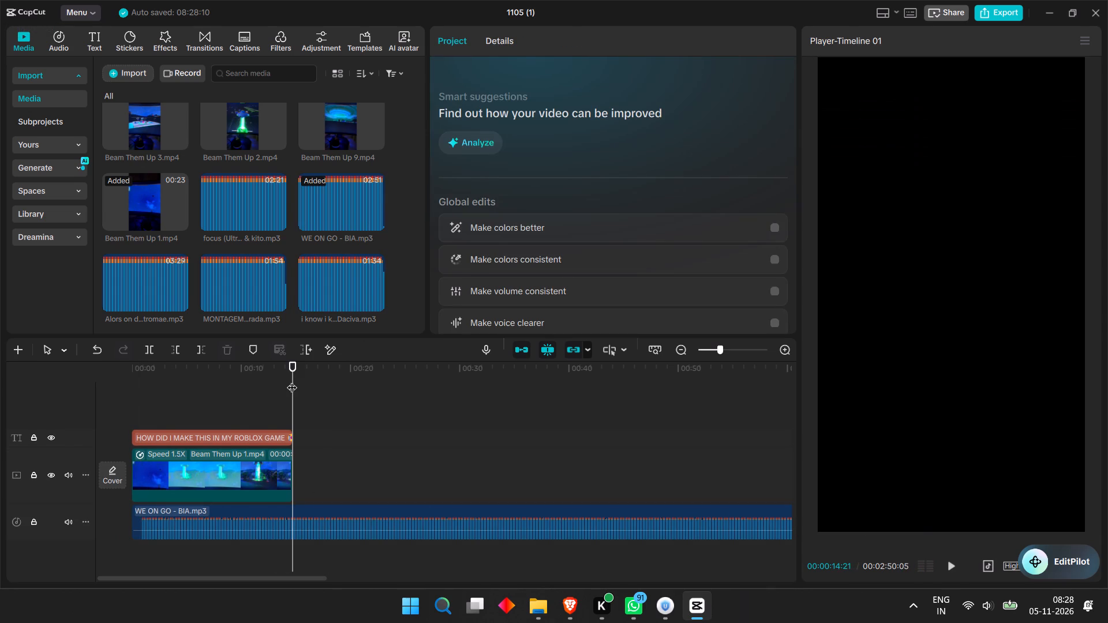
left_click_drag(292, 380, 294, 370)
left_click(304, 513)
key("ctrl+b")
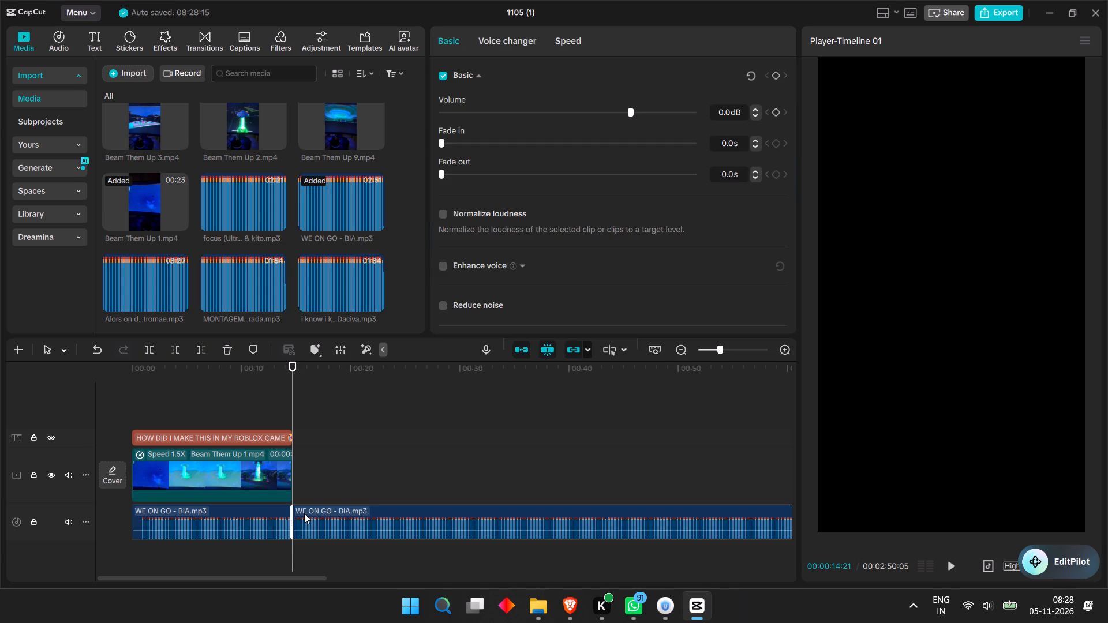
key("BackSpace")
Play the video from the beginning to check how the hook and footage work with the new music.
left_click_drag(287, 387, 148, 389)
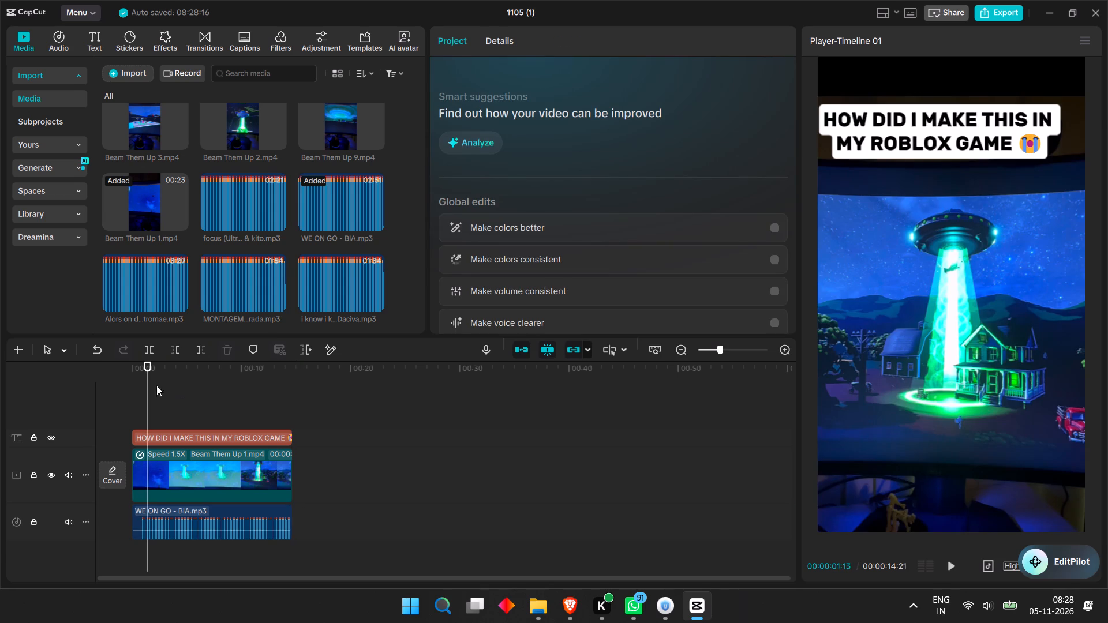
left_click_drag(141, 385, 109, 386)
left_click(129, 376)
key("space")
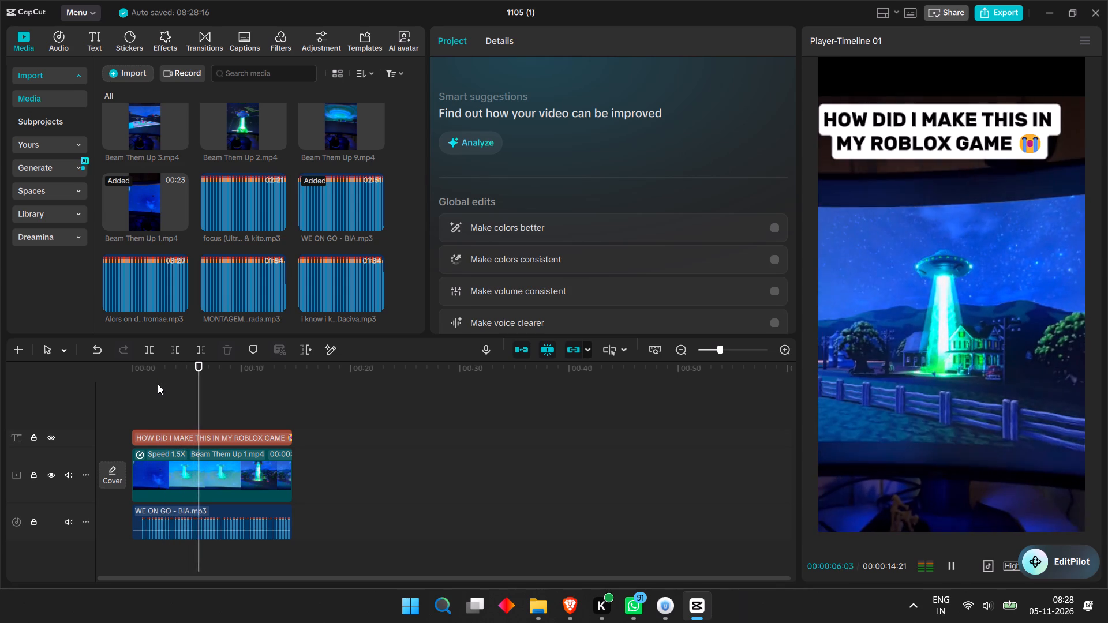
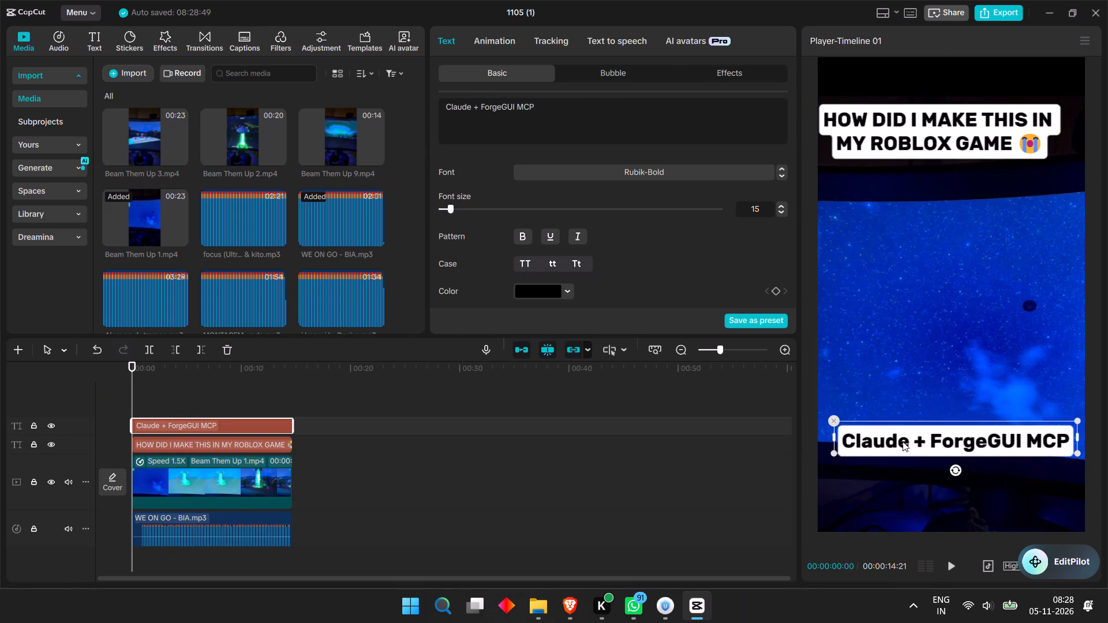
left_click_drag(903, 441, 903, 436)
Move the EditPilot bubble off the player controls and set the video's aspect ratio to 9:16.
left_click_drag(1071, 562, 1053, 305)
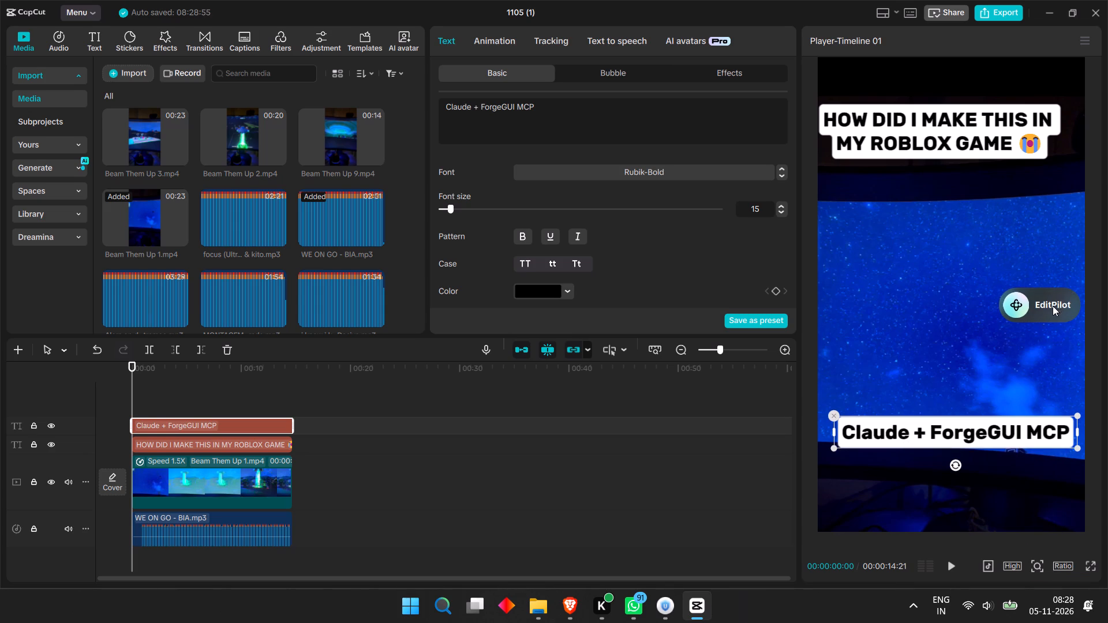
left_click(1062, 569)
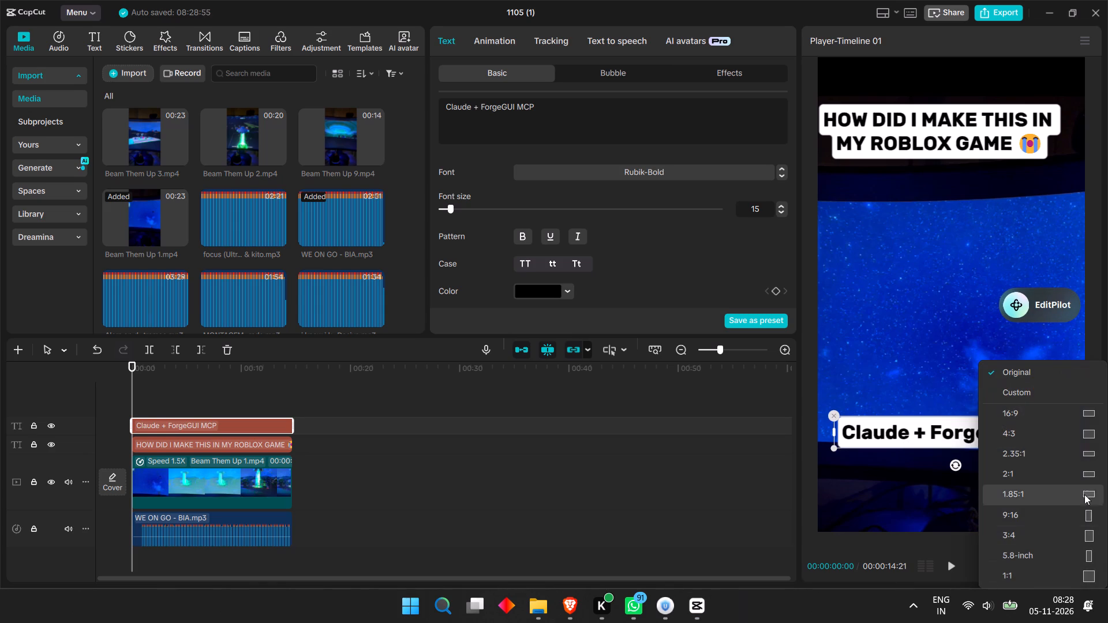
left_click(1076, 517)
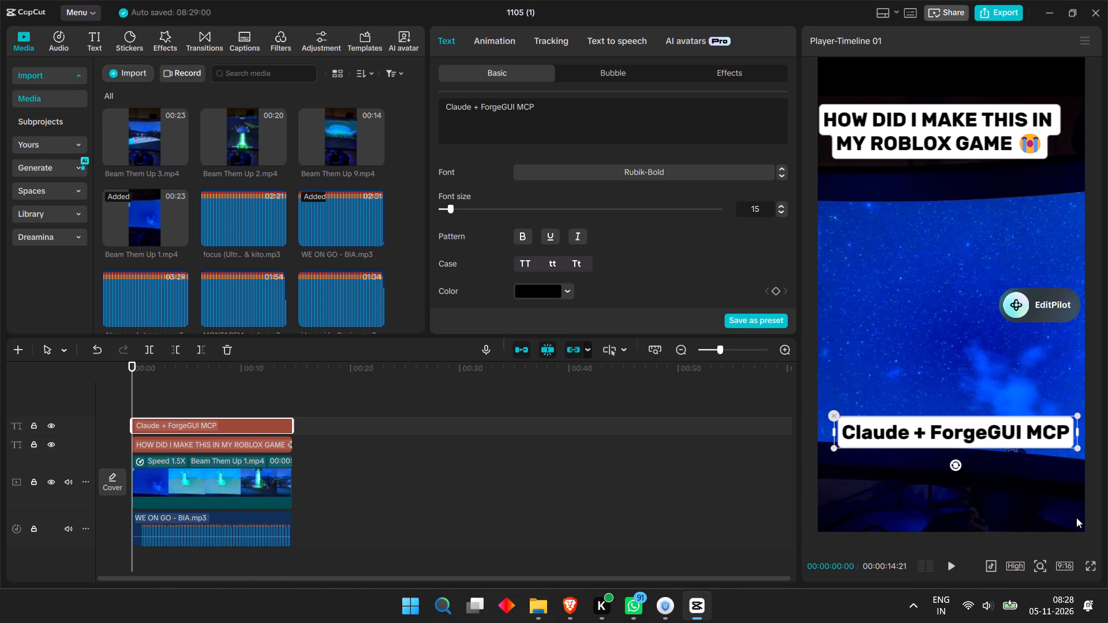
Preview the video with the Instagram Reels social media overlay.
left_click(1020, 564)
left_click(859, 534)
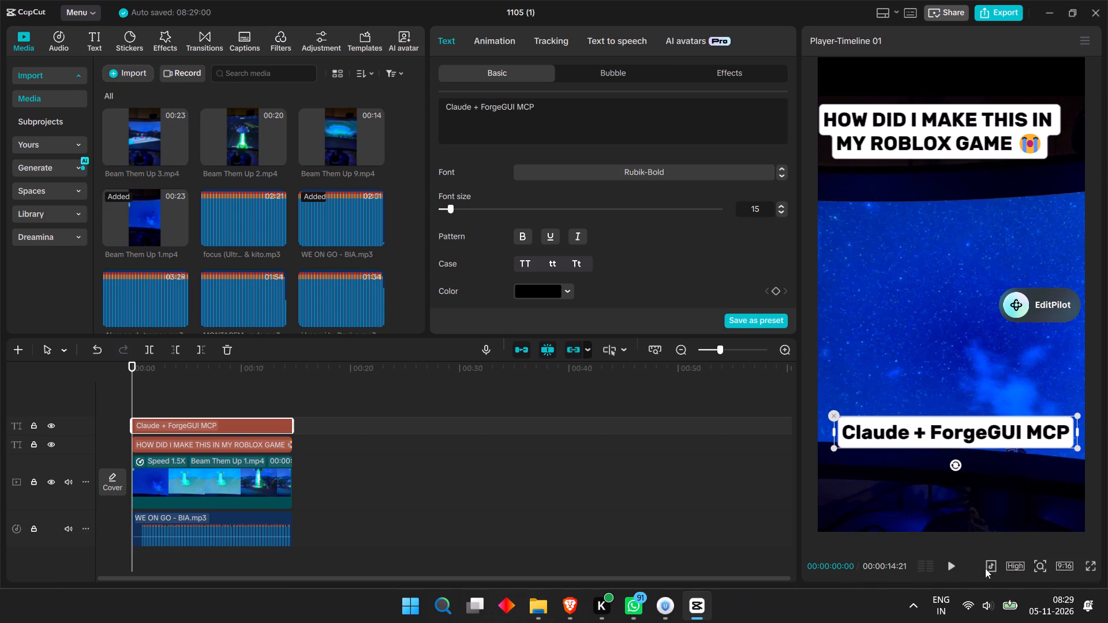
left_click(986, 568)
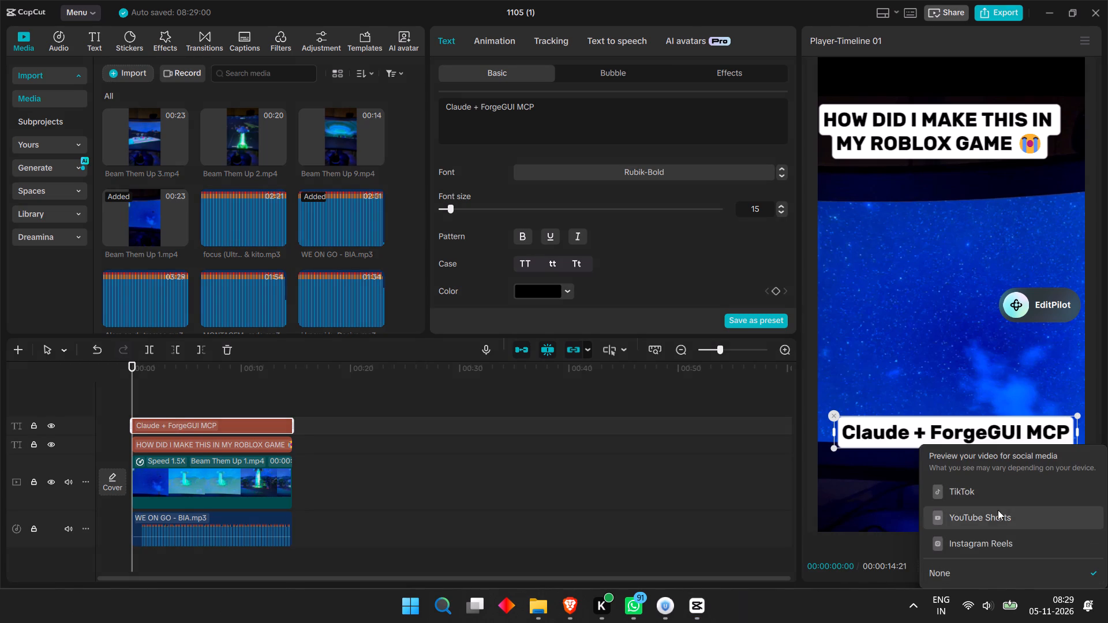
left_click(989, 539)
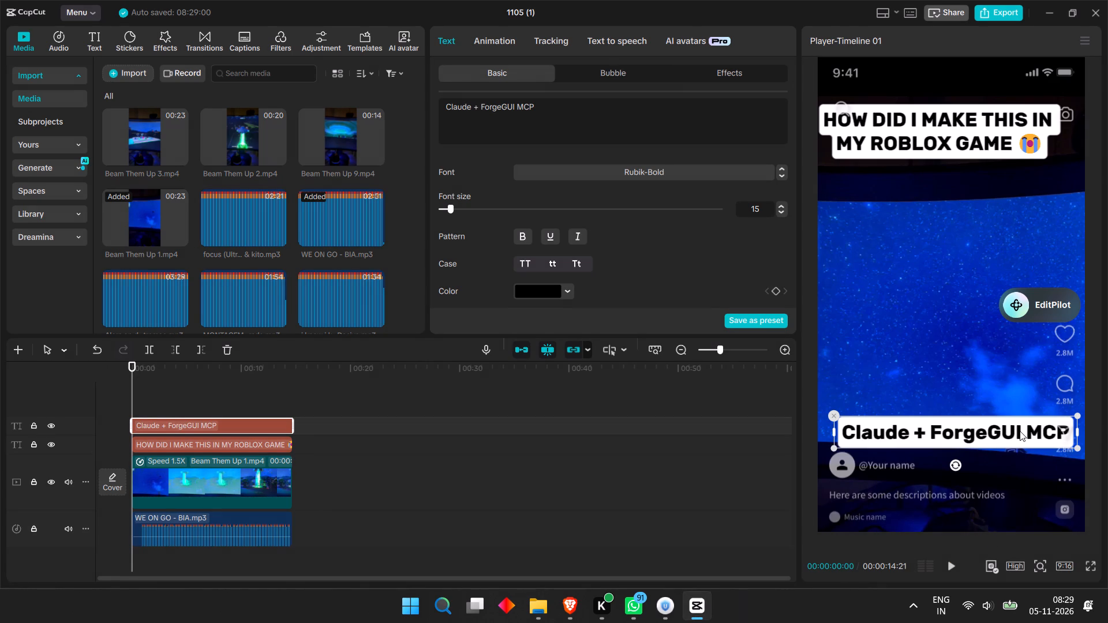
Reposition the Claude + ForgeGUI MCP caption just above the Reels username, keeping its text box wide enough for one line.
left_click_drag(1020, 431, 1001, 431)
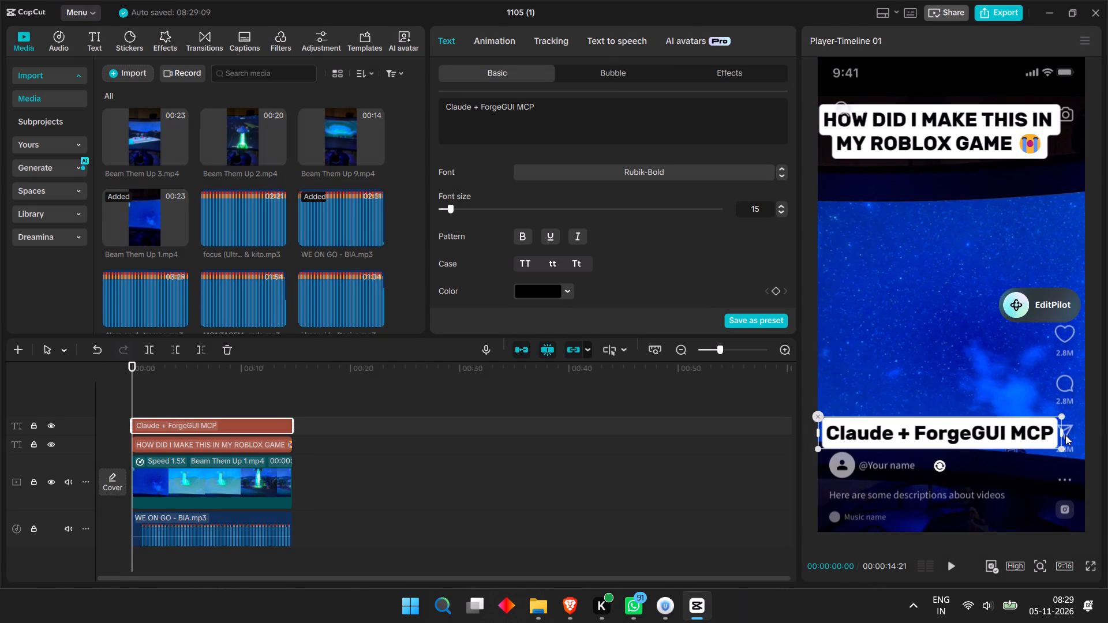
left_click(1060, 435)
left_click(1063, 435)
left_click(1060, 434)
left_click(1023, 432)
left_click_drag(1060, 433, 1038, 436)
left_click_drag(1017, 437, 1016, 448)
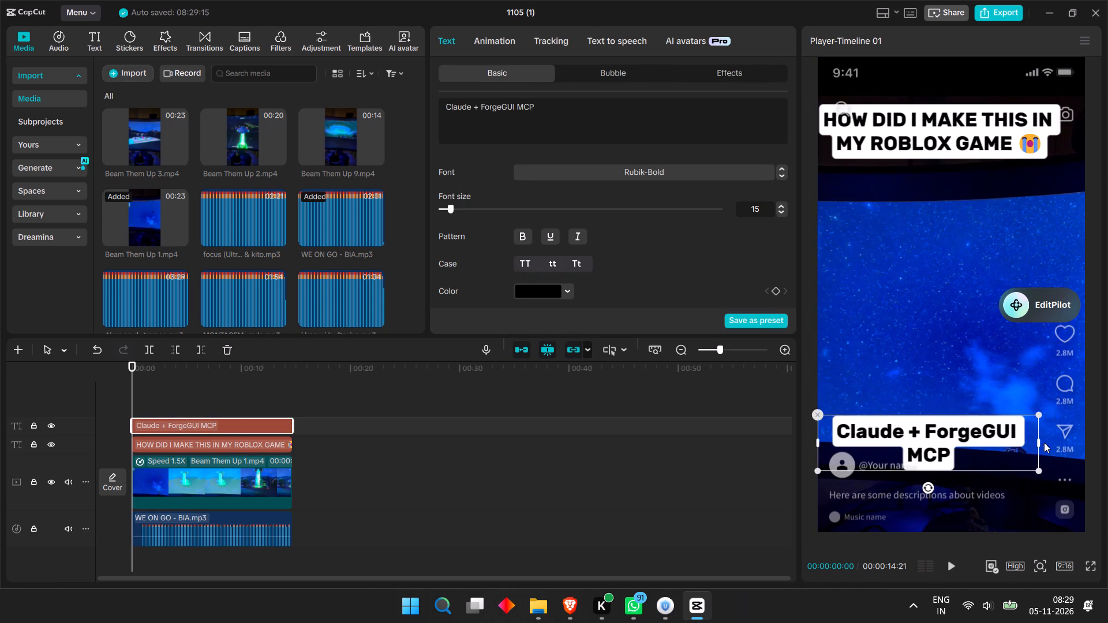
left_click_drag(1038, 444, 1069, 443)
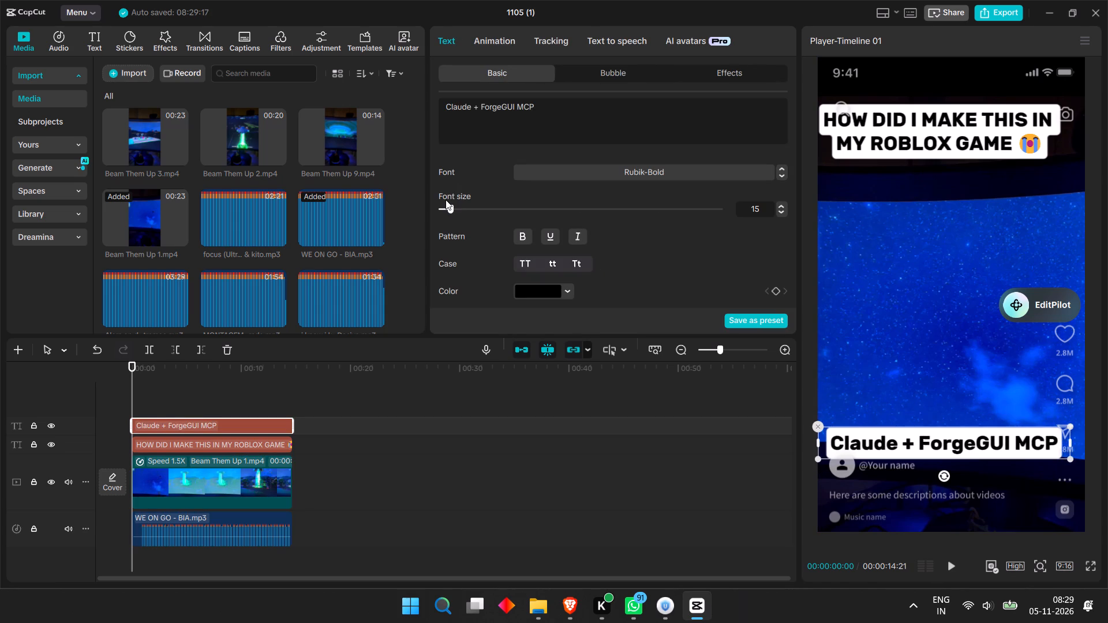
Reduce the Claude + ForgeGUI MCP caption's font size so it clears the Reels side icons.
triple_click(781, 213)
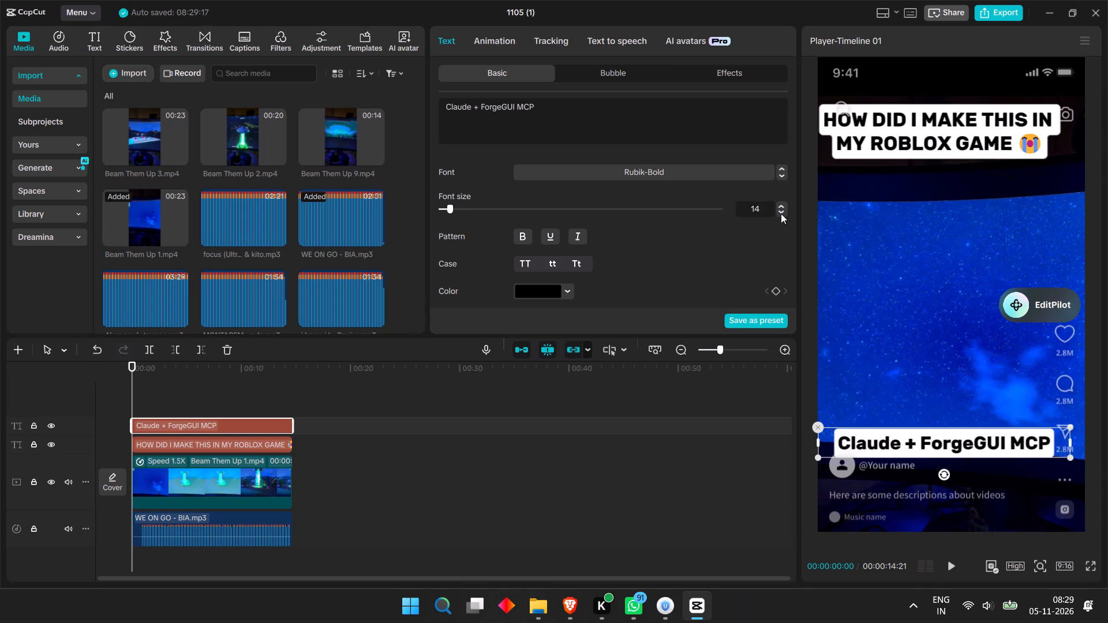
left_click(781, 213)
Move the Beam Them Up 1 footage upward in the frame to about X -47, Y -335.
left_click(1032, 368)
left_click_drag(1013, 373, 1012, 372)
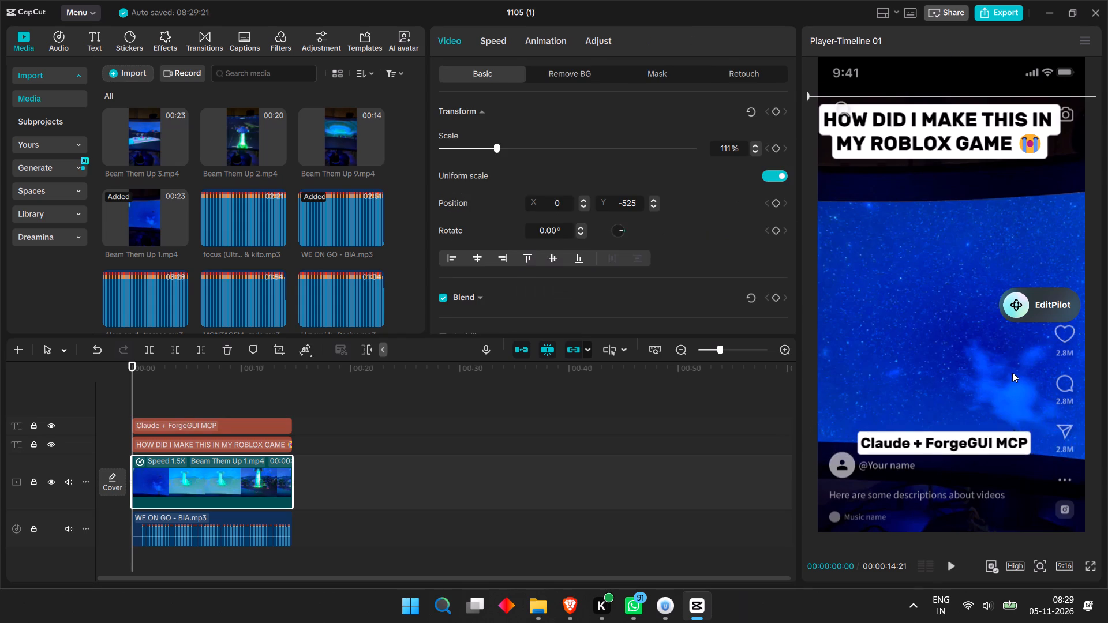
left_click_drag(1012, 372, 1006, 350)
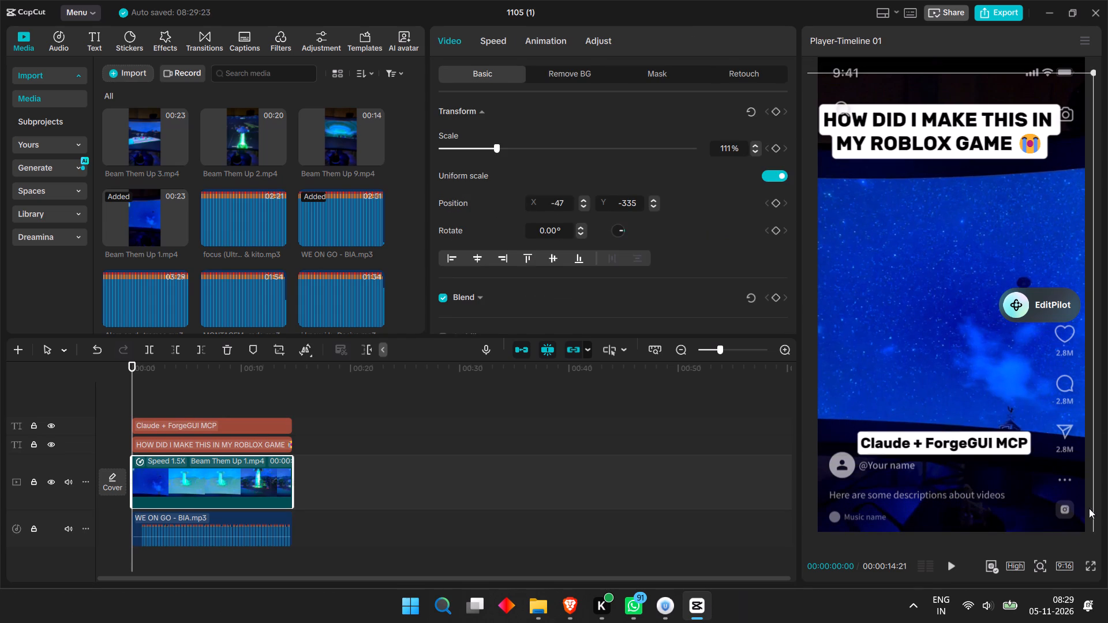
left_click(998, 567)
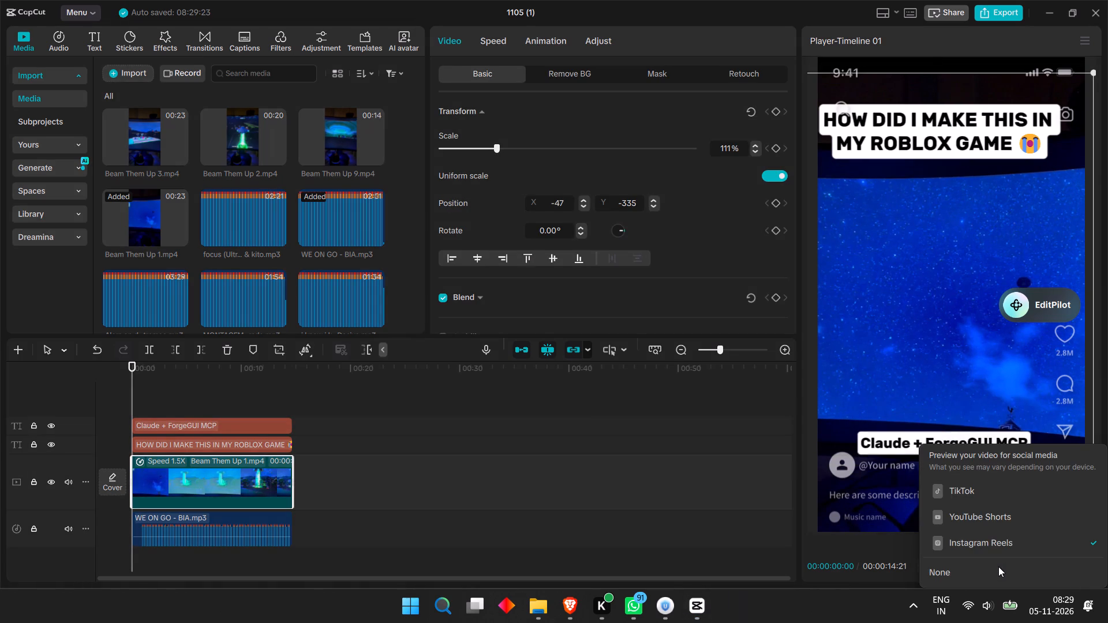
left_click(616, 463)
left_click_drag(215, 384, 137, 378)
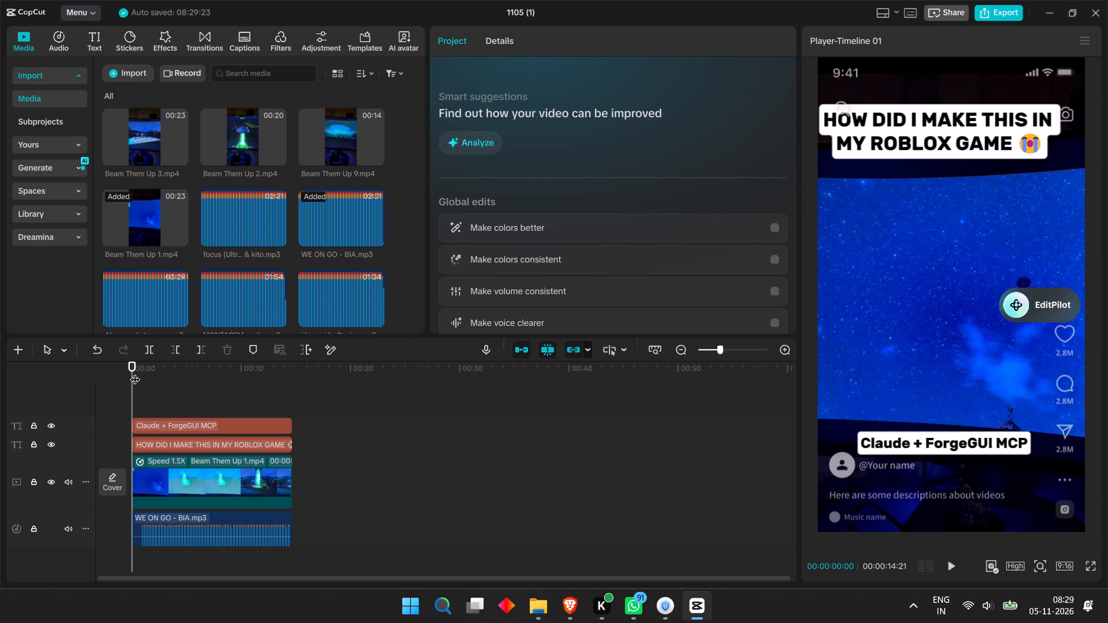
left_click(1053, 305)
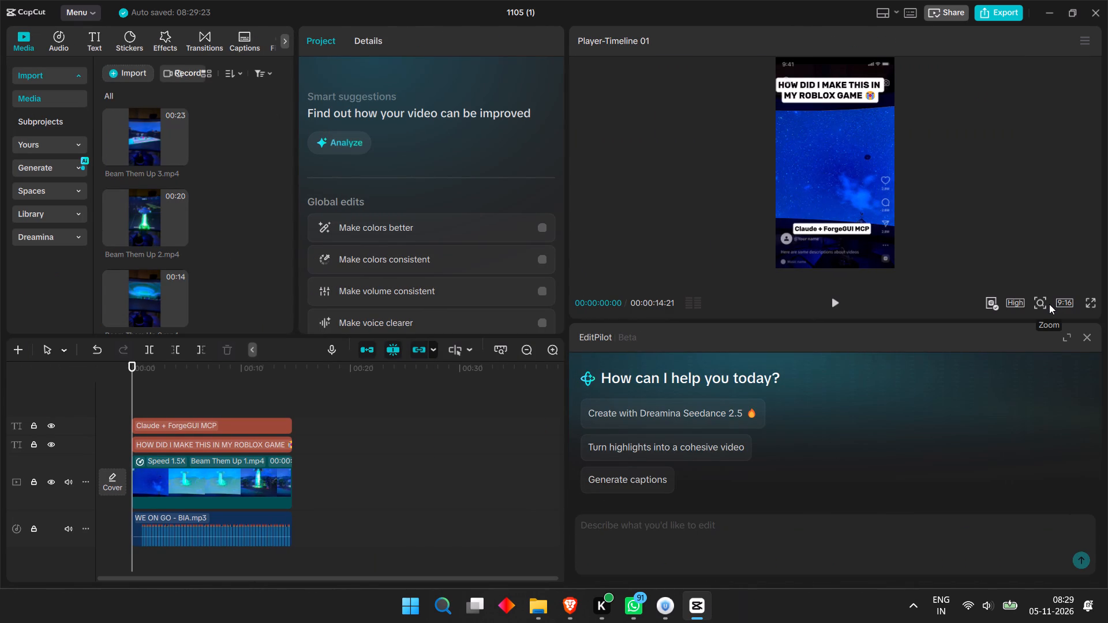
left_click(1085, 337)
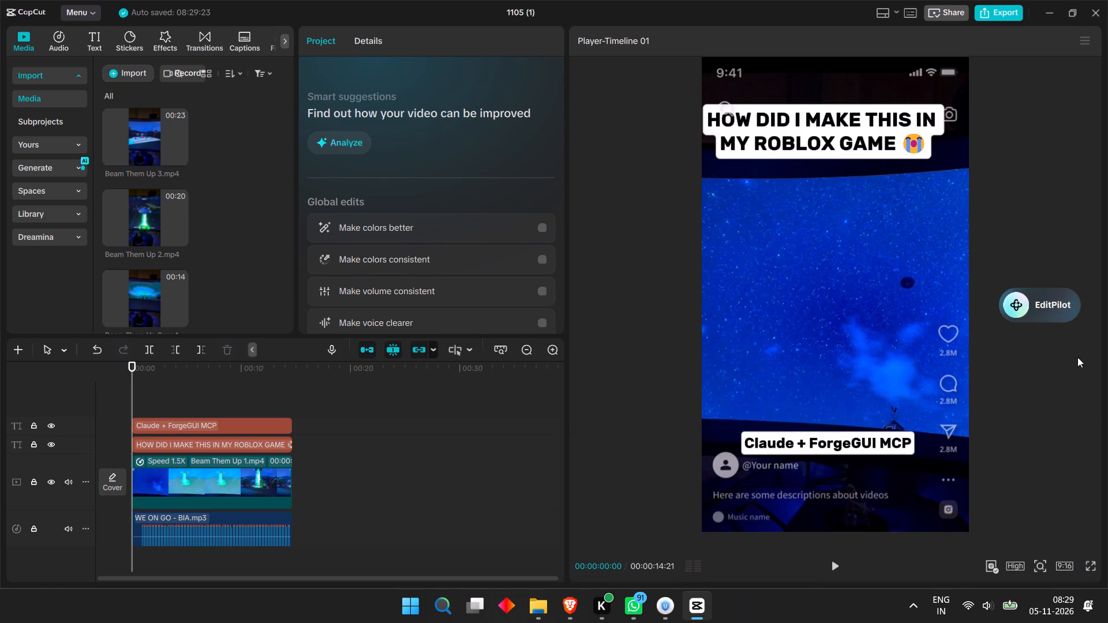
Widen the details area, move the EditPilot bubble off the footage, and play the video from the beginning to check the captions.
left_click(564, 154)
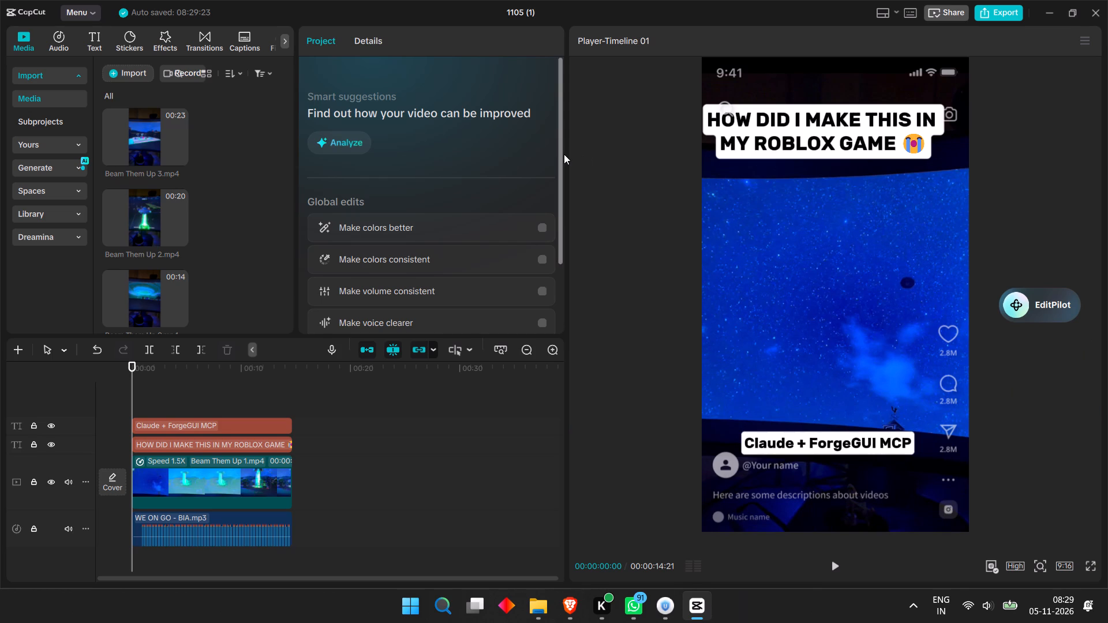
left_click_drag(564, 153, 581, 152)
left_click_drag(566, 152, 743, 168)
key("space")
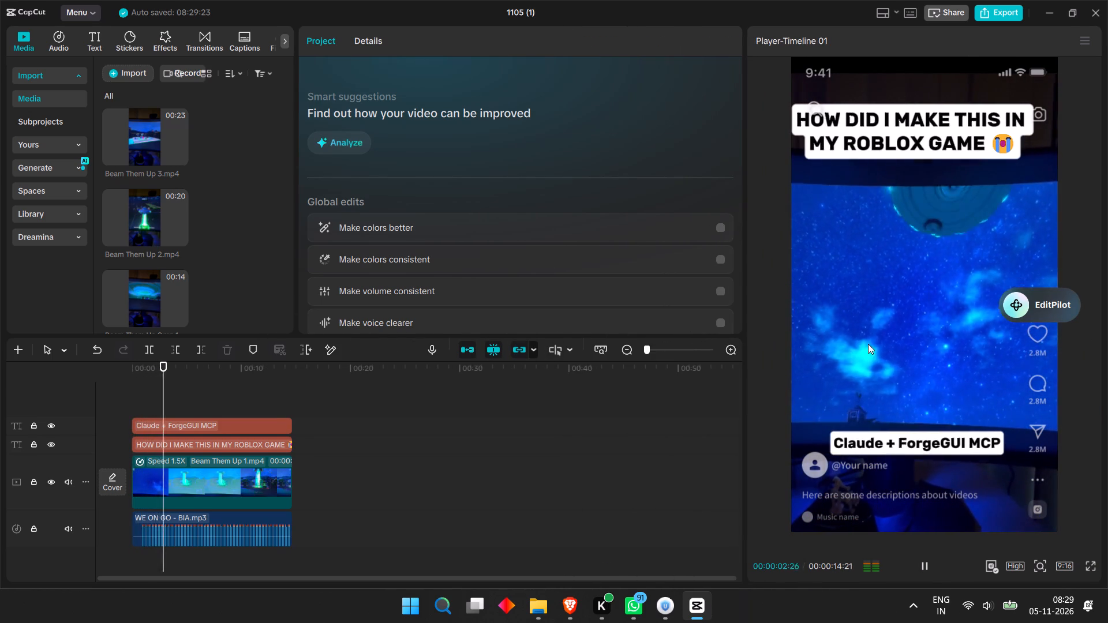
left_click_drag(1044, 312, 1107, 62)
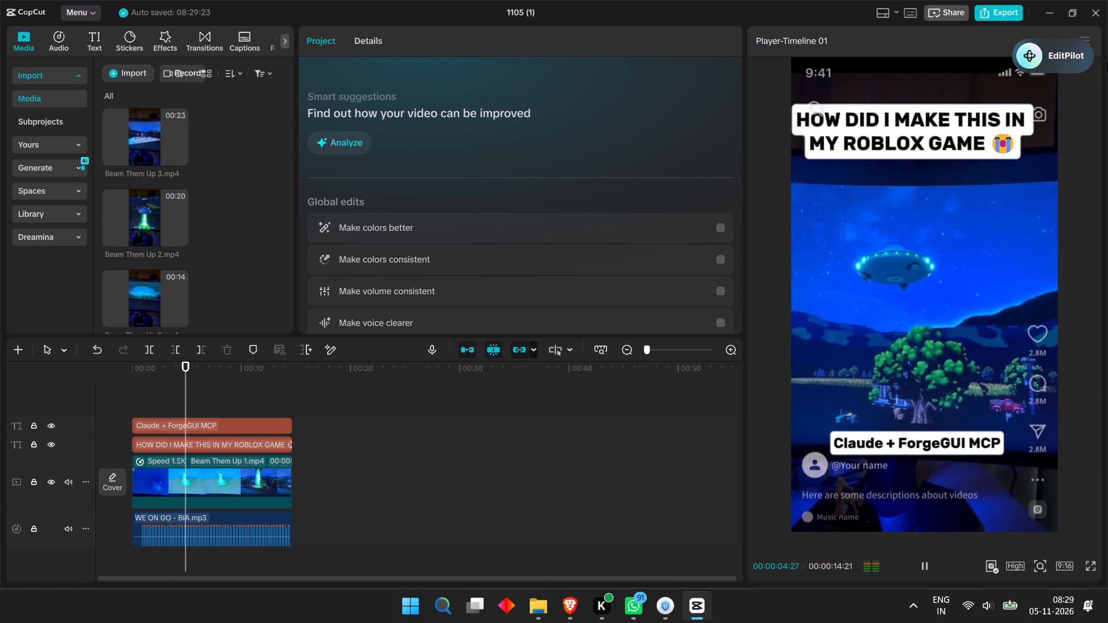
key("space")
Turn off the Instagram Reels preview overlay and return the playhead to the start of the timeline.
left_click(998, 572)
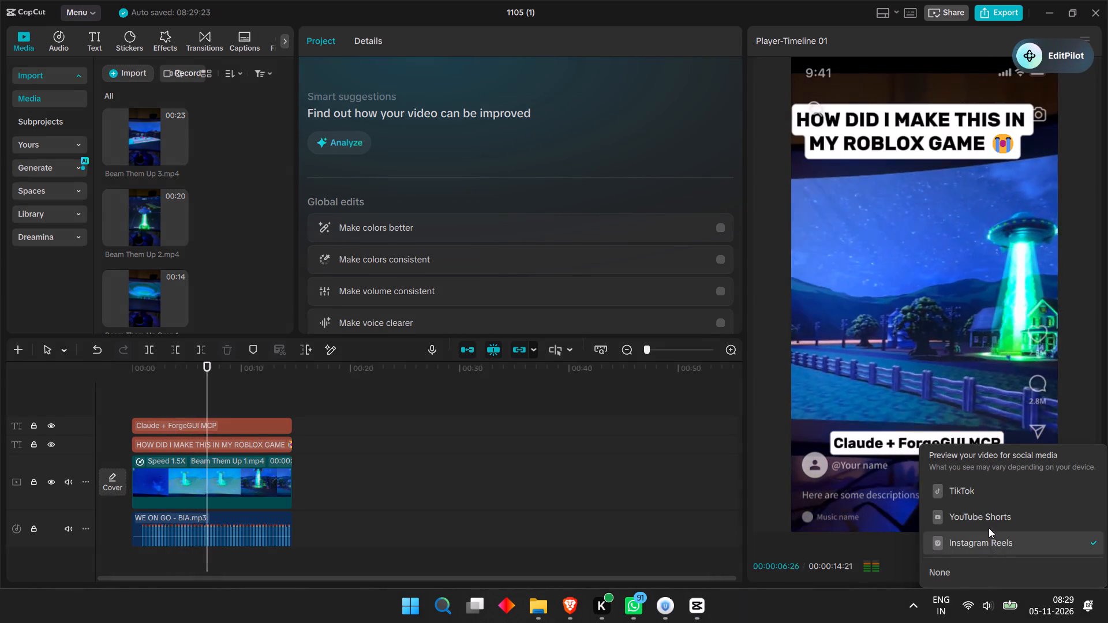
left_click(970, 562)
key("space")
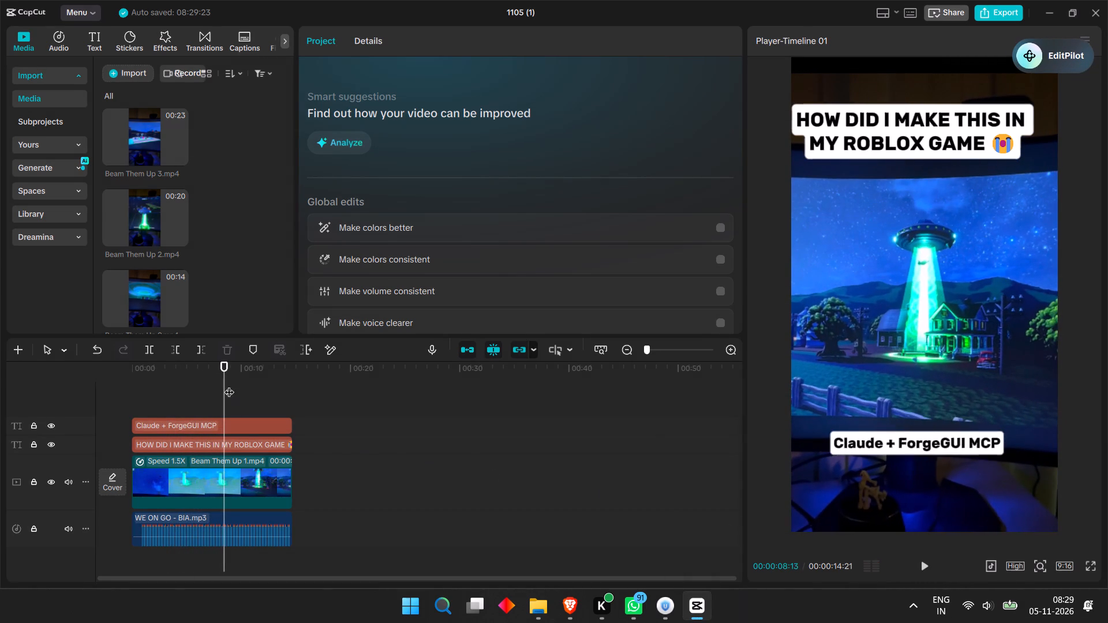
left_click_drag(224, 382, 66, 374)
Create a new empty timeline in the project for the next video.
left_click(10, 347)
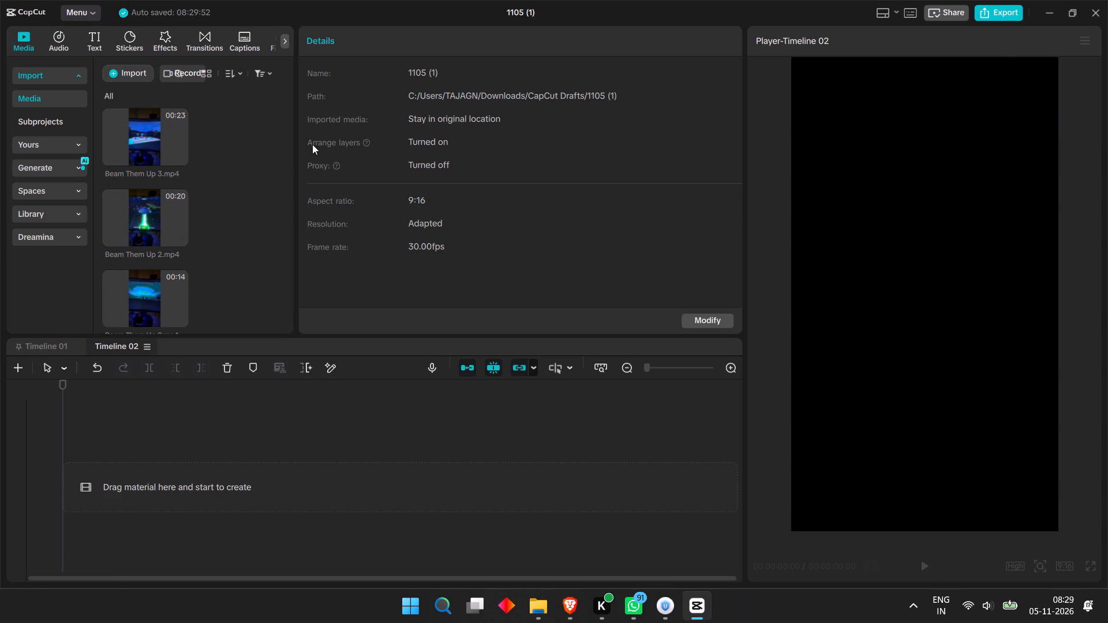
Widen the media library and add the Beam Them Up 3 clip to the new timeline.
left_click_drag(291, 156, 360, 163)
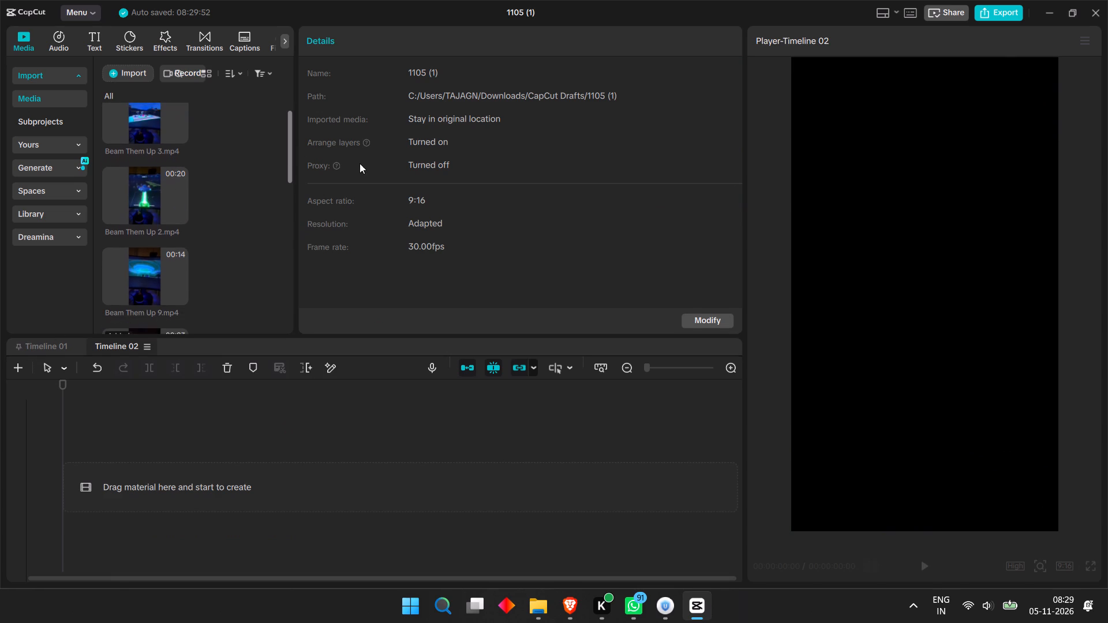
left_click_drag(360, 163, 360, 163)
left_click_drag(295, 213, 334, 213)
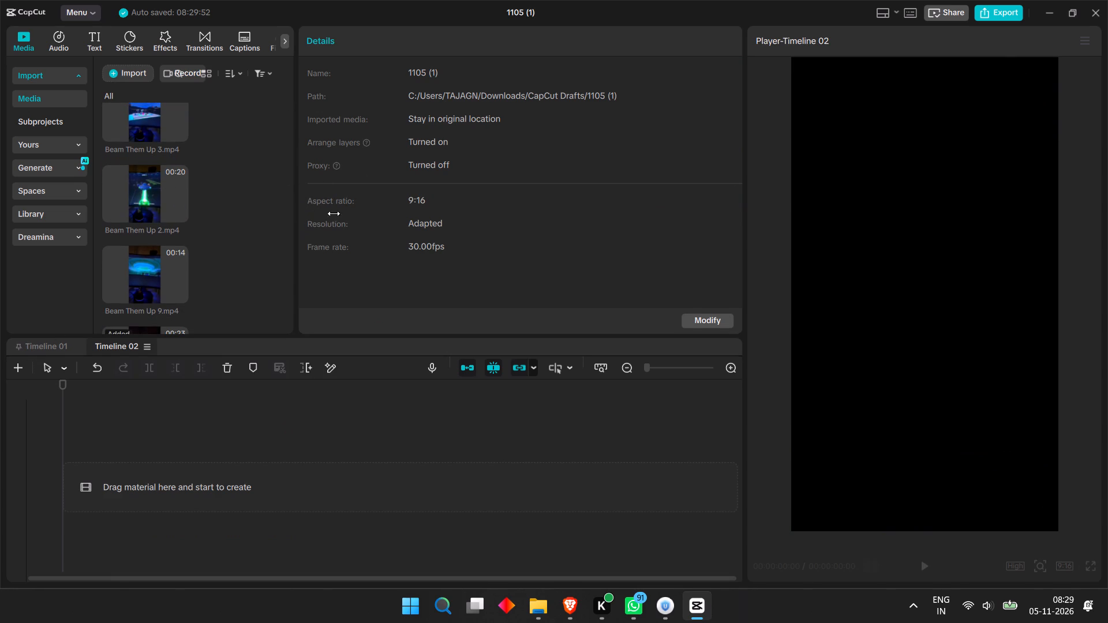
left_click_drag(334, 213, 596, 230)
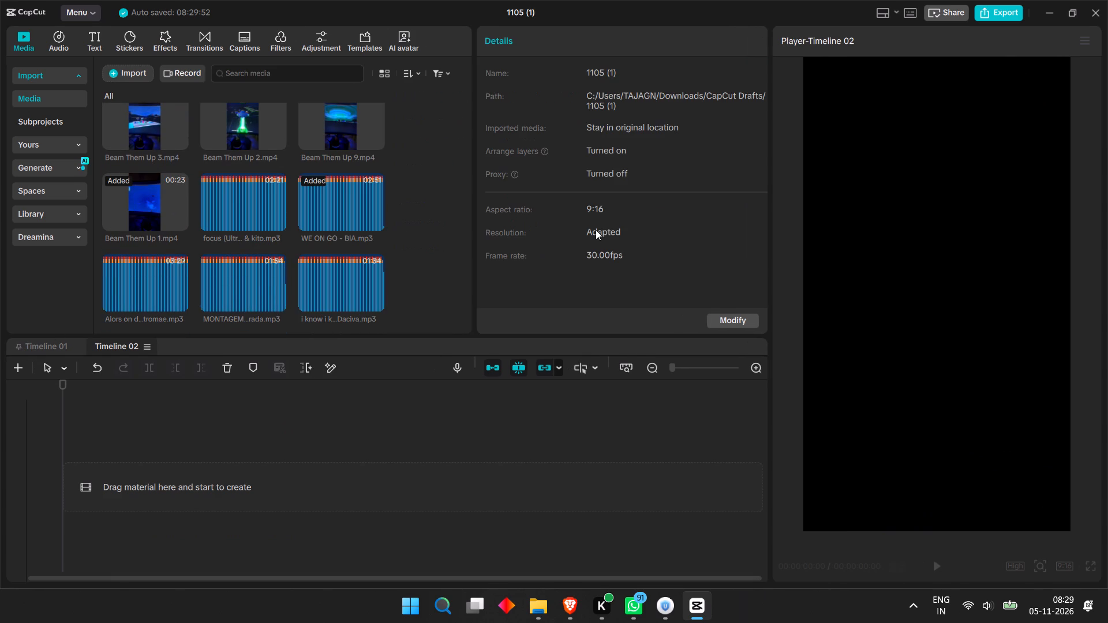
left_click_drag(596, 230, 566, 232)
scroll(394, 172, "up", 1)
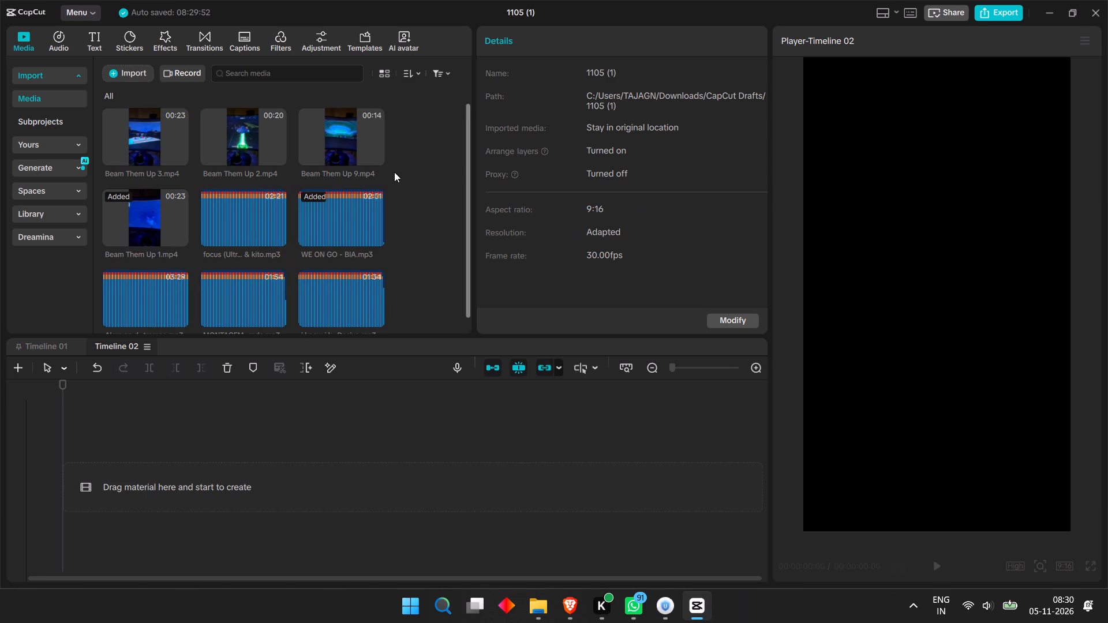
scroll(394, 172, "up", 2)
left_click(184, 161)
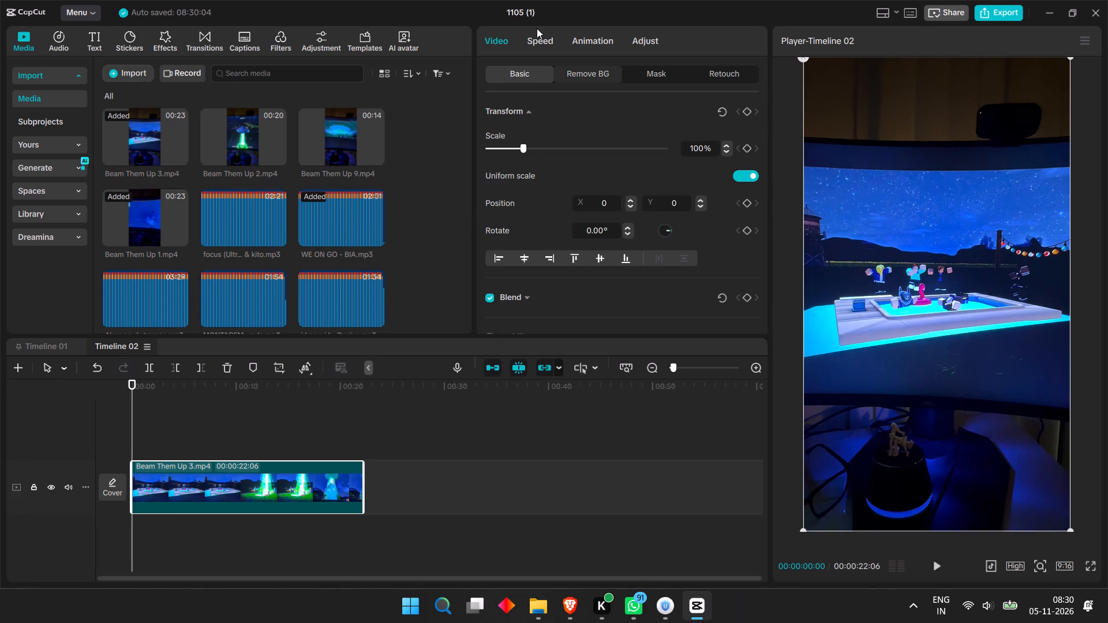
Set the playback speed of the Beam Them Up 3 clip to 1.40x.
left_click(536, 30)
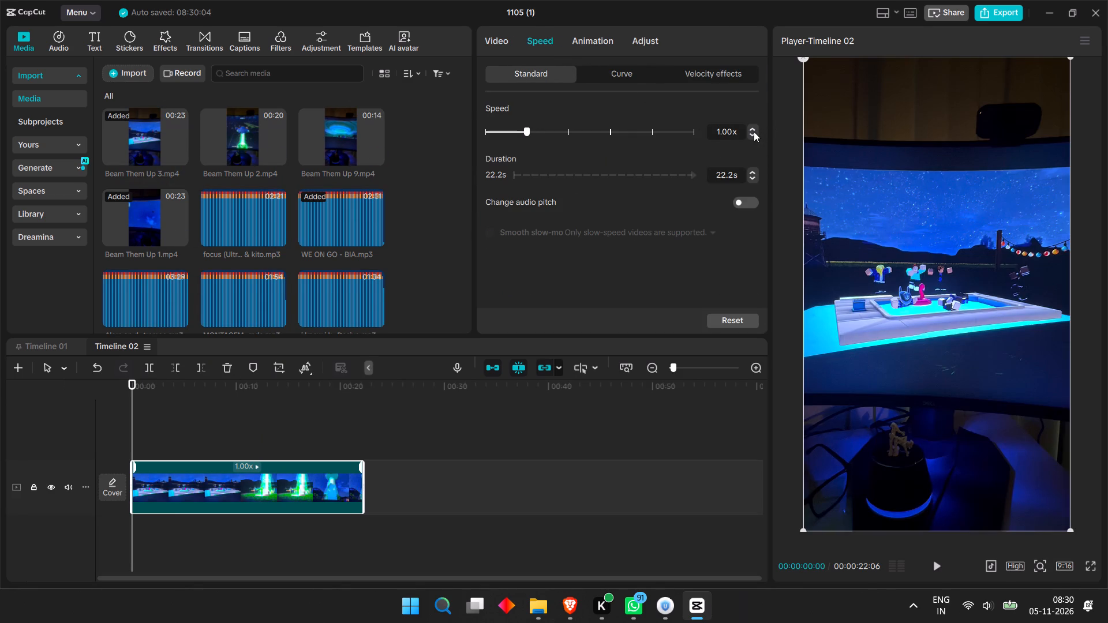
triple_click(754, 130)
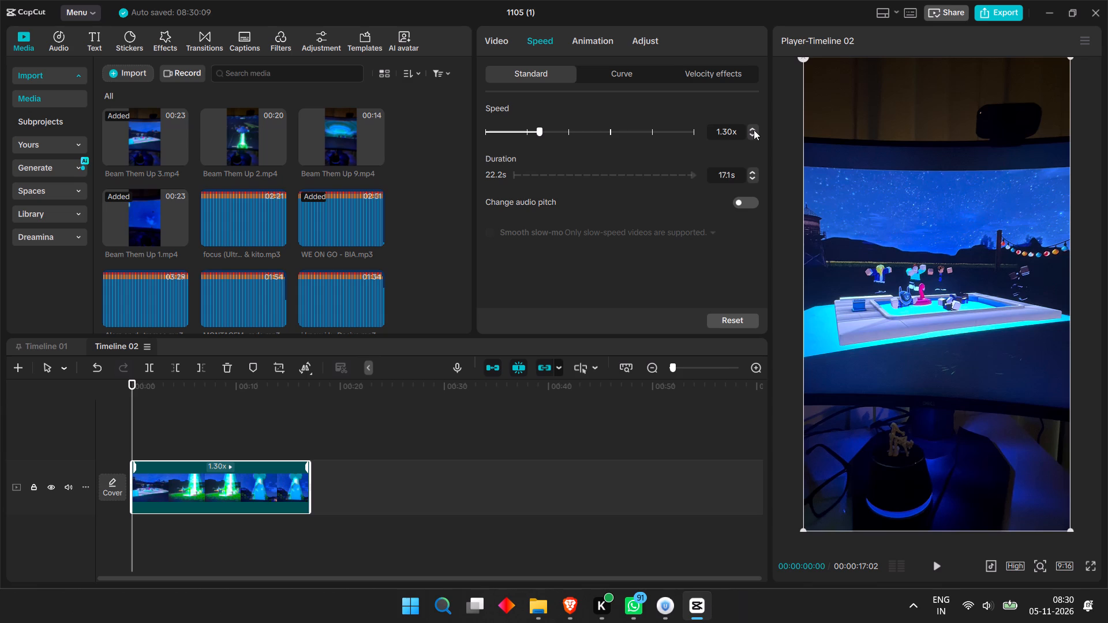
left_click(754, 130)
left_click_drag(130, 399, 108, 397)
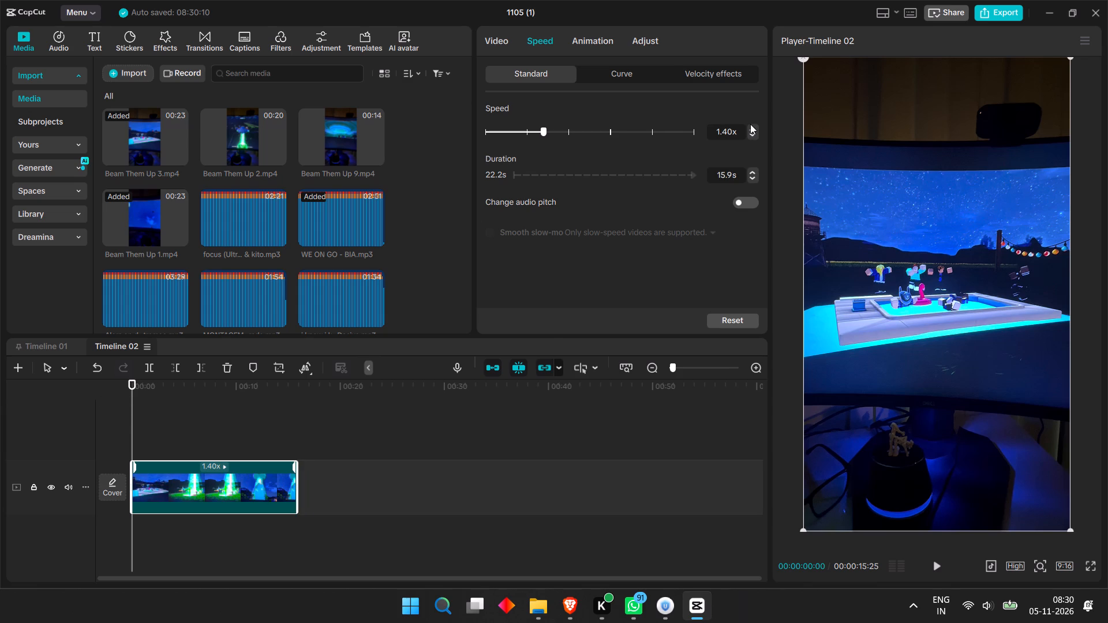
left_click(750, 127)
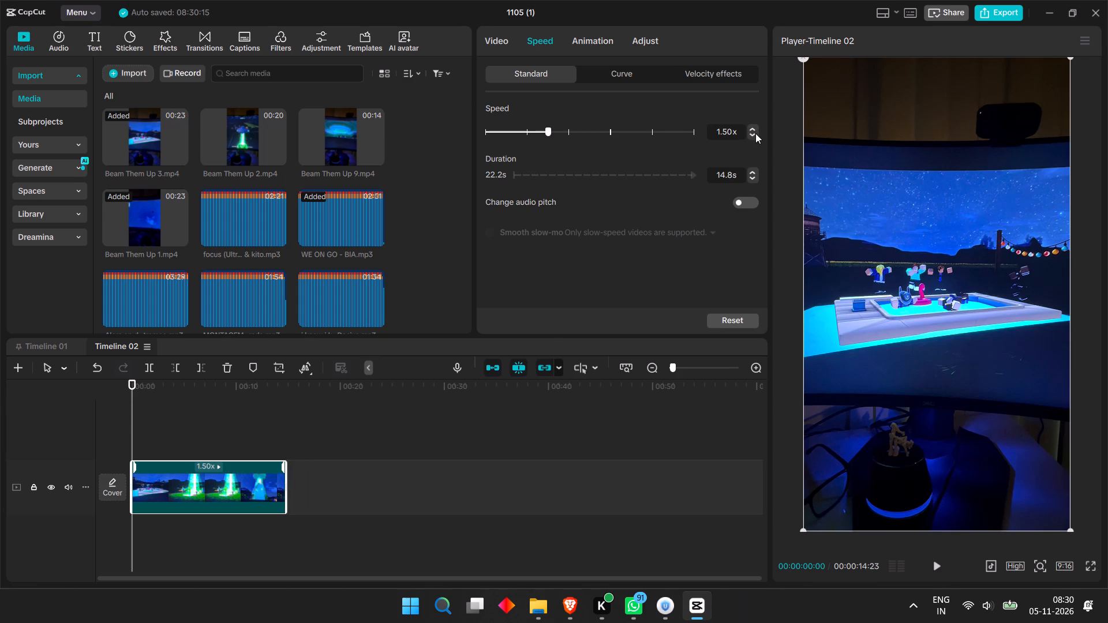
left_click(755, 133)
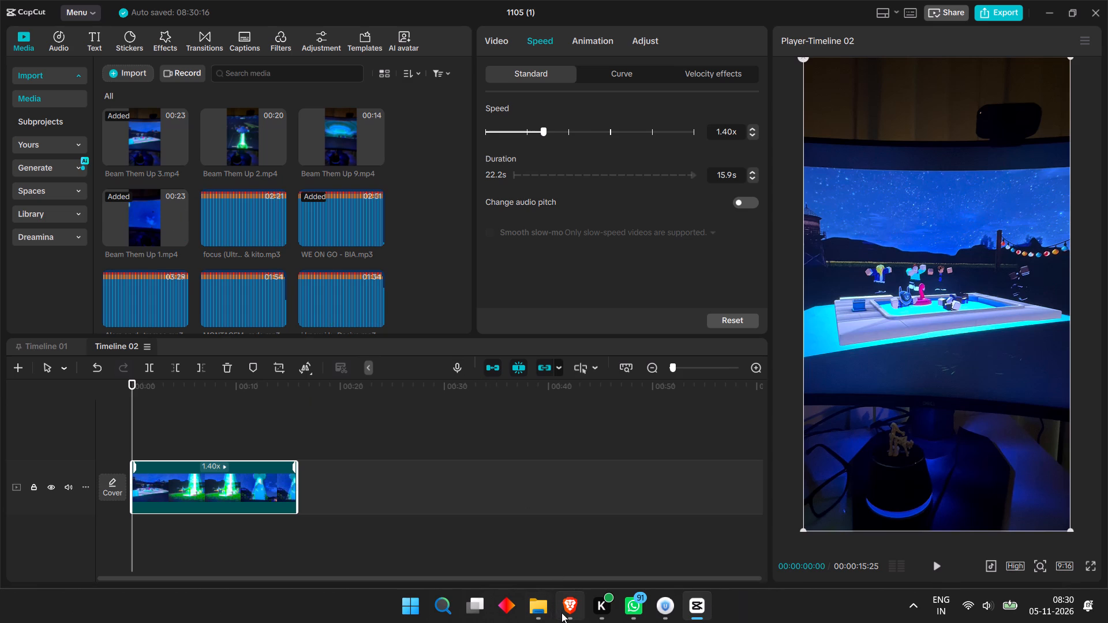
Copy the hook text and the "Claude + ForgeGUI MCP" caption from Timeline 01 into the start of Timeline 02.
left_click(48, 348)
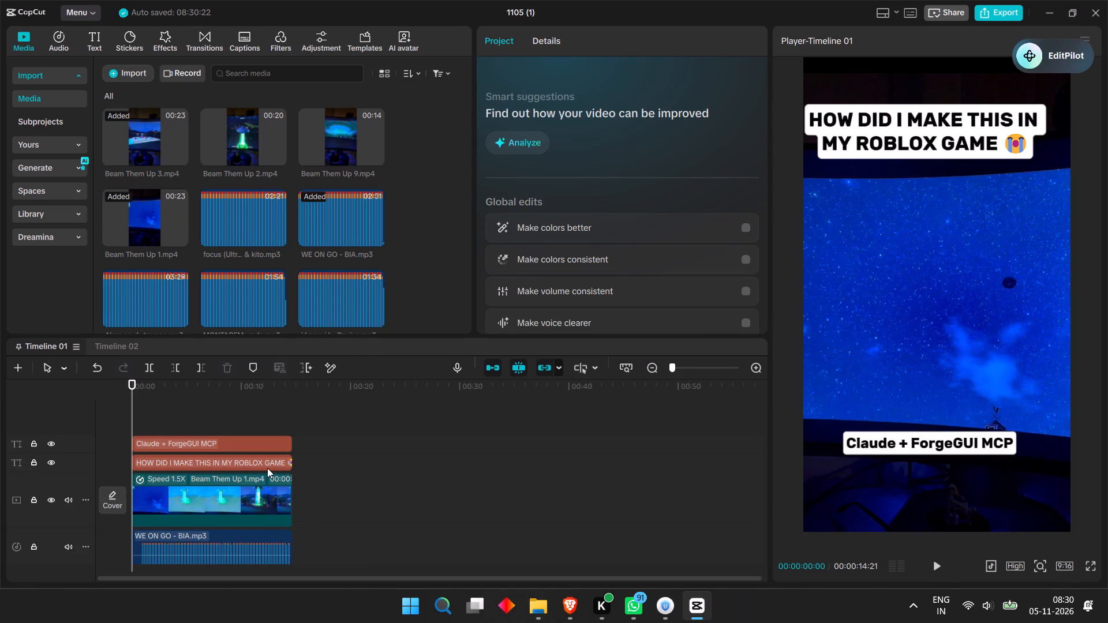
left_click_drag(307, 457, 273, 433)
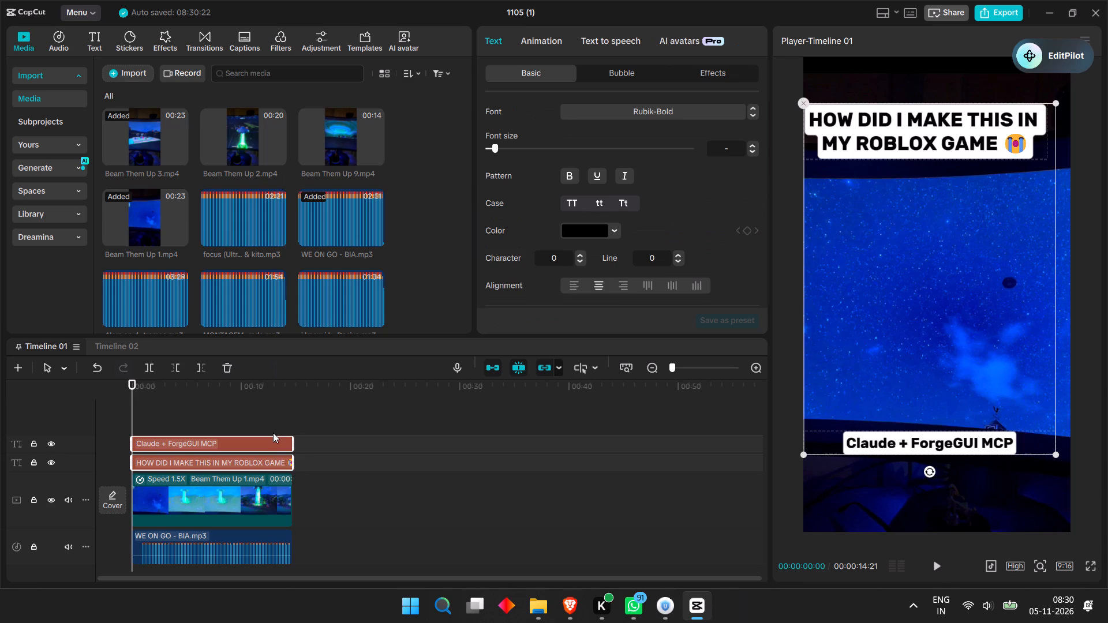
key("ctrl+c")
left_click(113, 346)
key("ctrl+v")
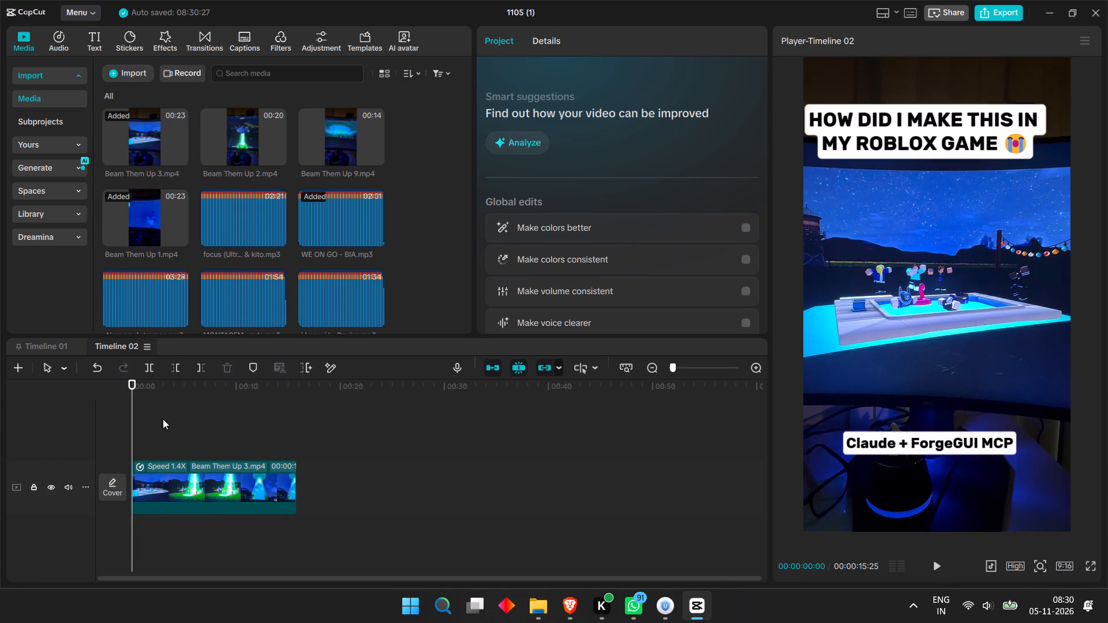
Extend the two copied text clips toward the end of the Beam Them Up 3 clip.
left_click_drag(283, 463, 290, 463)
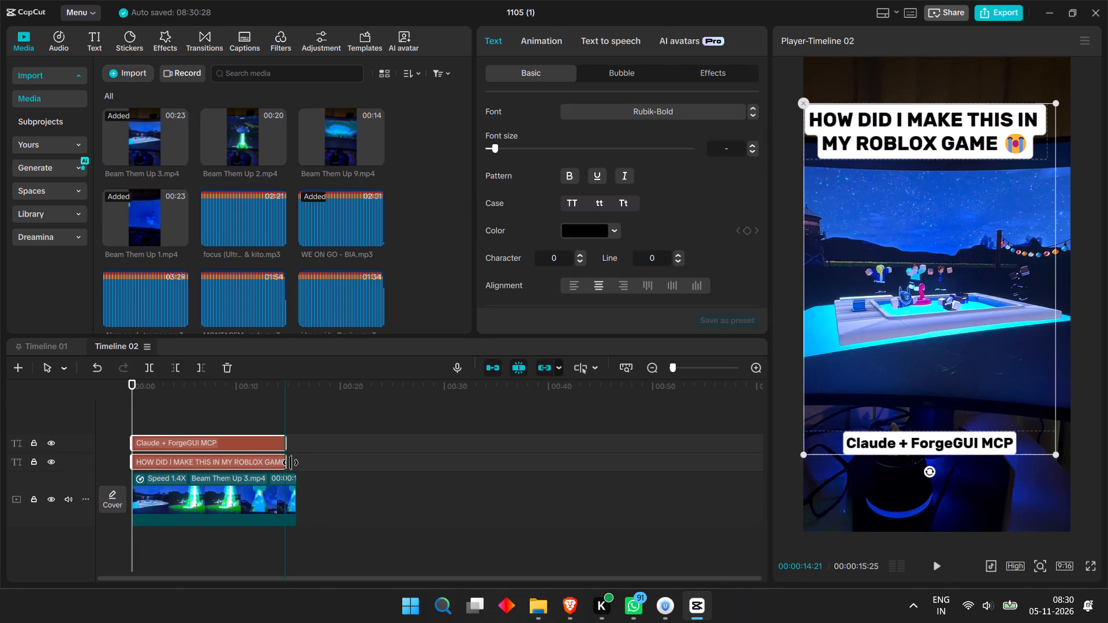
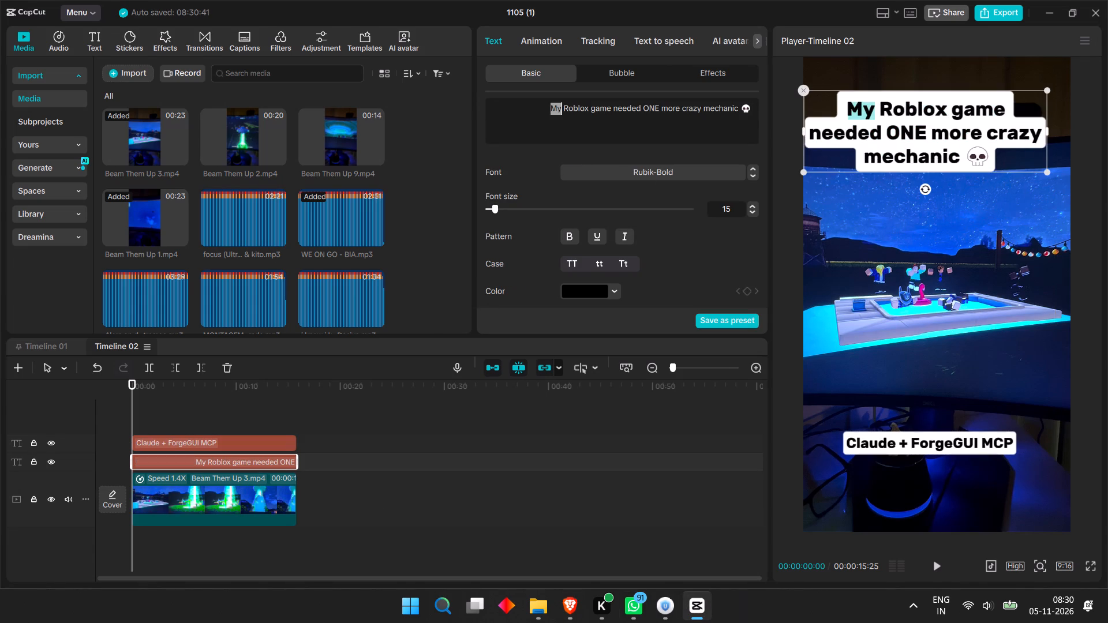
Remove the blank space before "My" in the hook text "My Roblox game needed ONE more crazy mechanic 💀".
left_click(546, 110)
key("BackSpace")
key("BackSpace")
key("BackSpace")
key("BackSpace")
key("BackSpace")
key("BackSpace")
key("BackSpace")
key("BackSpace")
key("BackSpace")
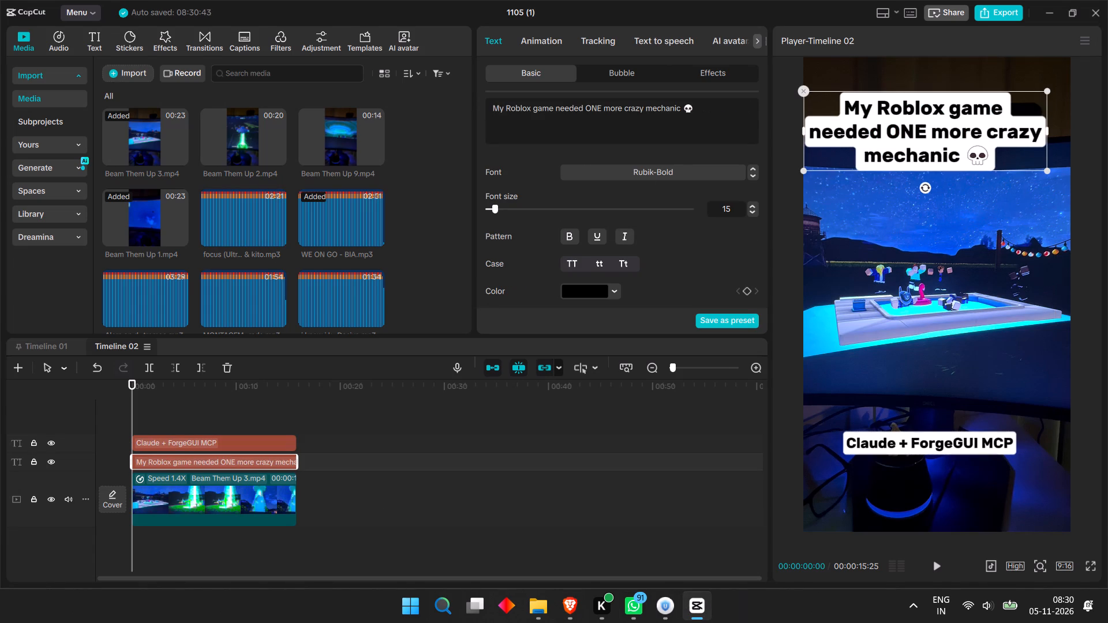
left_click(1047, 129)
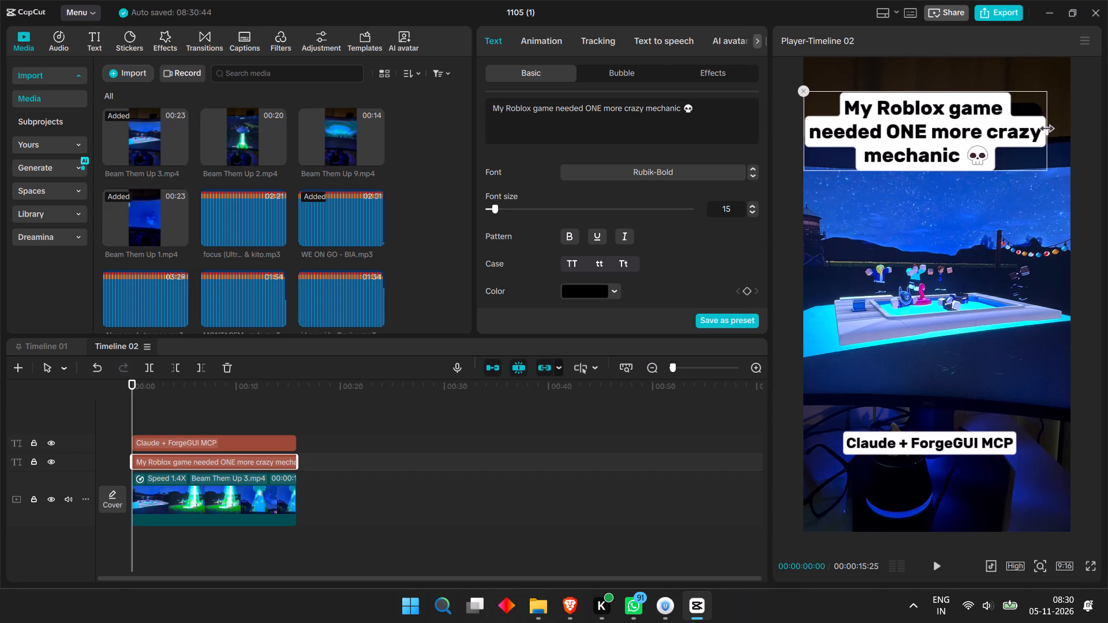
Add the focus (Ultra Slowed) music track from the timeline's start and cut off the part beyond the end of the video clip.
left_click(222, 441)
left_click(216, 493)
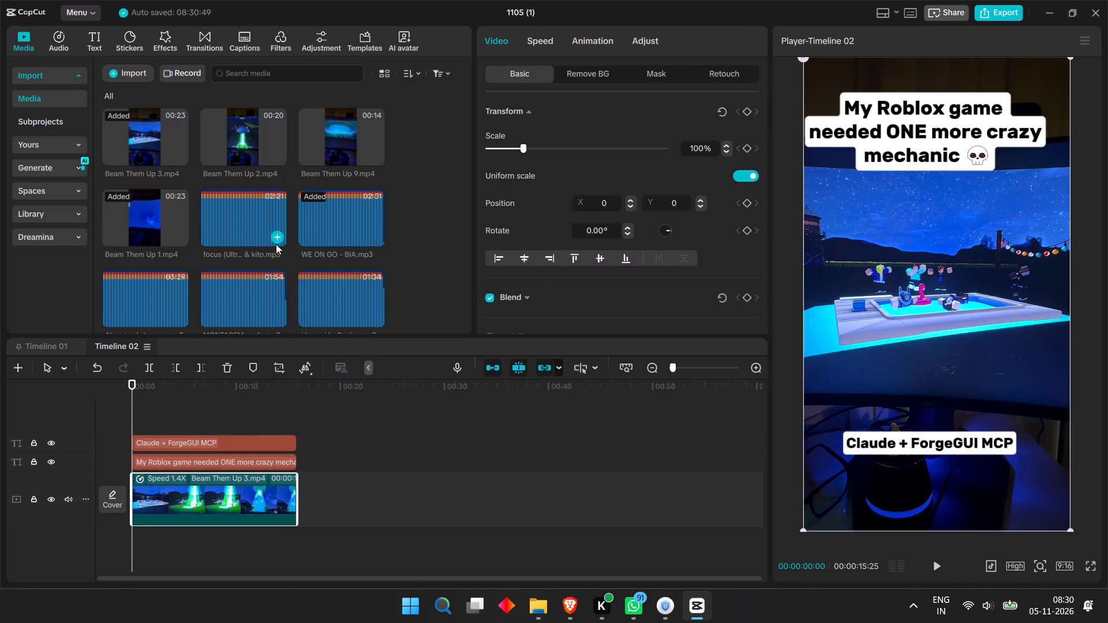
left_click(279, 235)
left_click(296, 384)
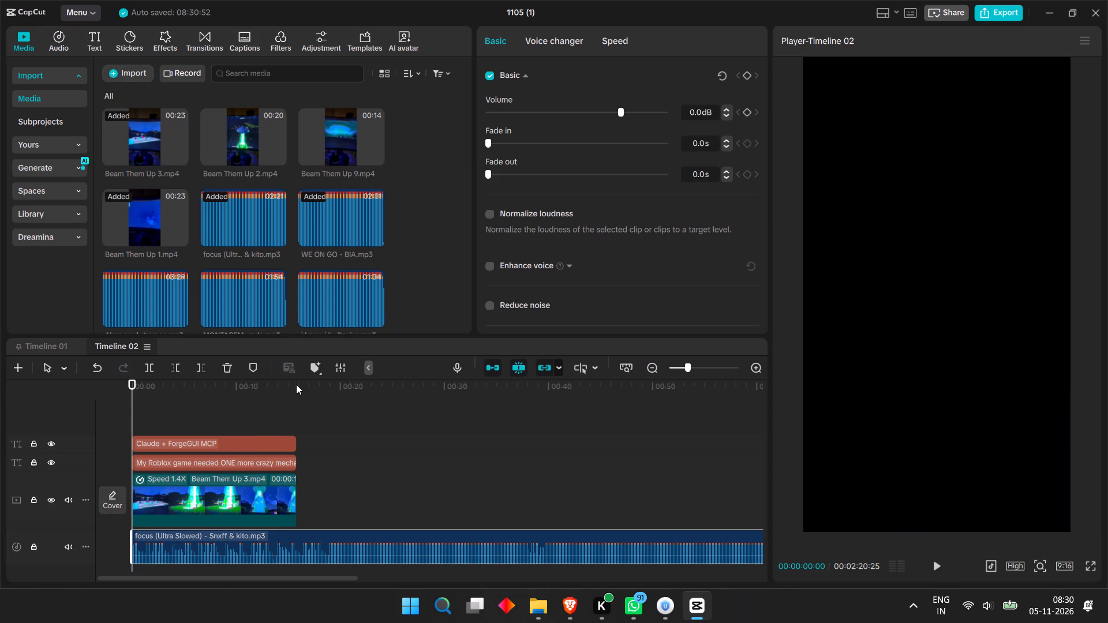
key("ctrl+b")
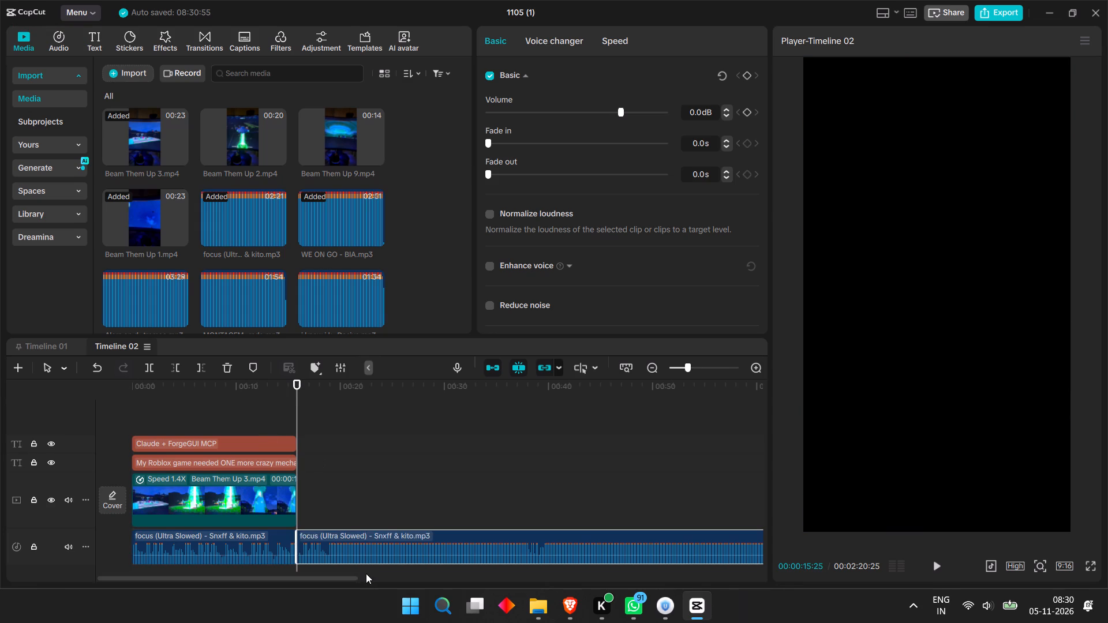
key("BackSpace")
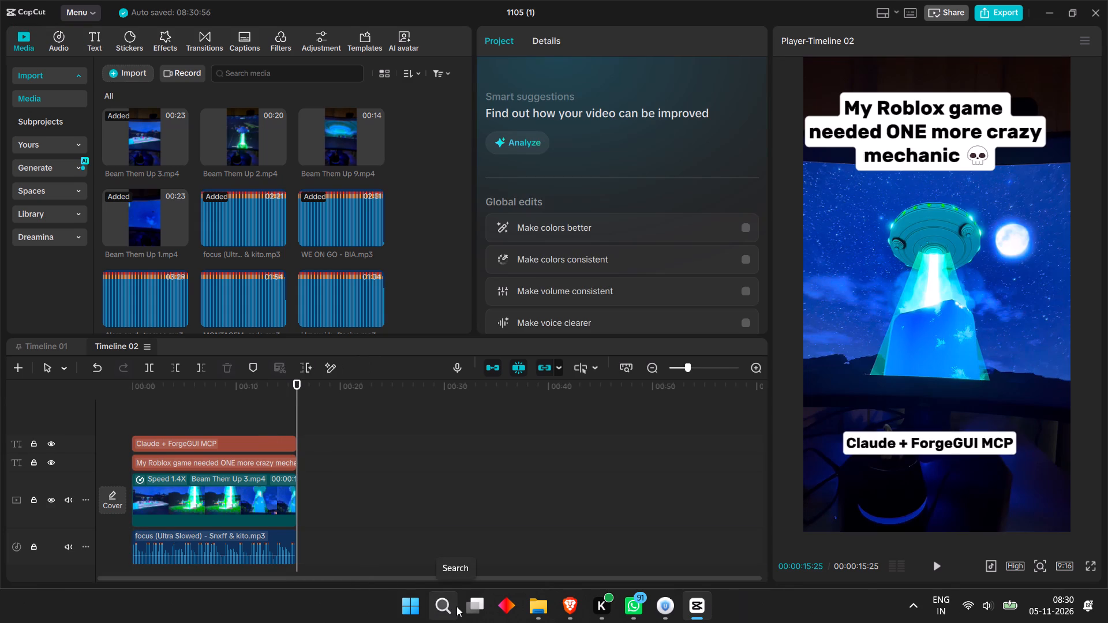
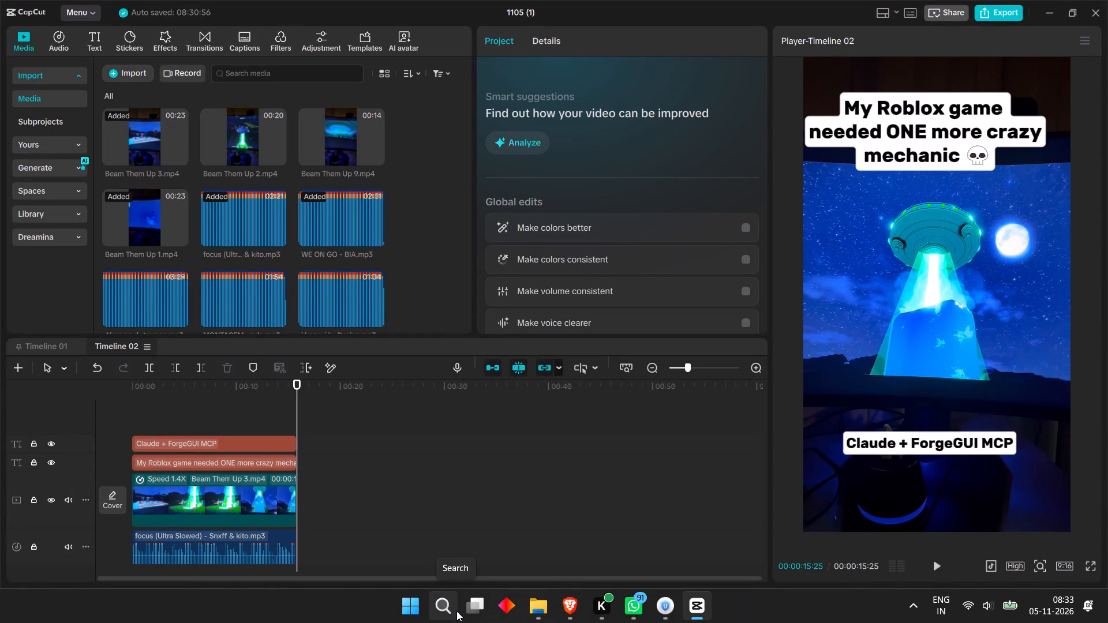
Return the playhead to the very beginning of Timeline 02, at the first frame of the Beam Them Up 3 clip.
left_click(663, 460)
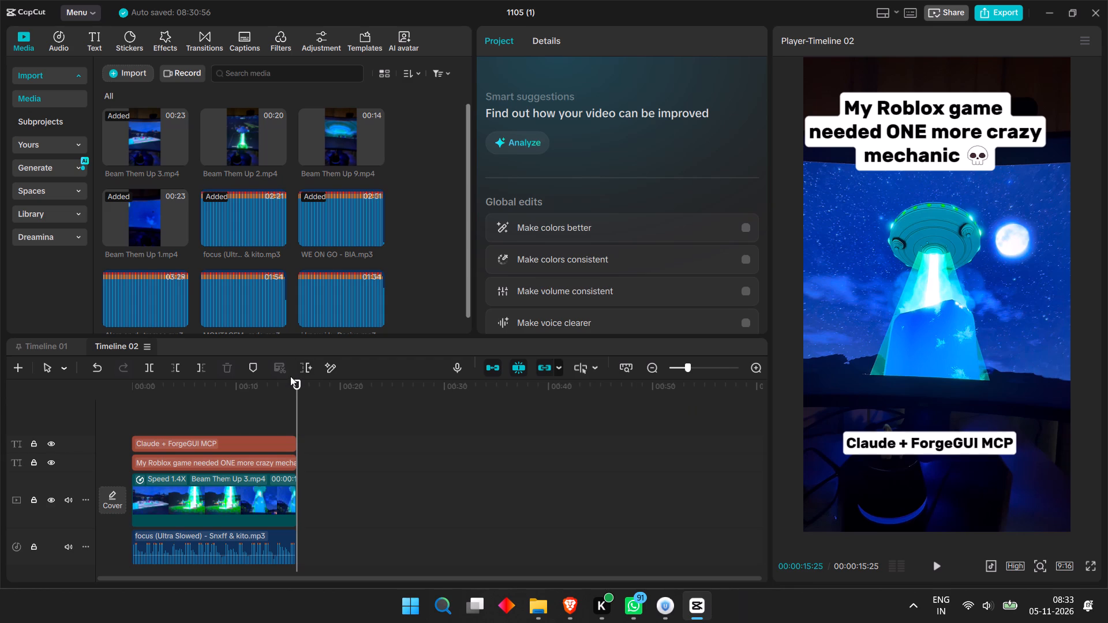
left_click_drag(299, 385, 104, 396)
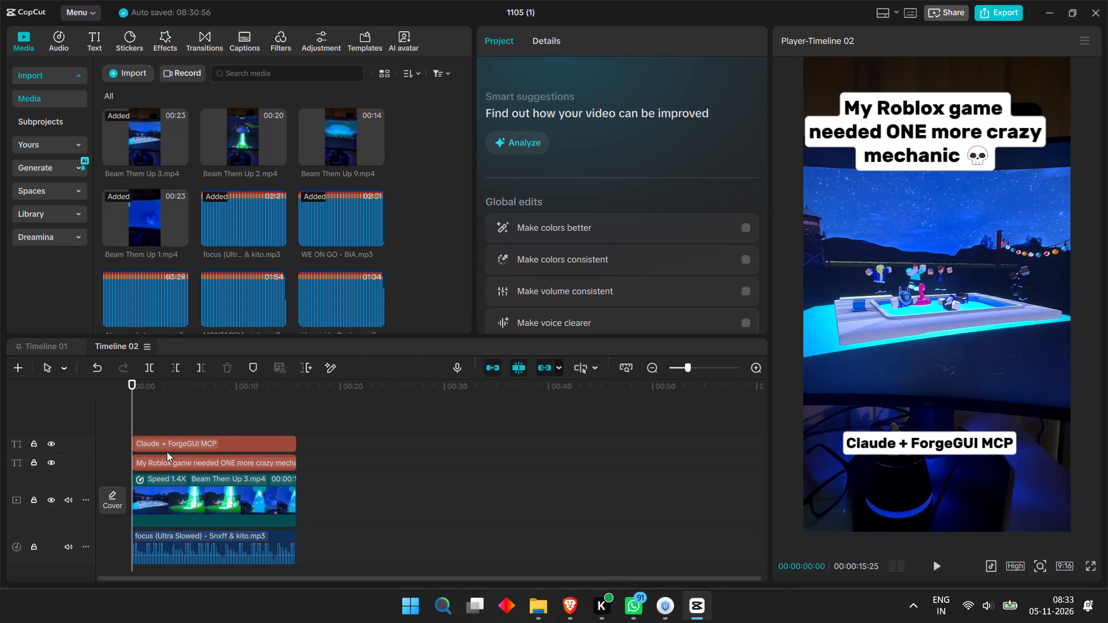
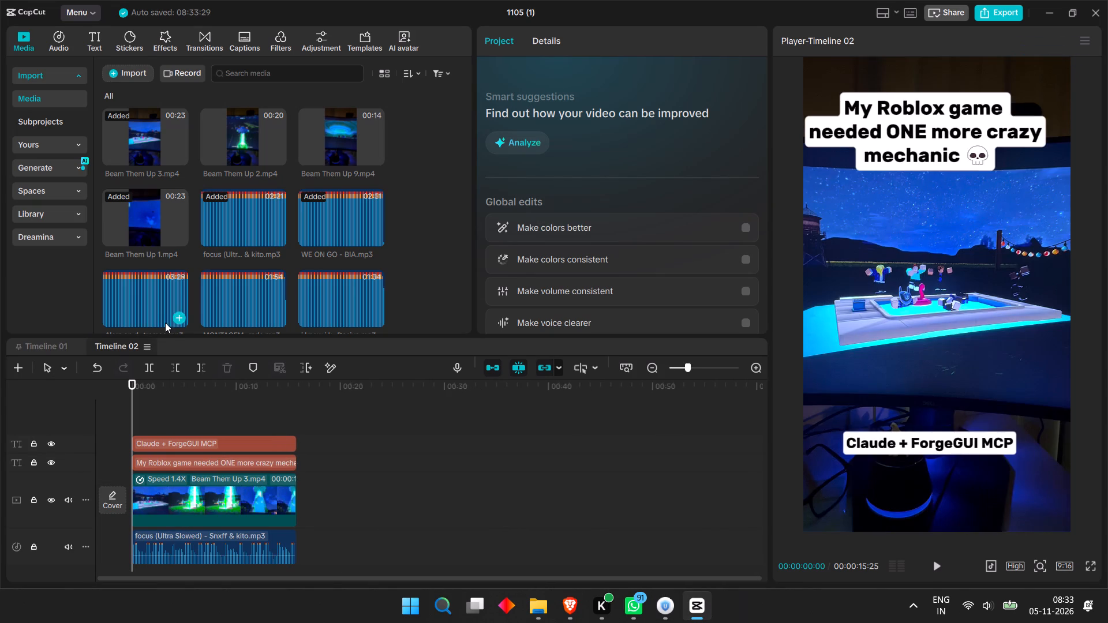
Create a new Timeline 03 and add the Beam Them Up 9.mp4 clip at its start.
left_click(18, 372)
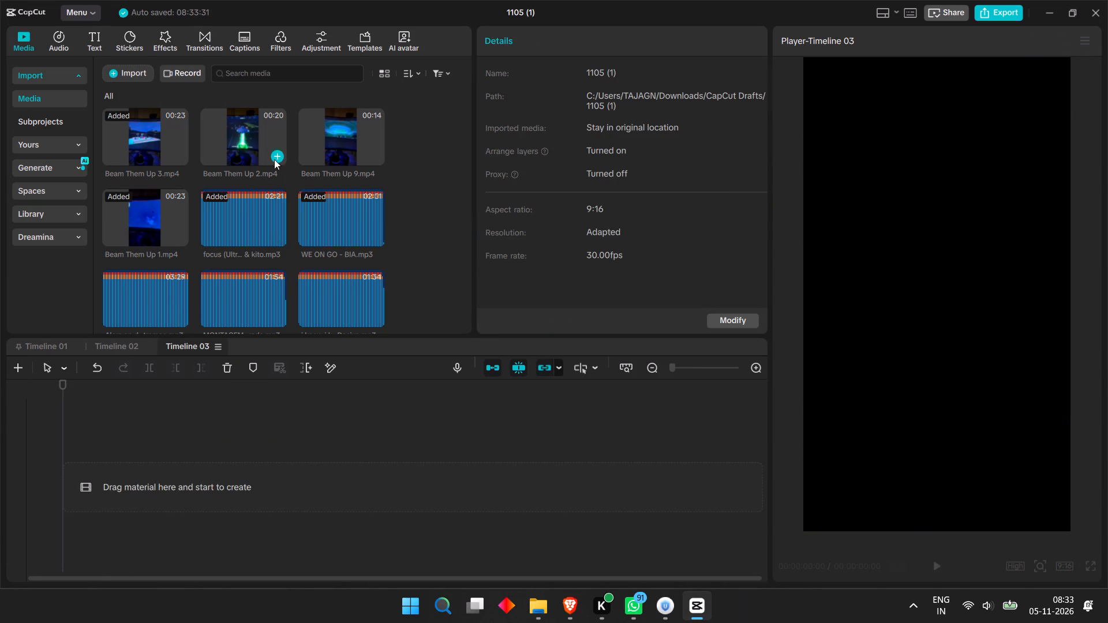
left_click(377, 156)
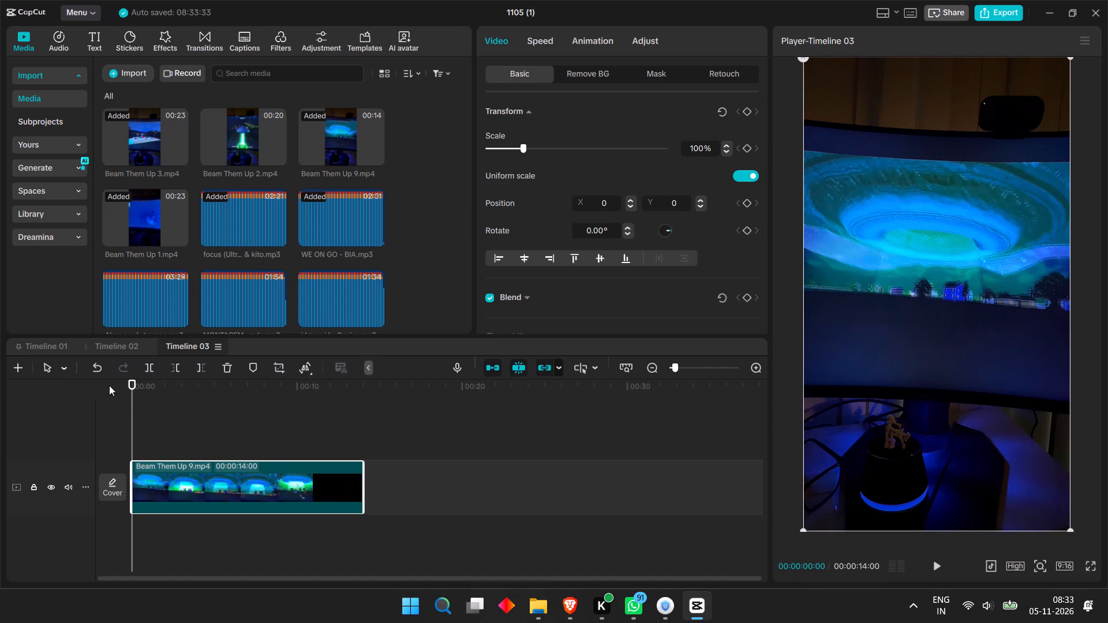
Copy the hook text and the "Claude + ForgeGUI MCP" caption from Timeline 02 into Timeline 03 at its start.
left_click(104, 347)
left_click_drag(310, 464, 255, 441)
key("ctrl+c")
left_click(185, 350)
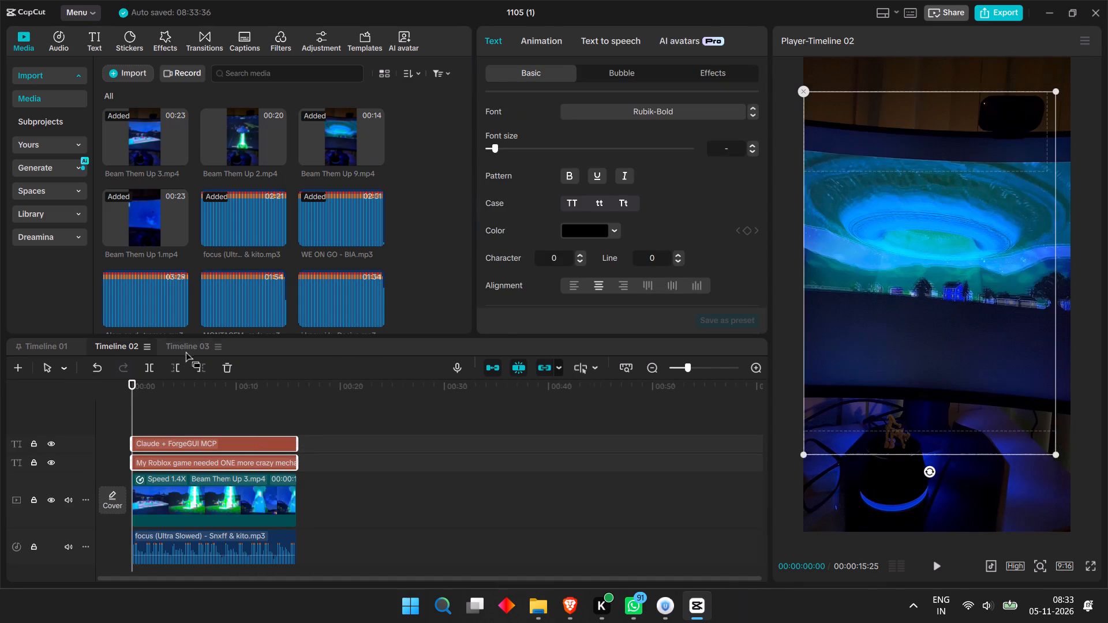
key("ctrl+v")
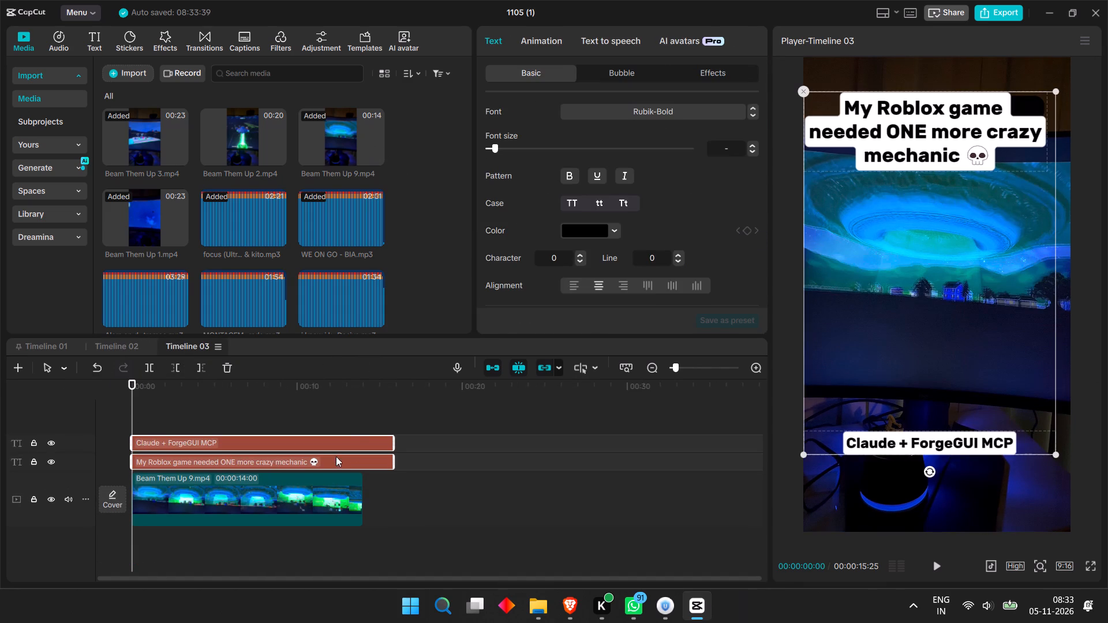
Split both text clips at 00:00:14:00, where the Beam Them Up 9 footage ends, and delete the excess parts.
left_click_drag(354, 404, 363, 394)
left_click(363, 394)
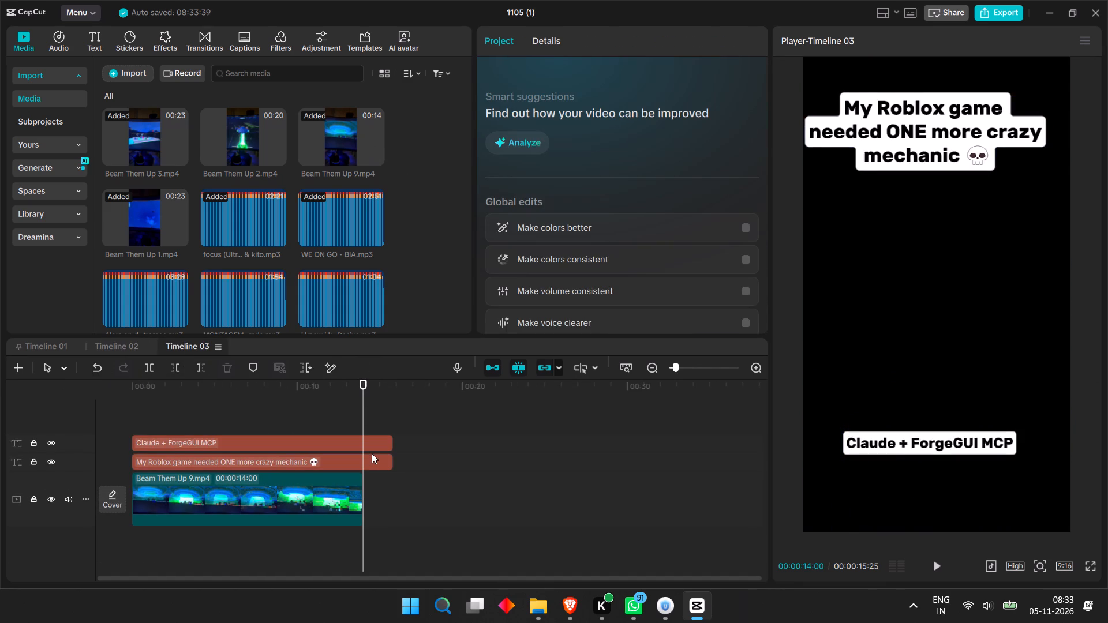
left_click(372, 453)
left_click_drag(368, 382, 362, 385)
left_click_drag(395, 496, 366, 422)
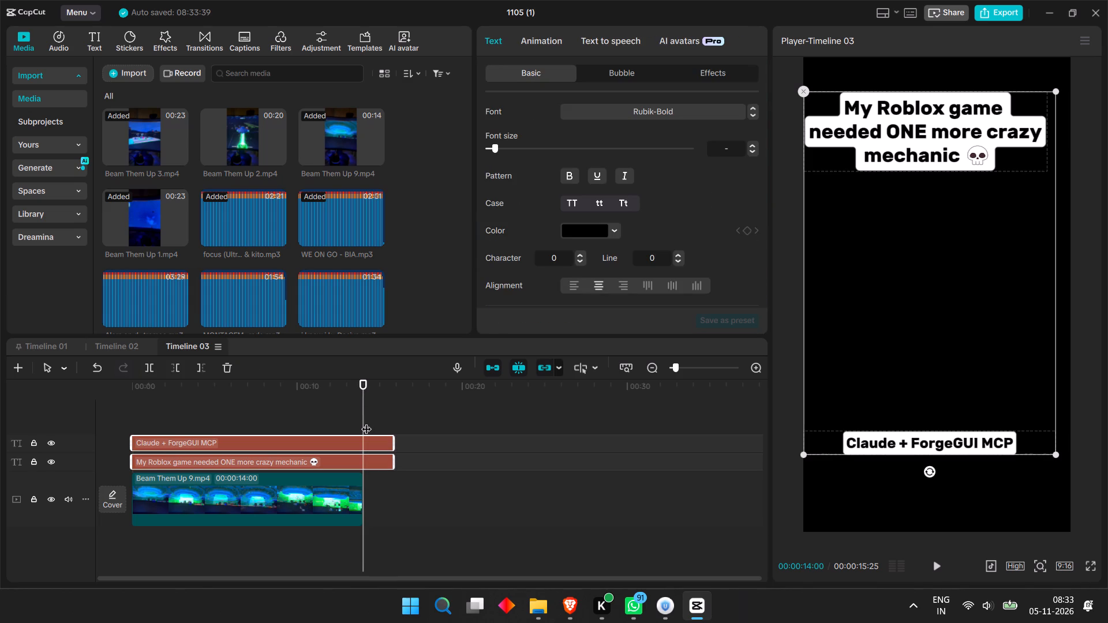
key("ctrl+b")
key("BackSpace")
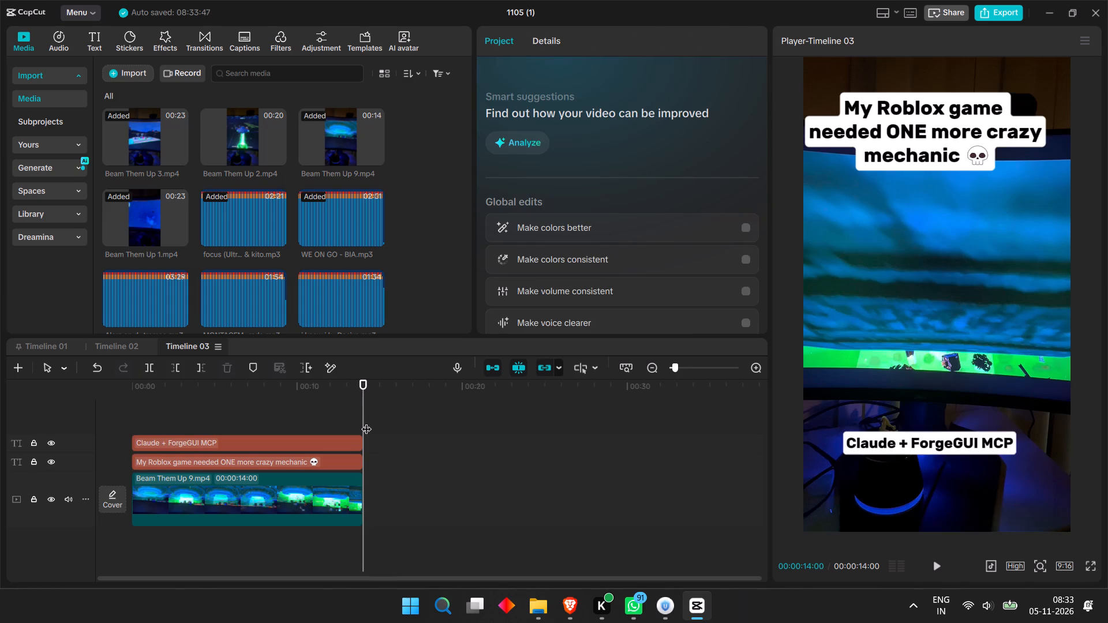
Add the Alors on danse track at the start of Timeline 03 and play it with the footage.
left_click_drag(364, 411, 78, 411)
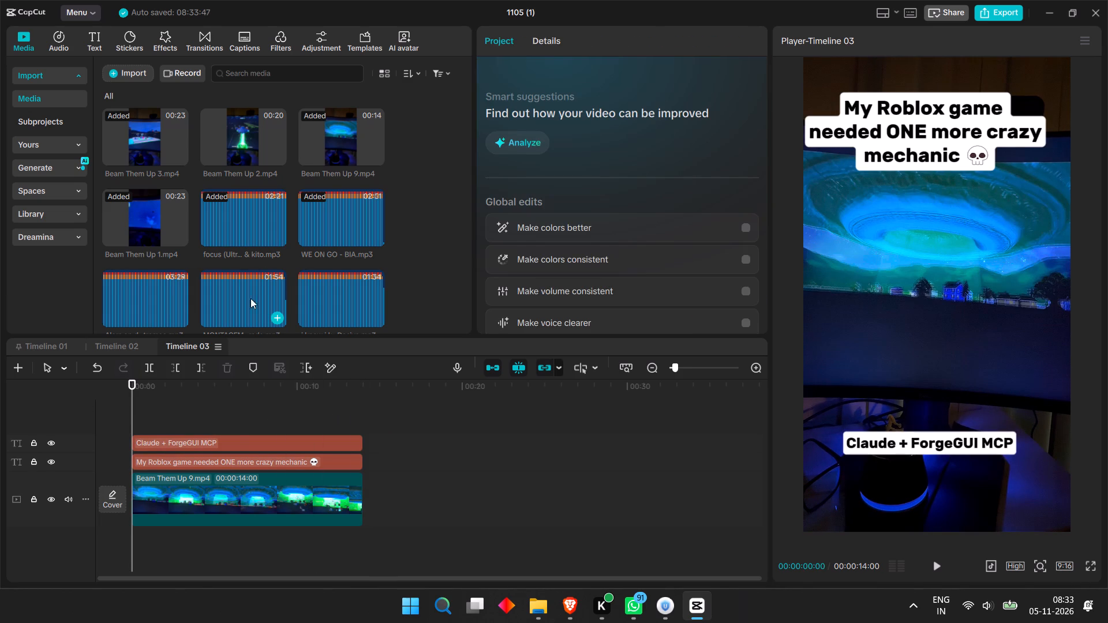
left_click(176, 316)
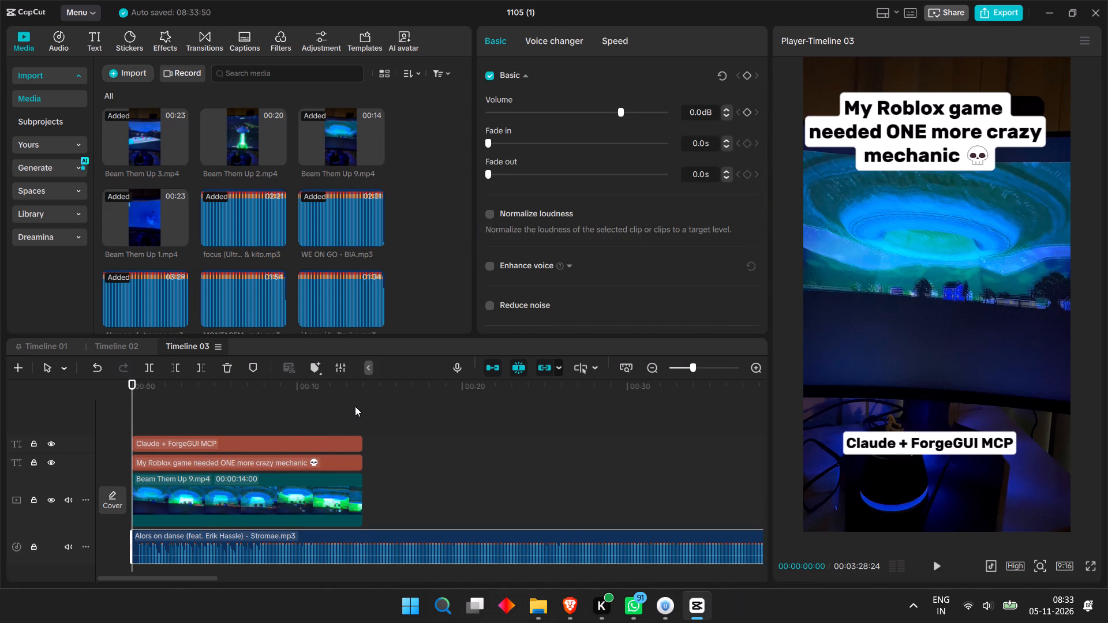
key("space")
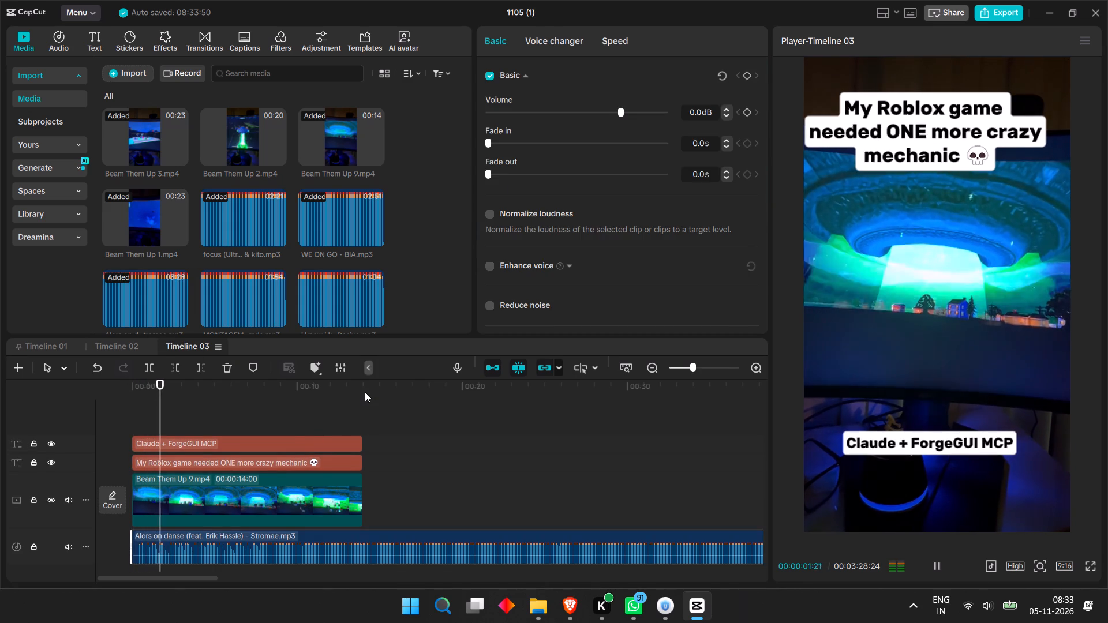
Split the Alors on danse audio at 00:00:14:00, where the video ends, and delete the remainder.
left_click(365, 392)
left_click(384, 541)
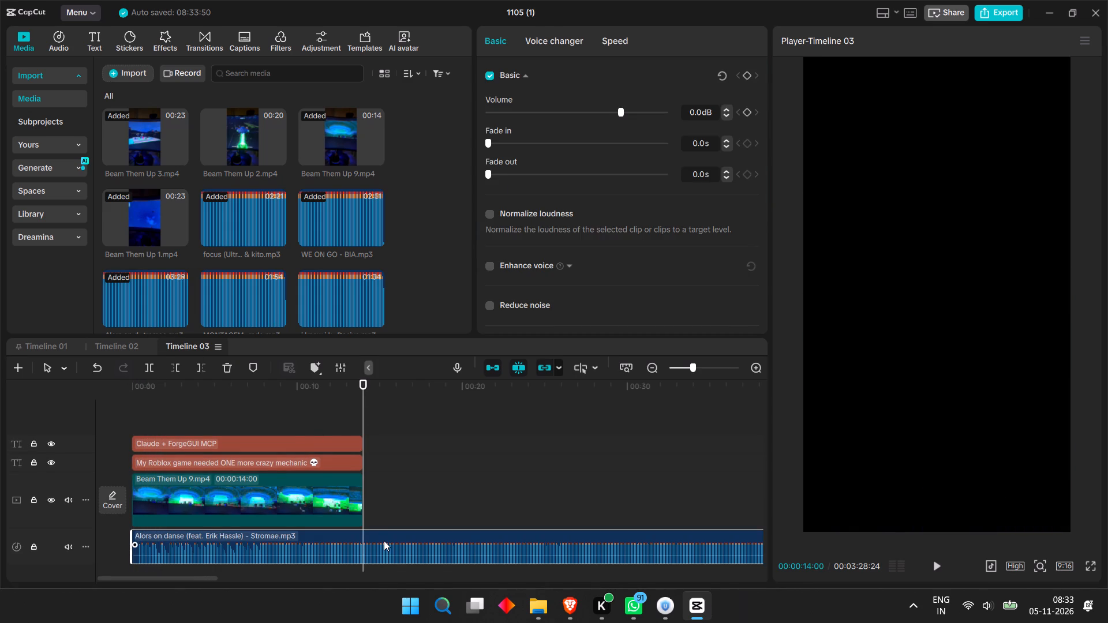
key("ctrl+b")
key("BackSpace")
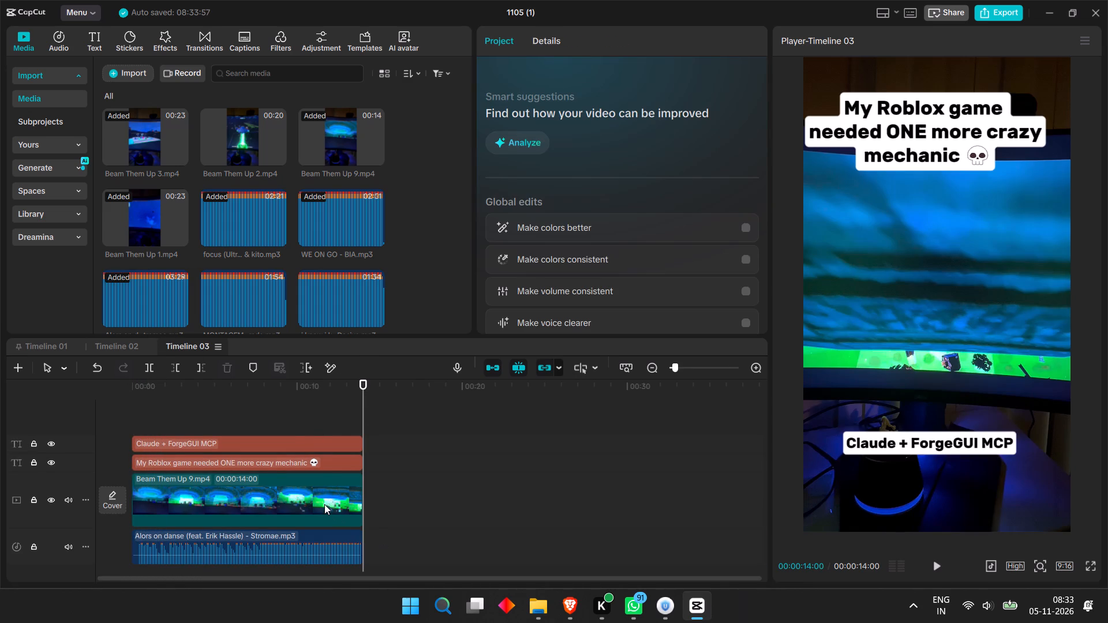
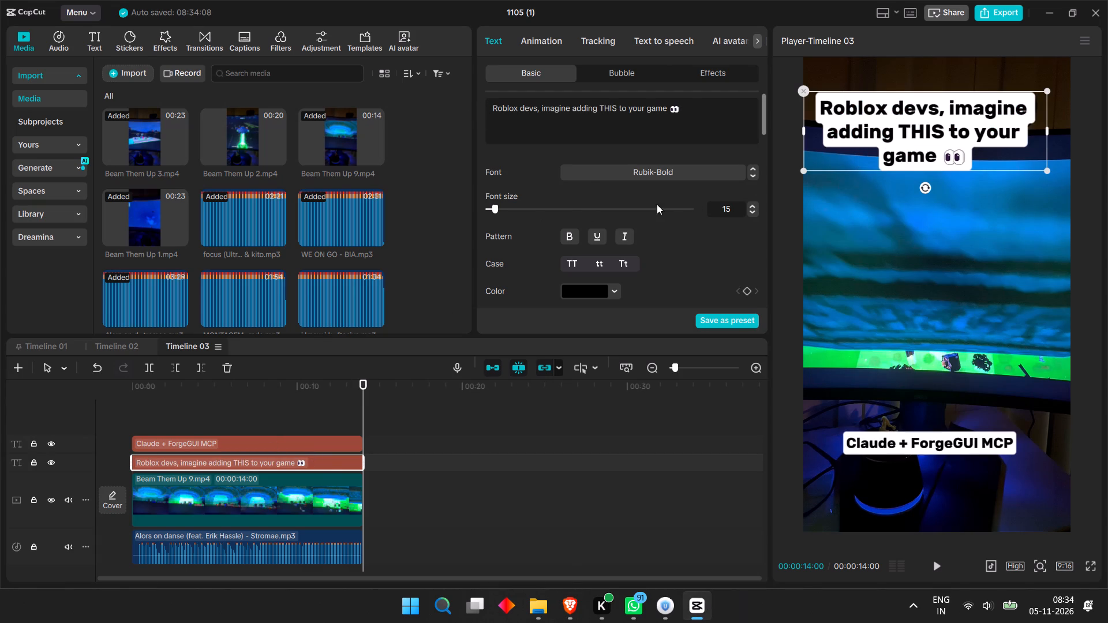
Reduce the font size of the "Roblox devs, imagine adding THIS to your game" hook text to 13.
double_click(754, 213)
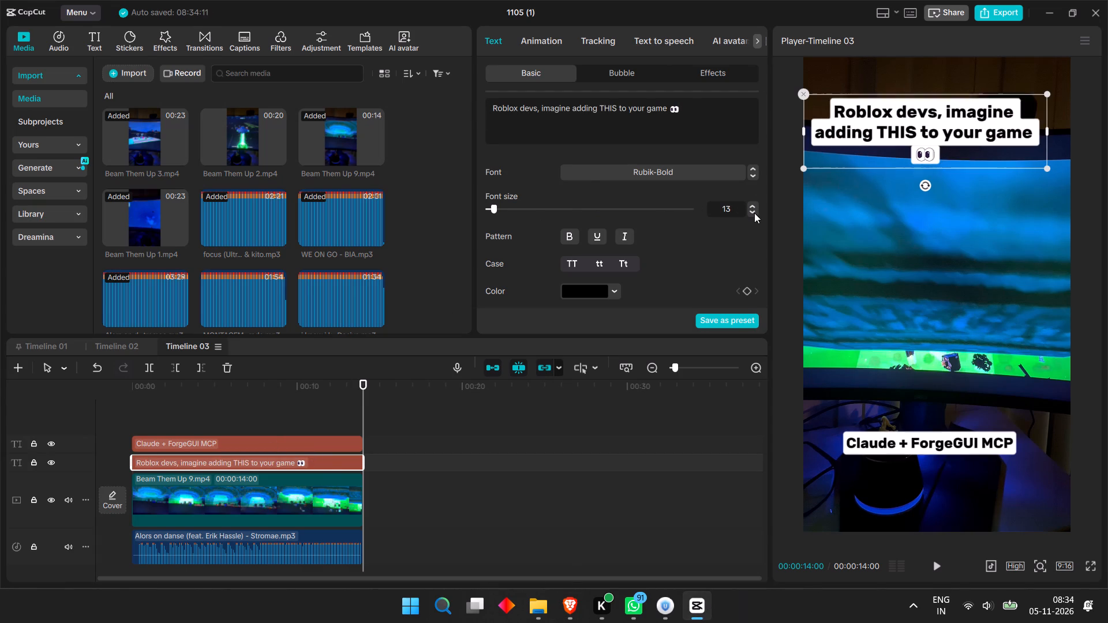
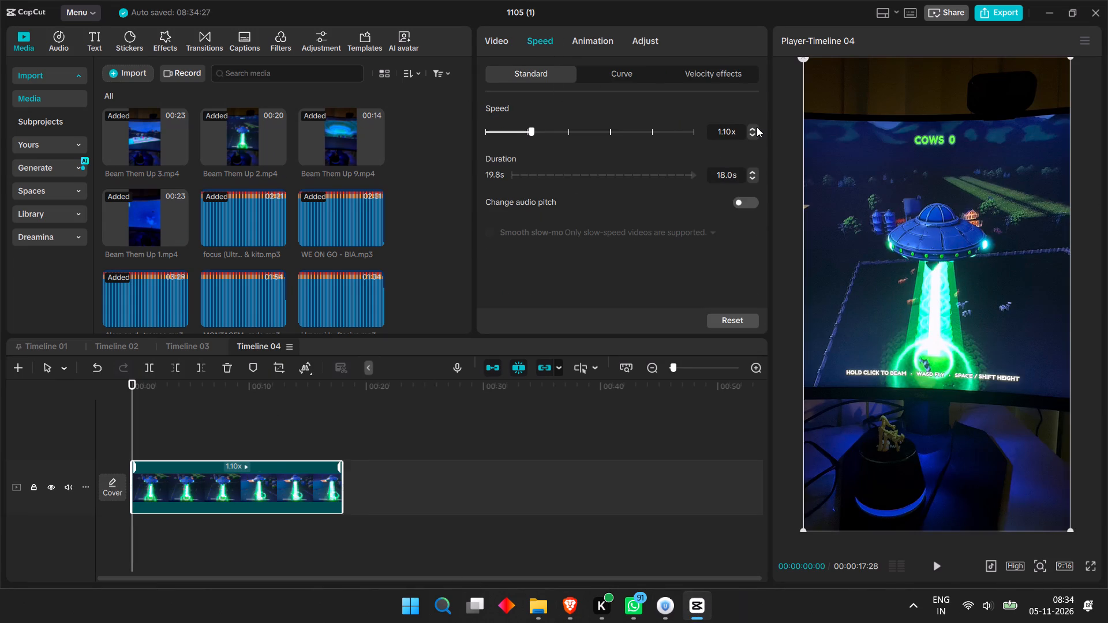
Increase the playback speed of the Beam Them Up 2 clip in Timeline 04 to 1.50x.
left_click(757, 127)
left_click(757, 127)
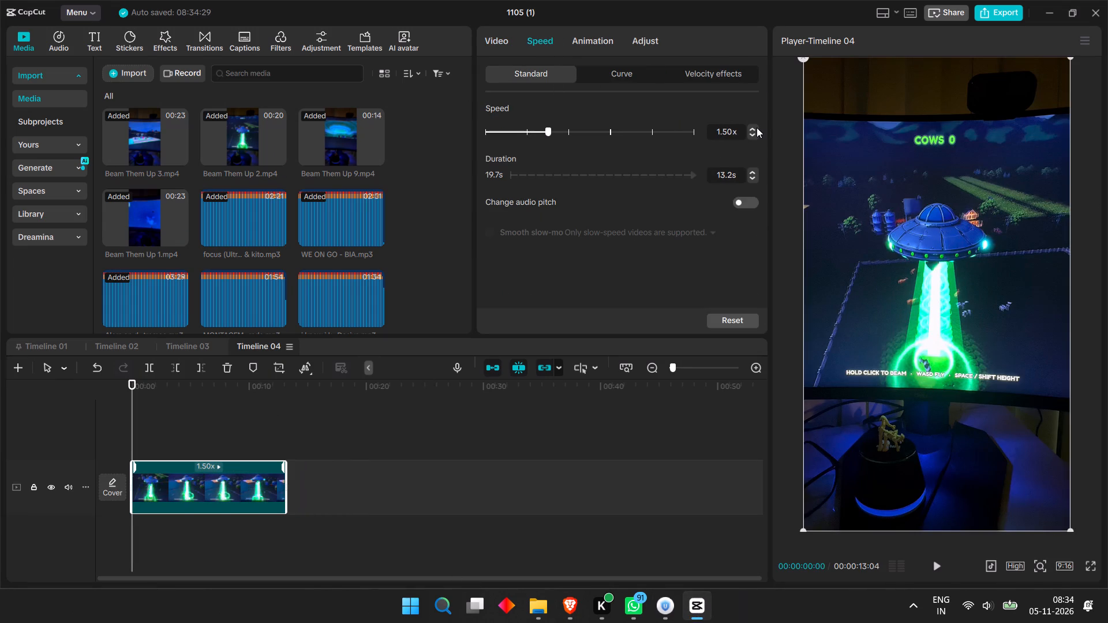
Add the MONTAGEM ALQUIMIA (SLOWED) track under the Beam Them Up 2 clip and cut off the music beyond the clip's end.
left_click(272, 312)
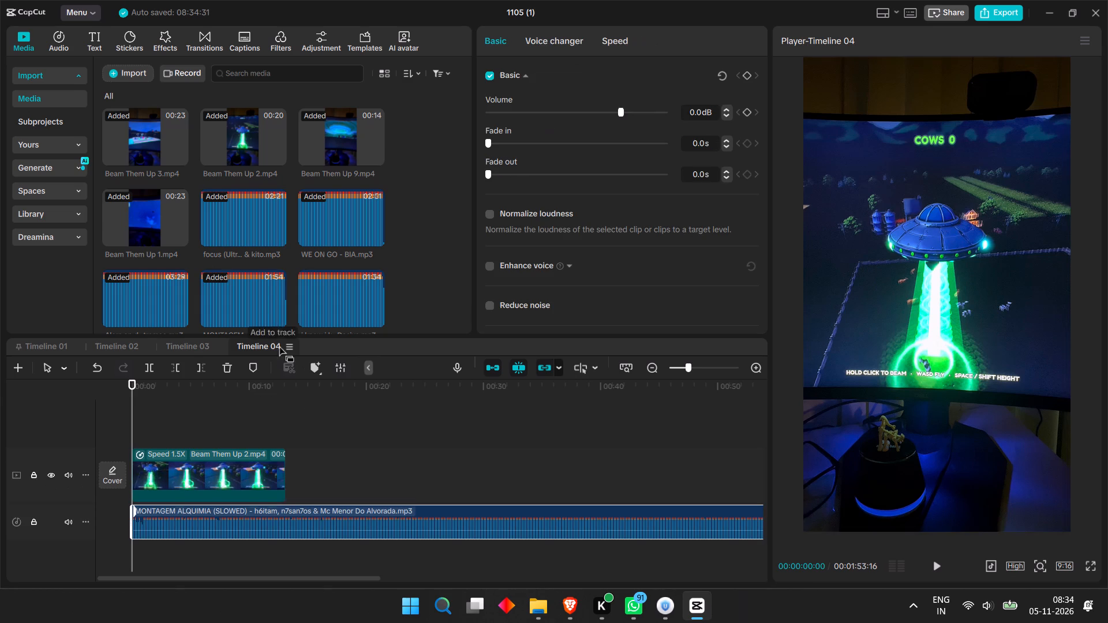
key("space")
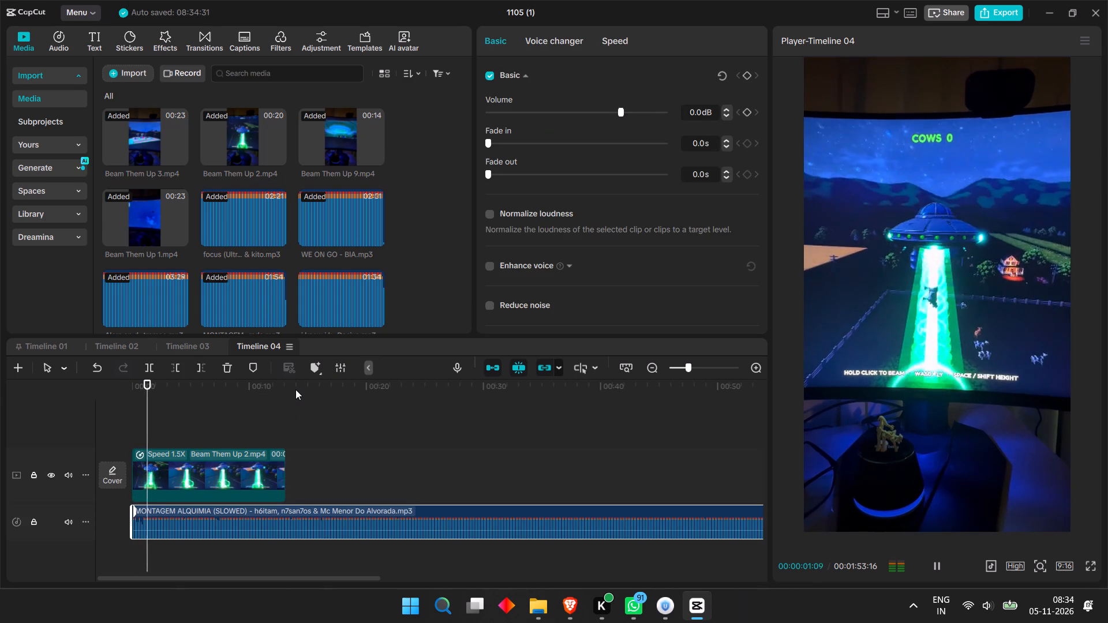
key("space")
left_click_drag(295, 389, 286, 392)
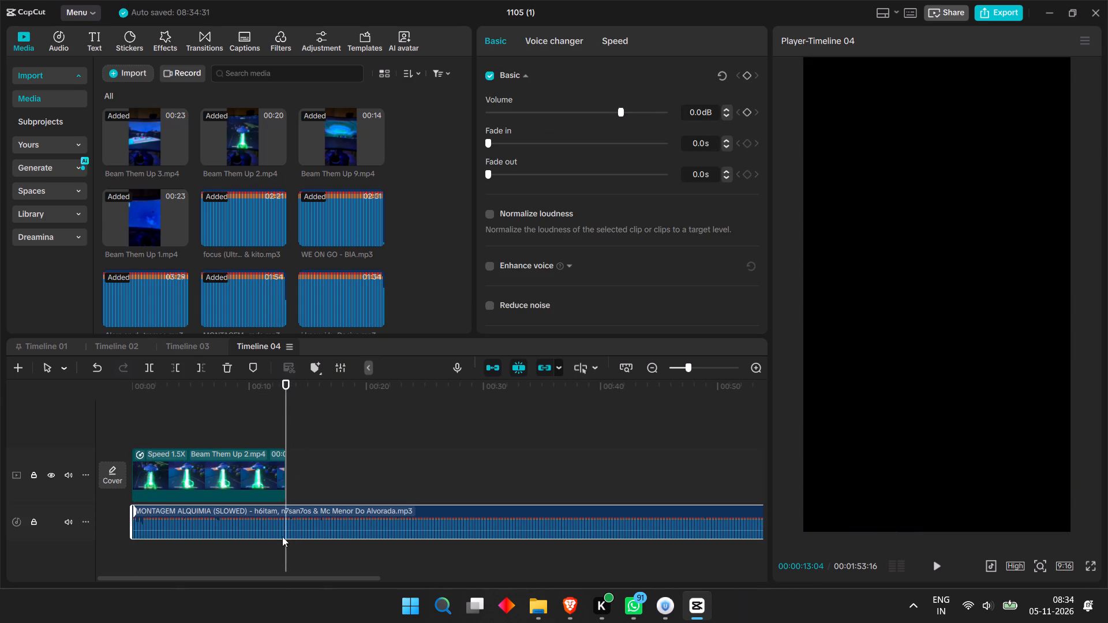
left_click(285, 515)
key("ctrl+b")
key("BackSpace")
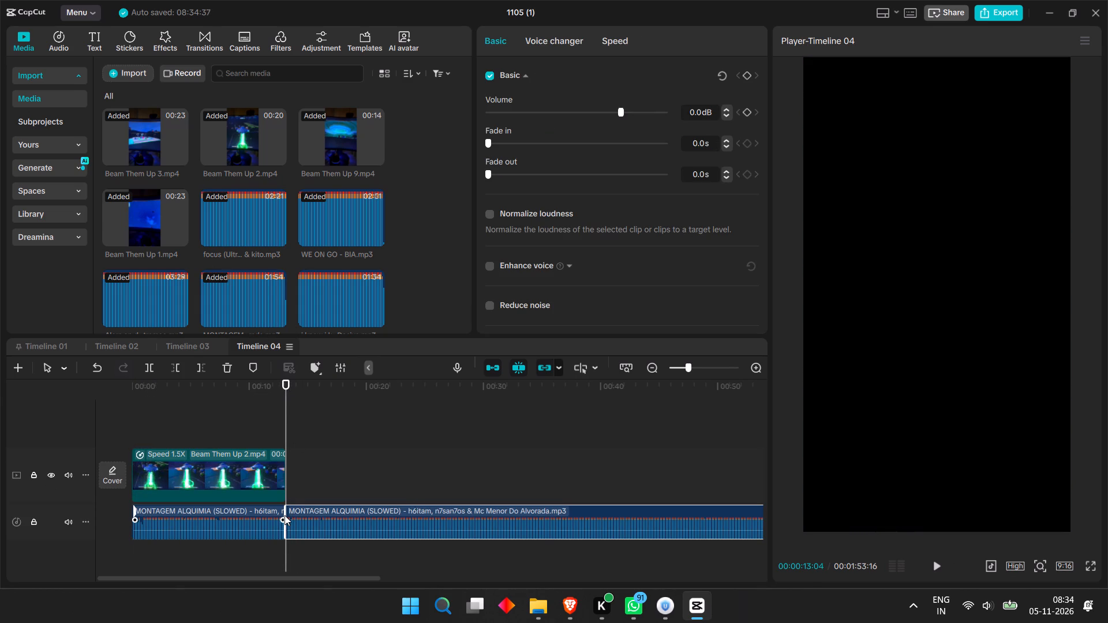
Copy the hook text and the "Claude + ForgeGUI MCP" caption from Timeline 03 and paste them at the start of Timeline 04.
left_click(209, 343)
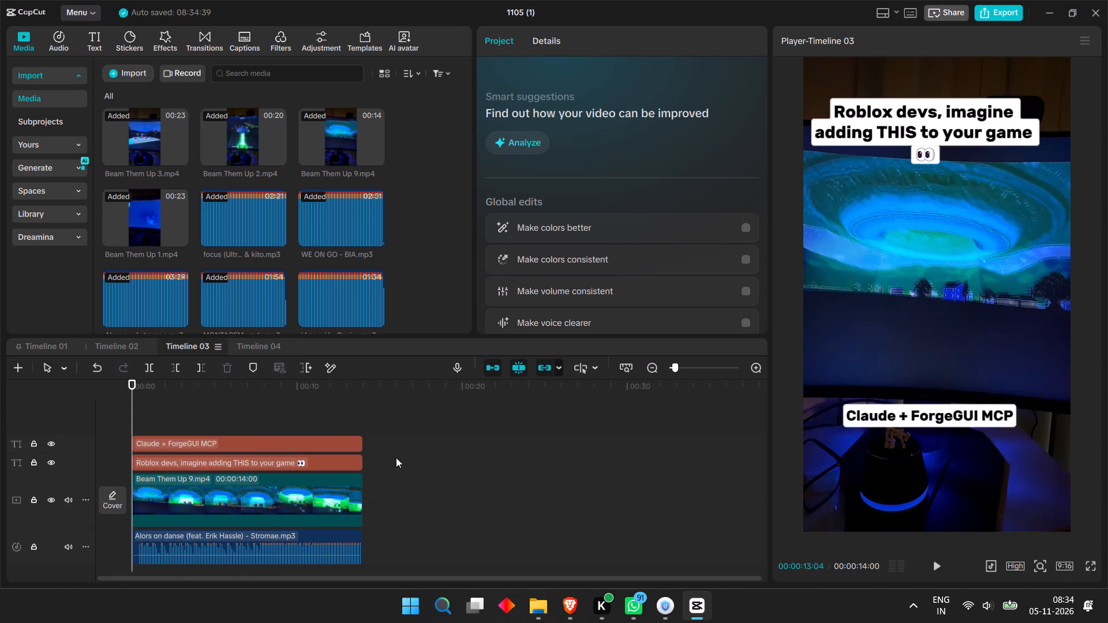
left_click_drag(392, 457, 295, 442)
key("ctrl+c")
left_click(256, 341)
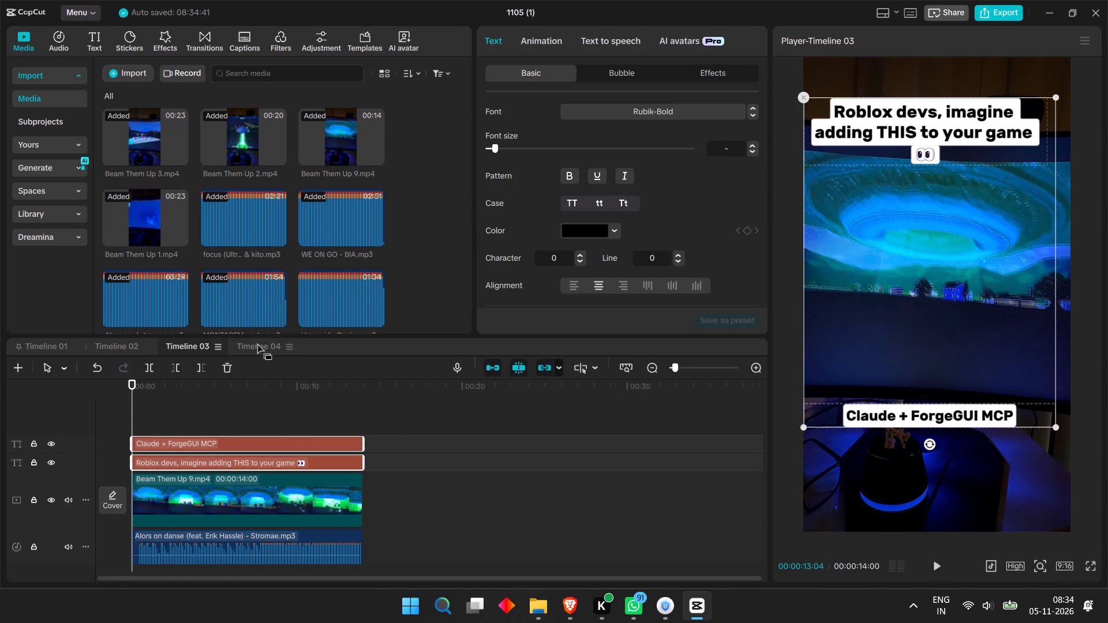
left_click_drag(290, 396, 42, 407)
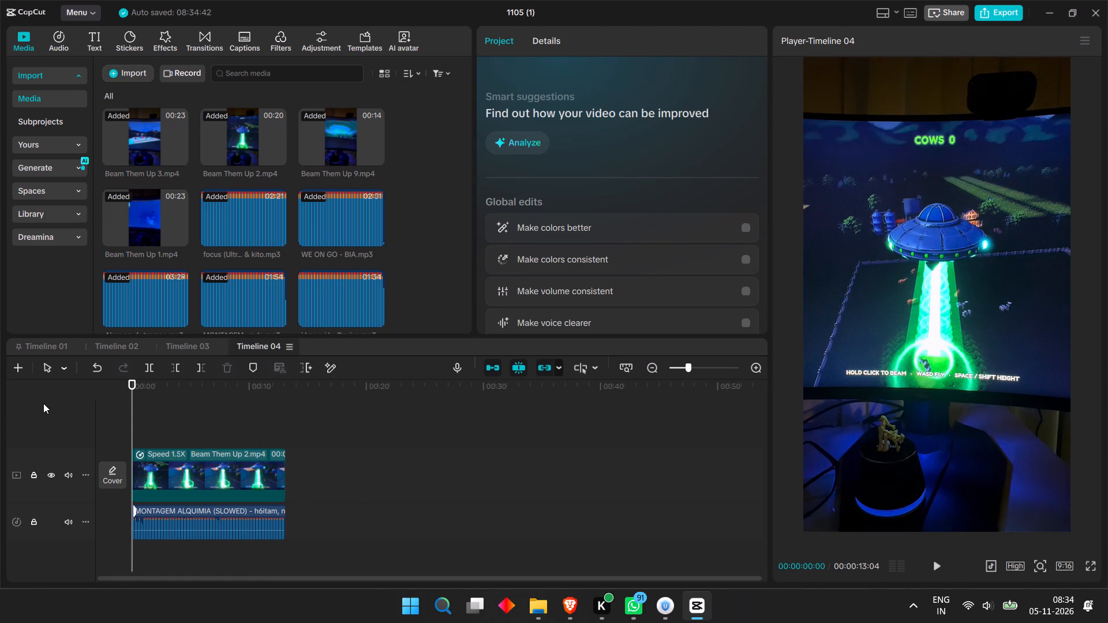
key("ctrl+v")
Split both pasted text clips at the end of the video, 00:00:13:04, and delete the leftover pieces.
left_click_drag(275, 407, 280, 396)
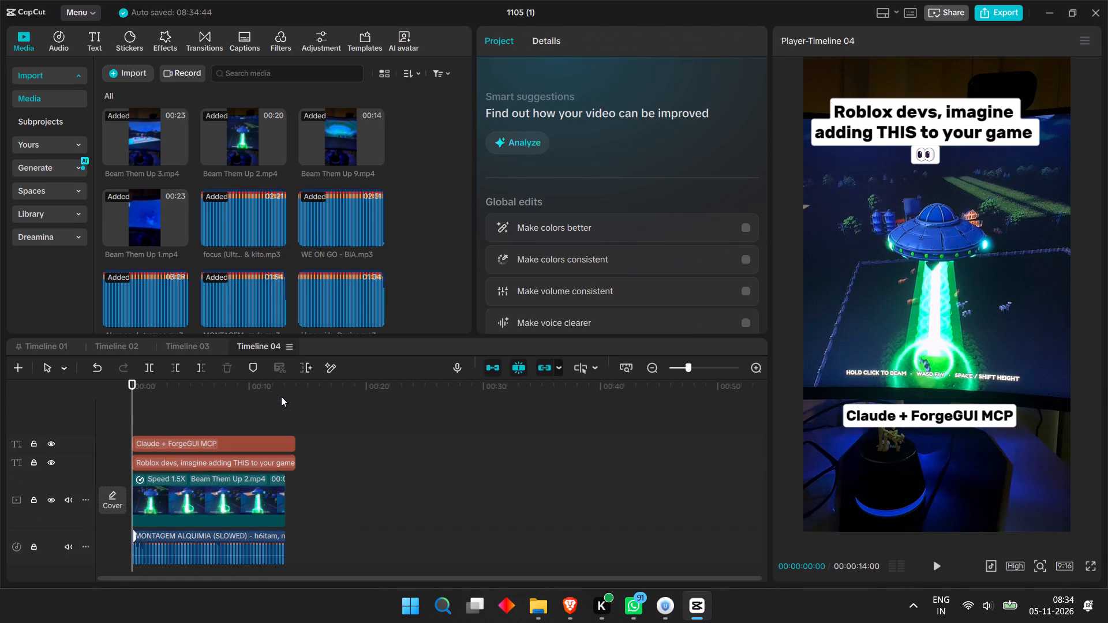
left_click(284, 422)
left_click_drag(280, 390, 287, 386)
left_click(289, 466)
key("ctrl+b")
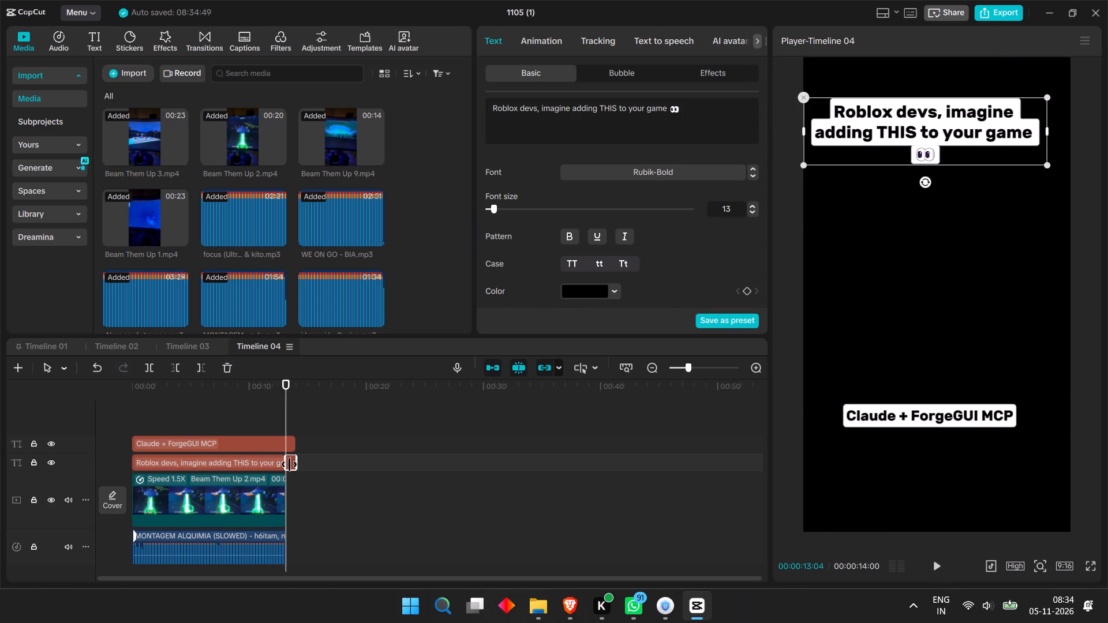
left_click(283, 440, "ctrl")
key("ctrl+b")
left_click(306, 481)
left_click_drag(304, 487, 298, 461)
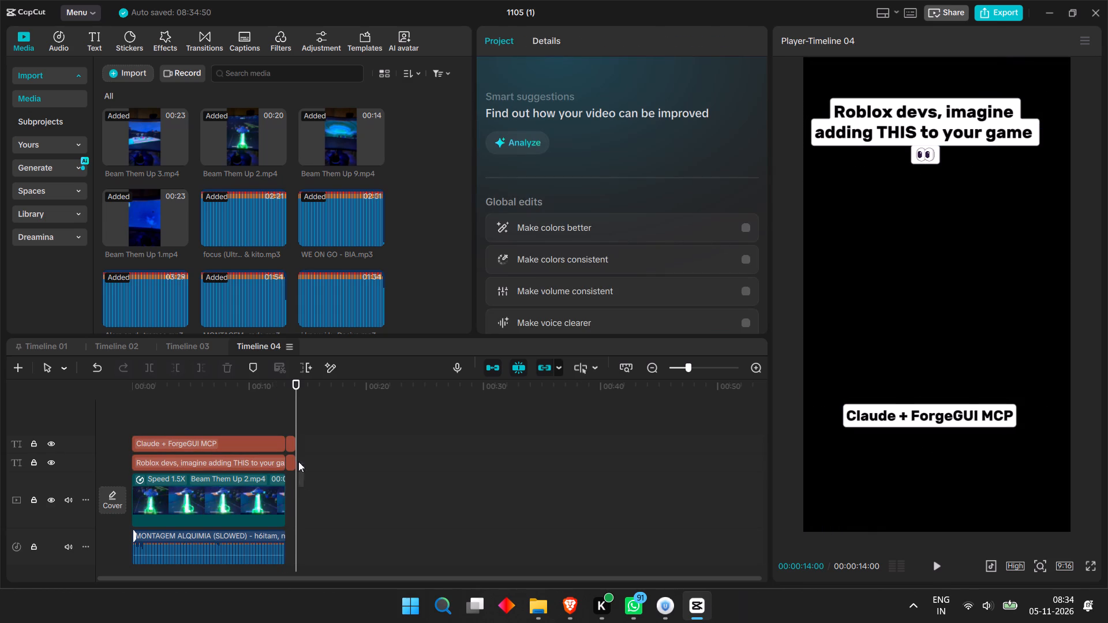
left_click_drag(298, 461, 294, 425)
key("BackSpace")
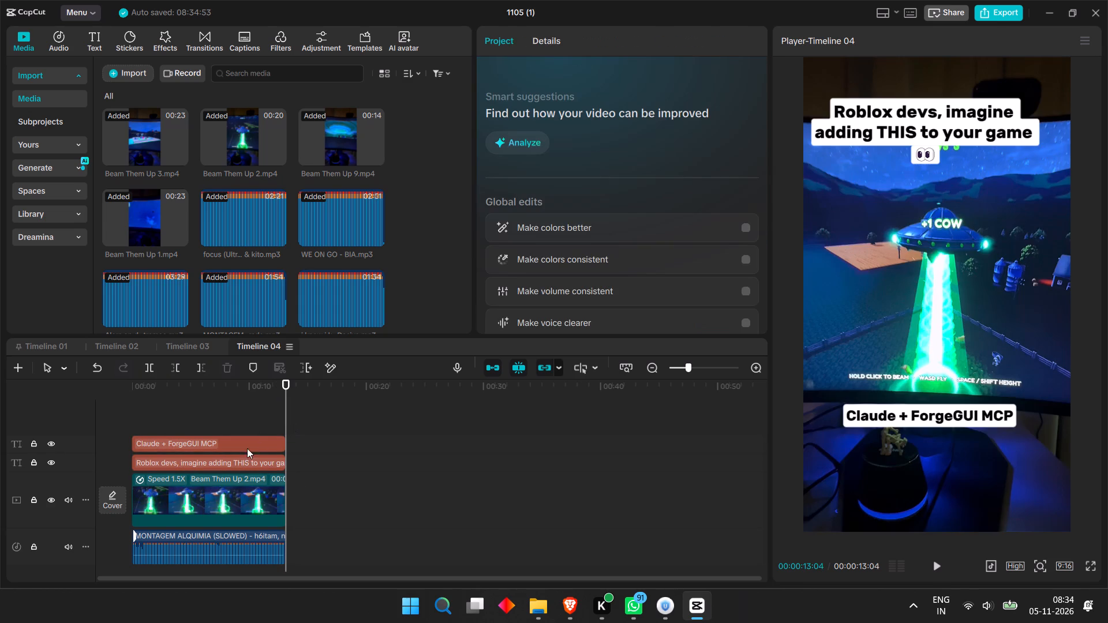
Replace the hook text in Timeline 04 with "I JUST WANTED TO TEST ONE VISUAL EFFECT 😭".
left_click(241, 457)
left_click_drag(686, 103, 548, 105)
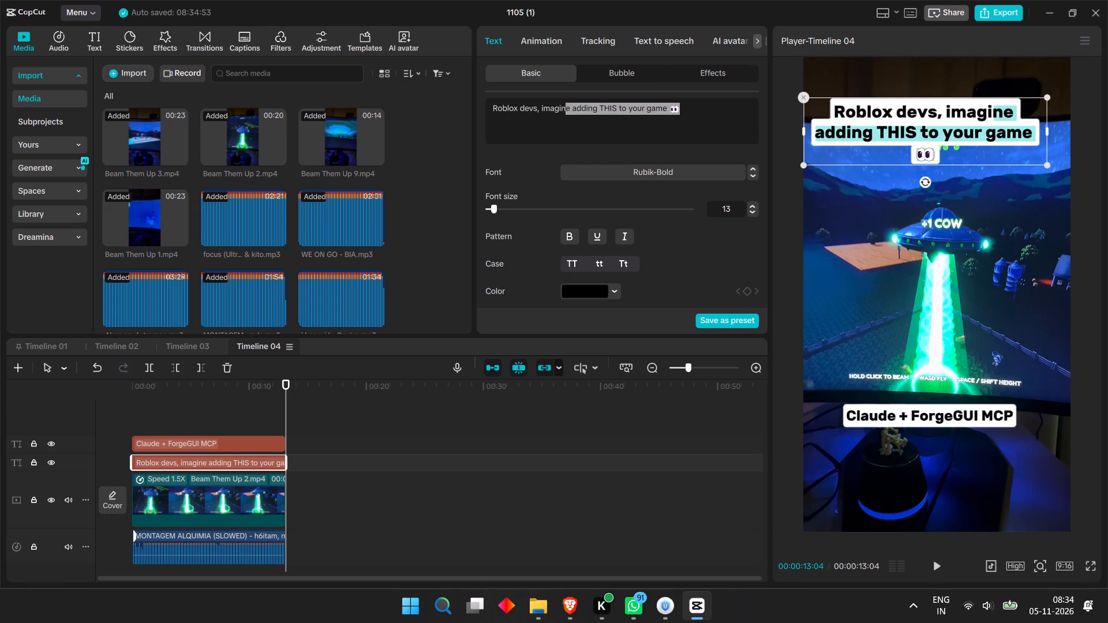
left_click_drag(548, 105, 462, 104)
key("ctrl+v")
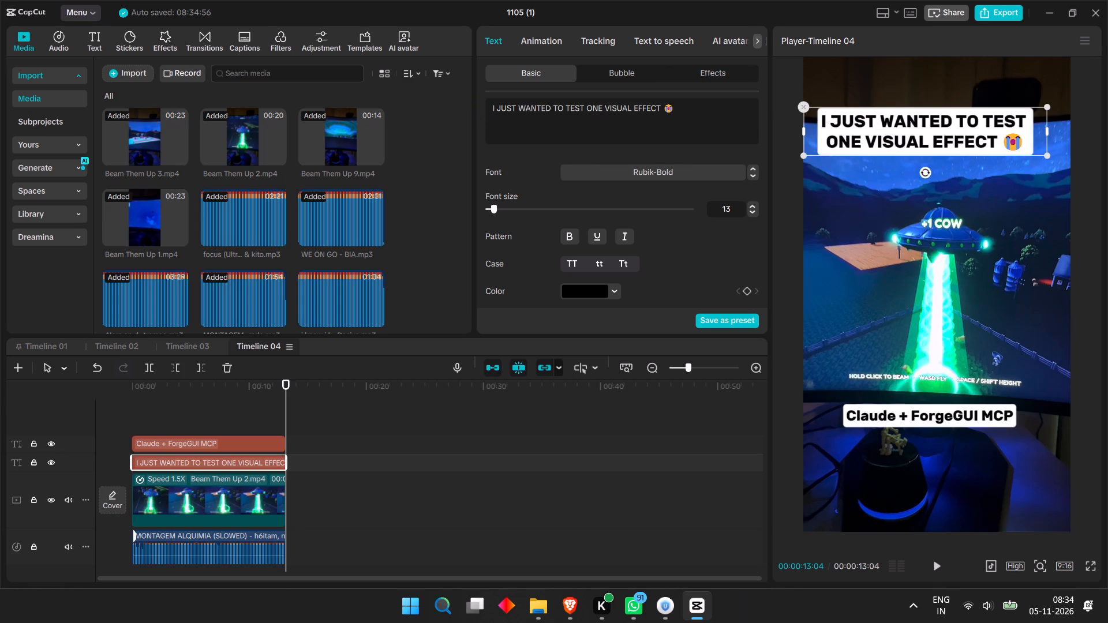
double_click(488, 111)
left_click(493, 140)
Shift the Beam Them Up 2 video straight down in the frame to about Y -452, keeping X at 0.
left_click_drag(285, 390, 60, 410)
key("space")
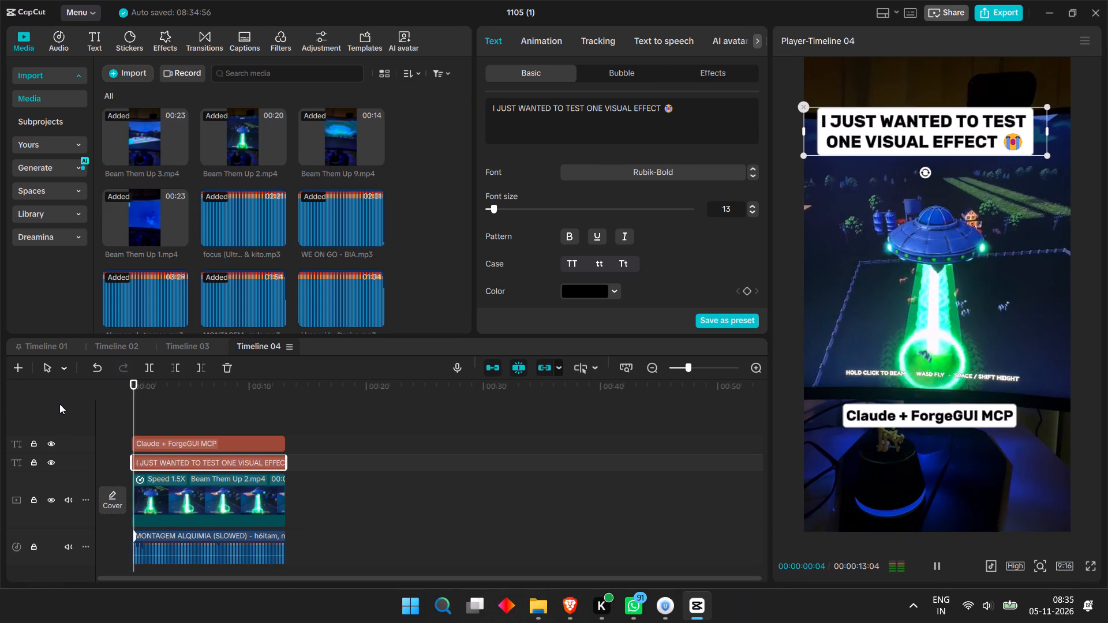
key("space")
left_click(830, 311)
left_click_drag(844, 305, 845, 361)
Play the video, then move the "Claude + ForgeGUI MCP" caption down below the game's control hints, just over the lamp.
key("space")
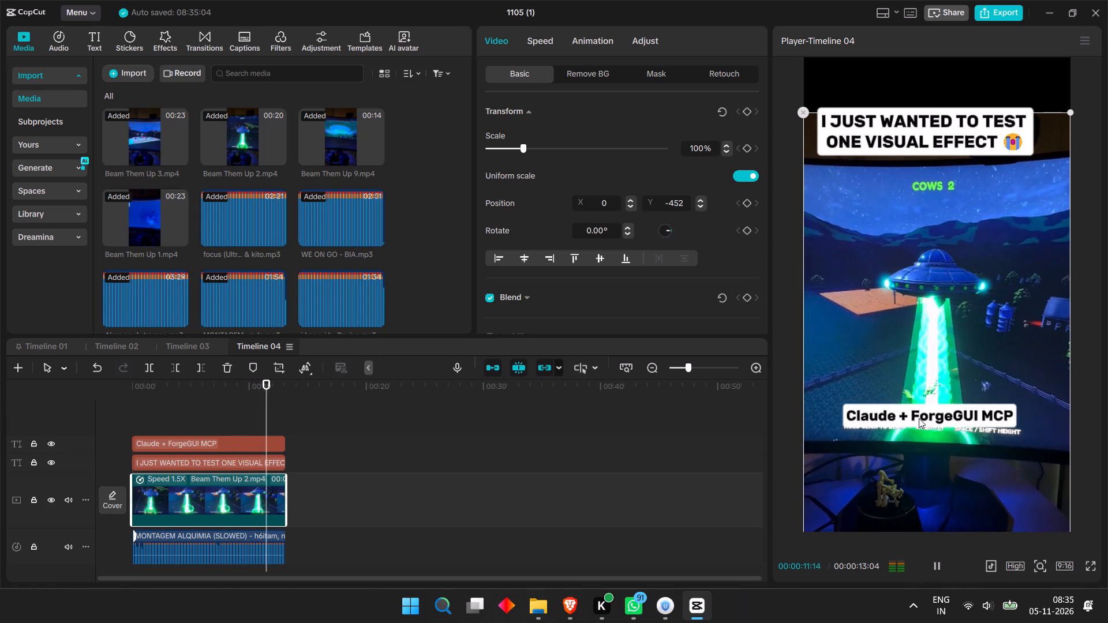
key("space")
left_click(919, 418)
left_click_drag(906, 425, 899, 481)
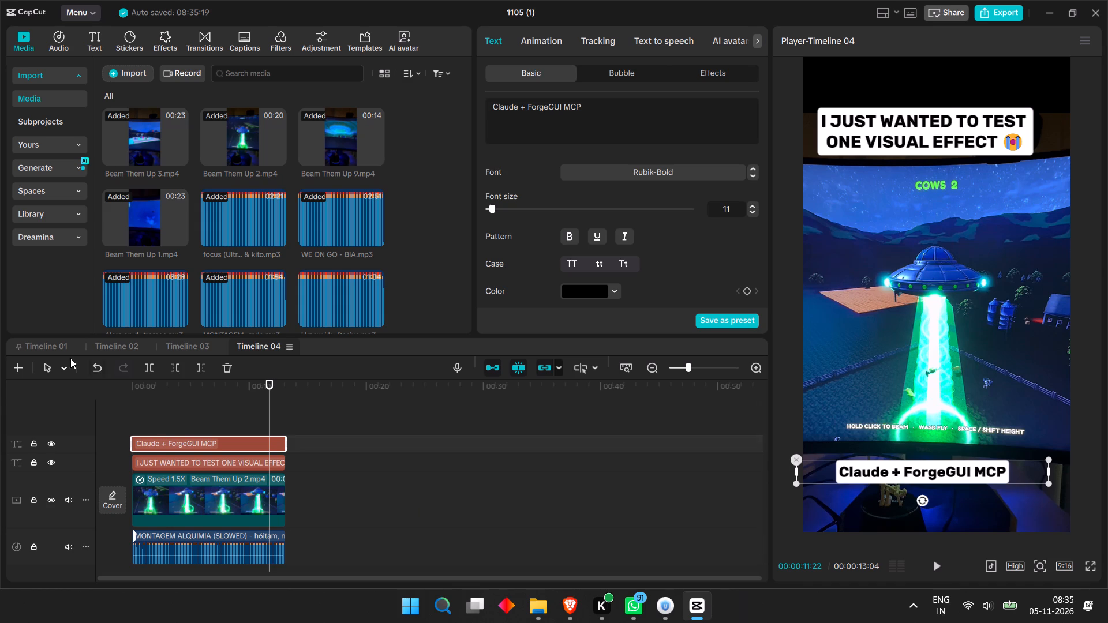
Switch to Timeline 01, preview its opening seconds and open its export settings.
left_click(55, 348)
key("space")
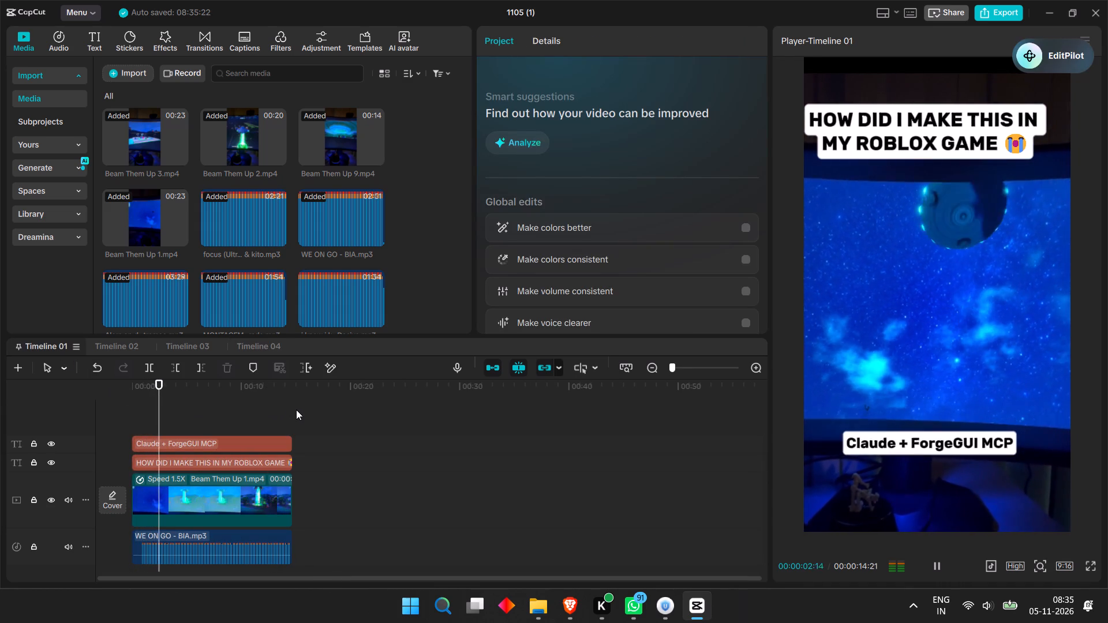
key("space")
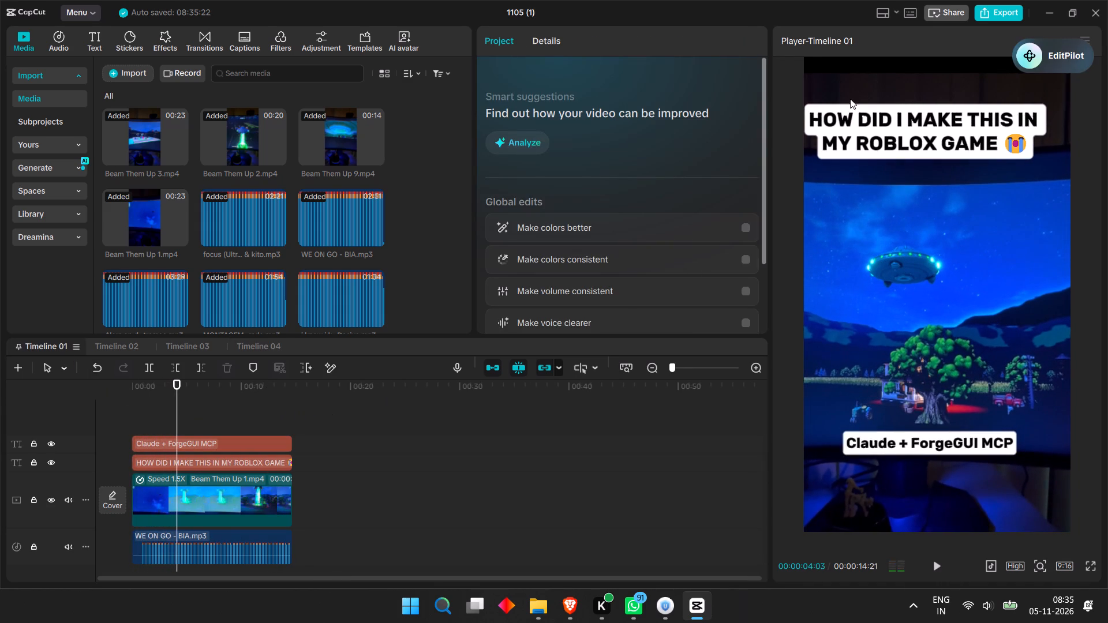
left_click(991, 9)
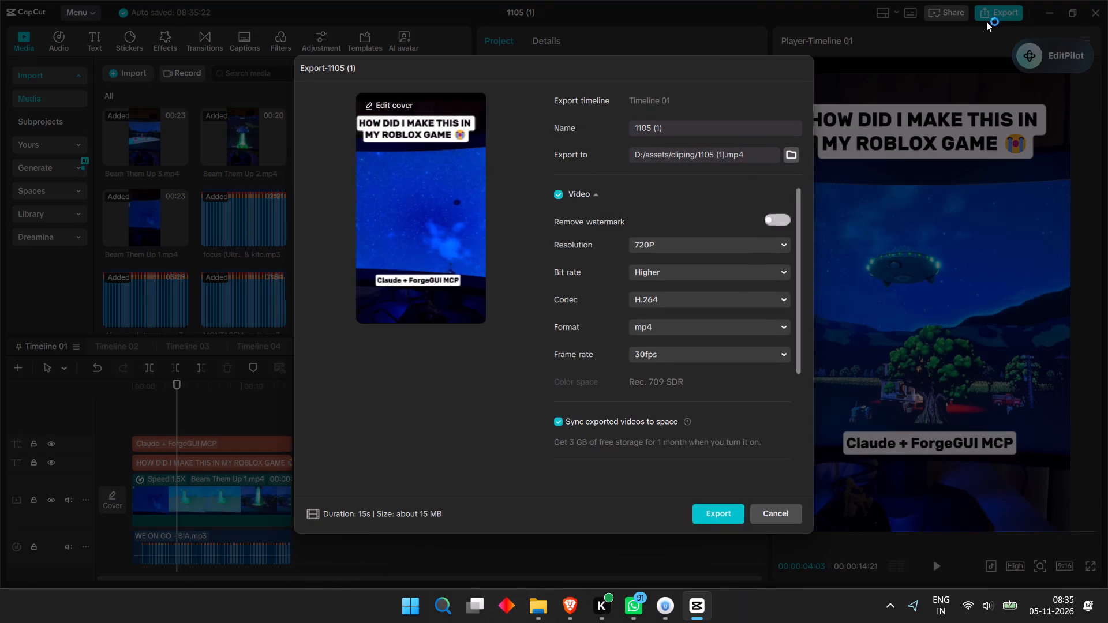
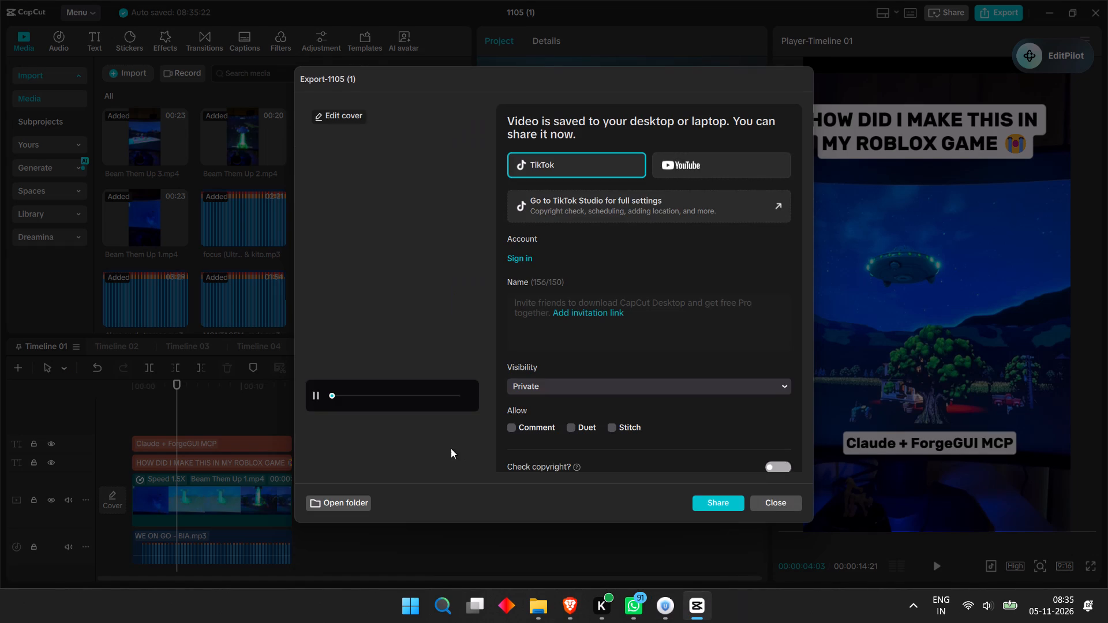
Dismiss the finished Timeline 01 export, switch to Timeline 02 and export its video under the name "Beam Them Up 2".
left_click(771, 502)
left_click(107, 339)
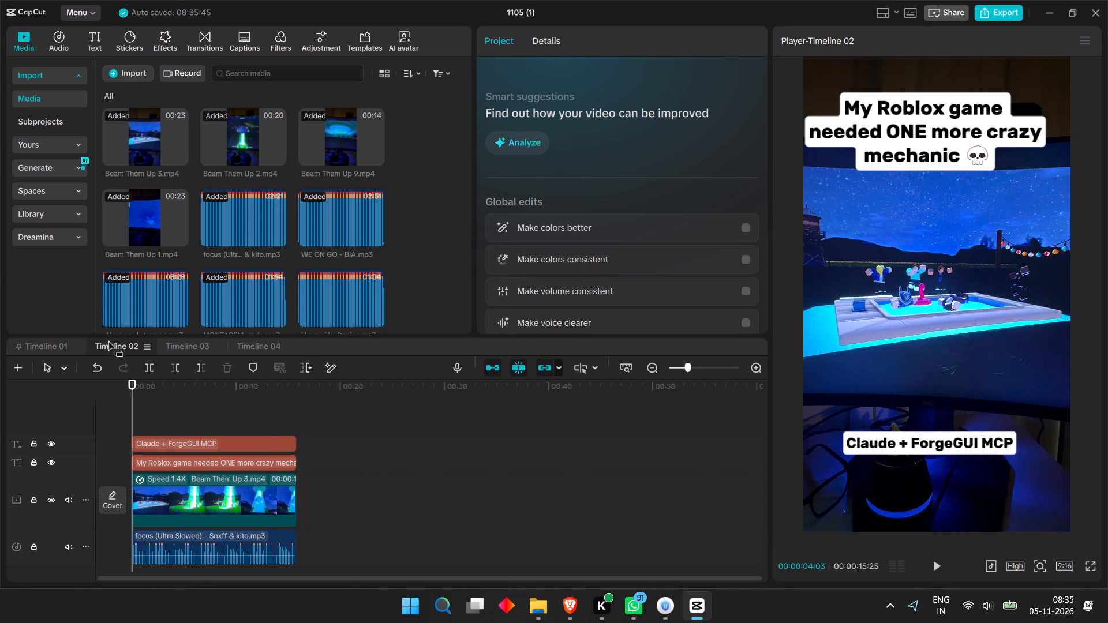
left_click(1022, 13)
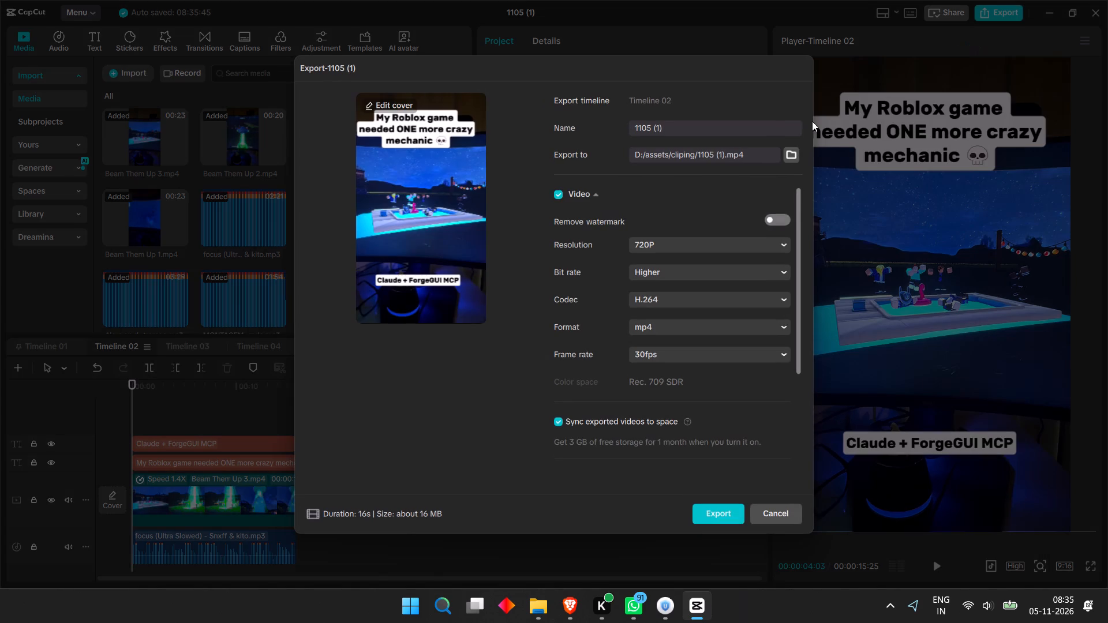
left_click_drag(693, 134, 576, 136)
key("ctrl+v")
key("space")
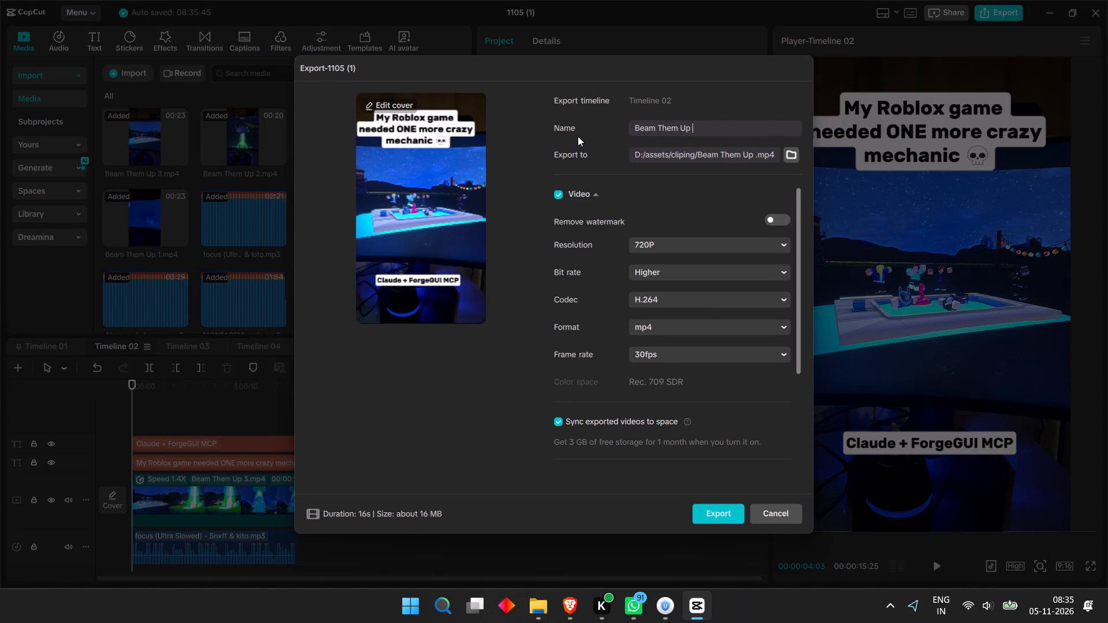
key("2")
left_click(730, 516)
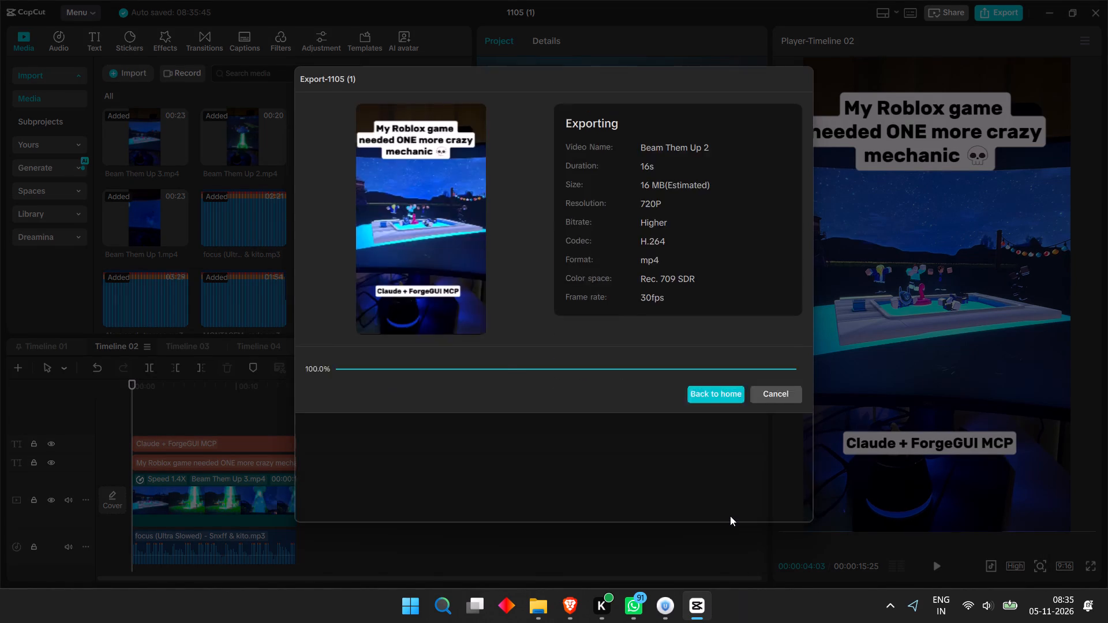
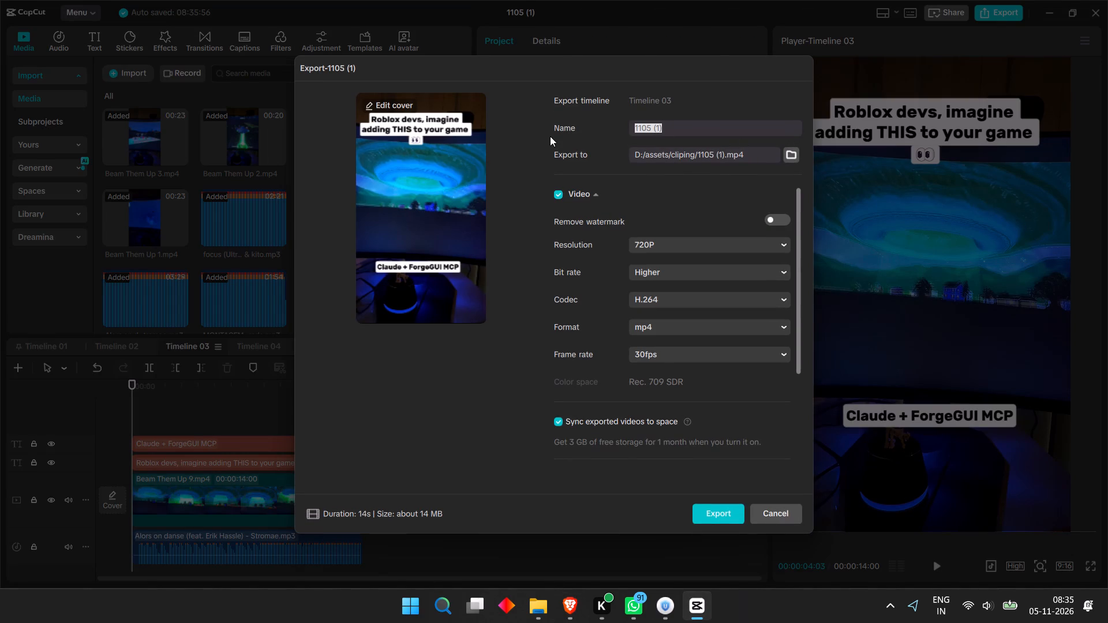
Name the Timeline 03 export "Beam Them Up 3", export the video and dismiss the finished export.
key("ctrl+v")
key("space")
key("3")
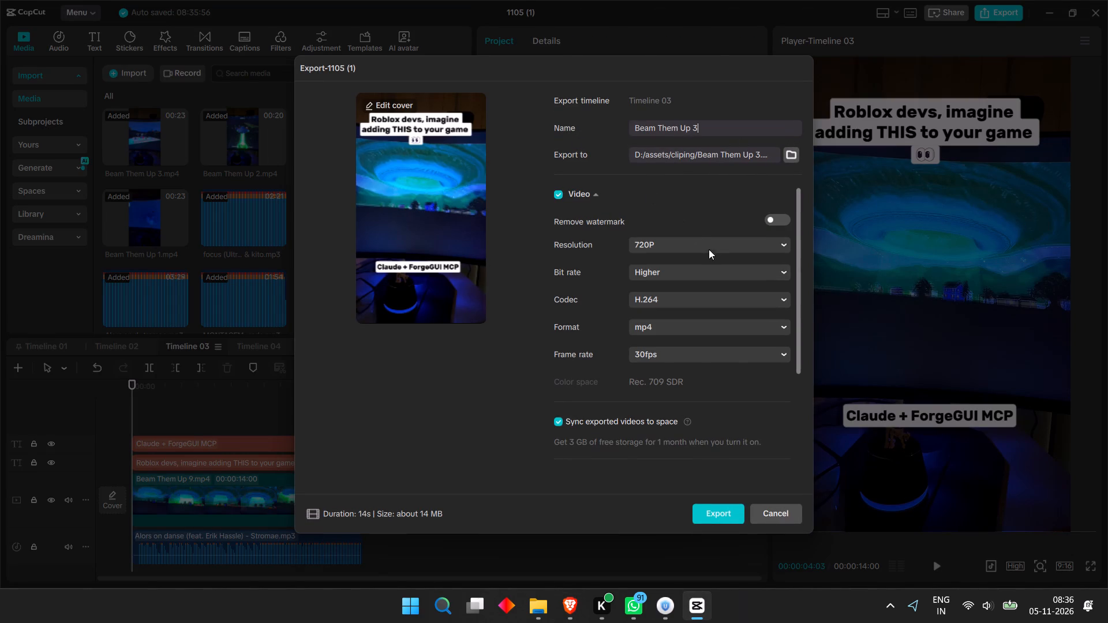
left_click(714, 517)
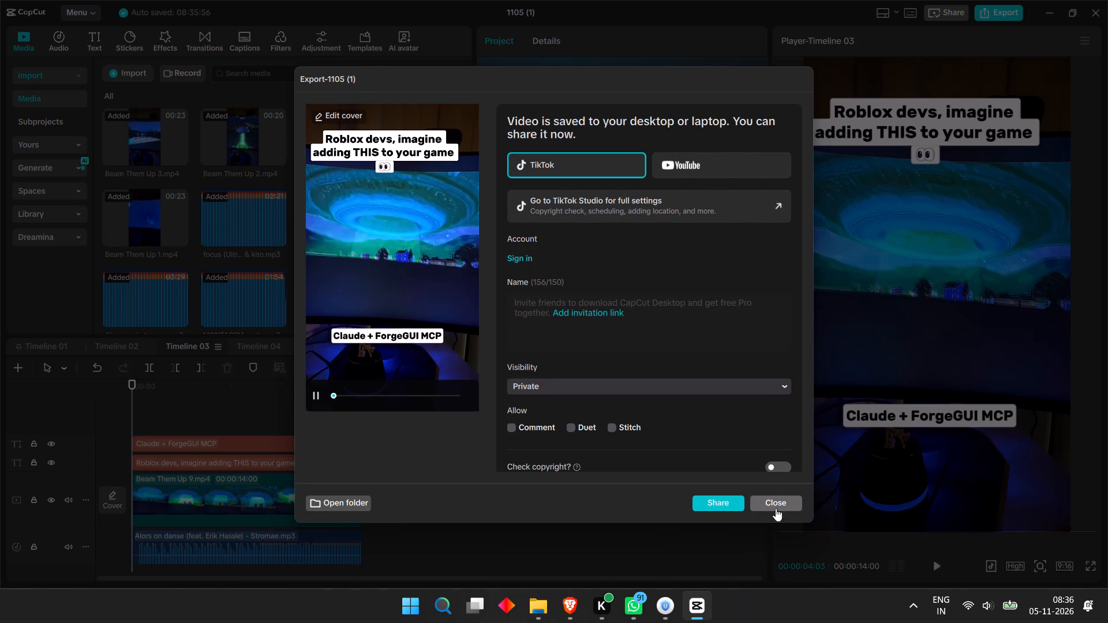
left_click(776, 509)
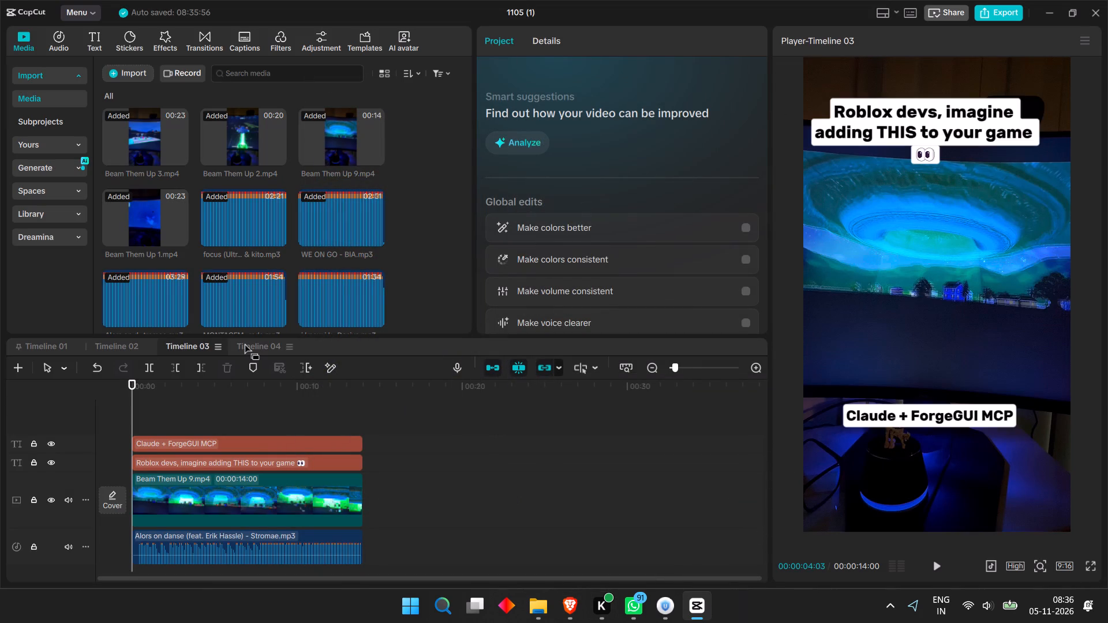
Switch to Timeline 04, export its video under the name "Beam Them Up 4" and dismiss the finished export.
left_click(244, 341)
left_click(1012, 12)
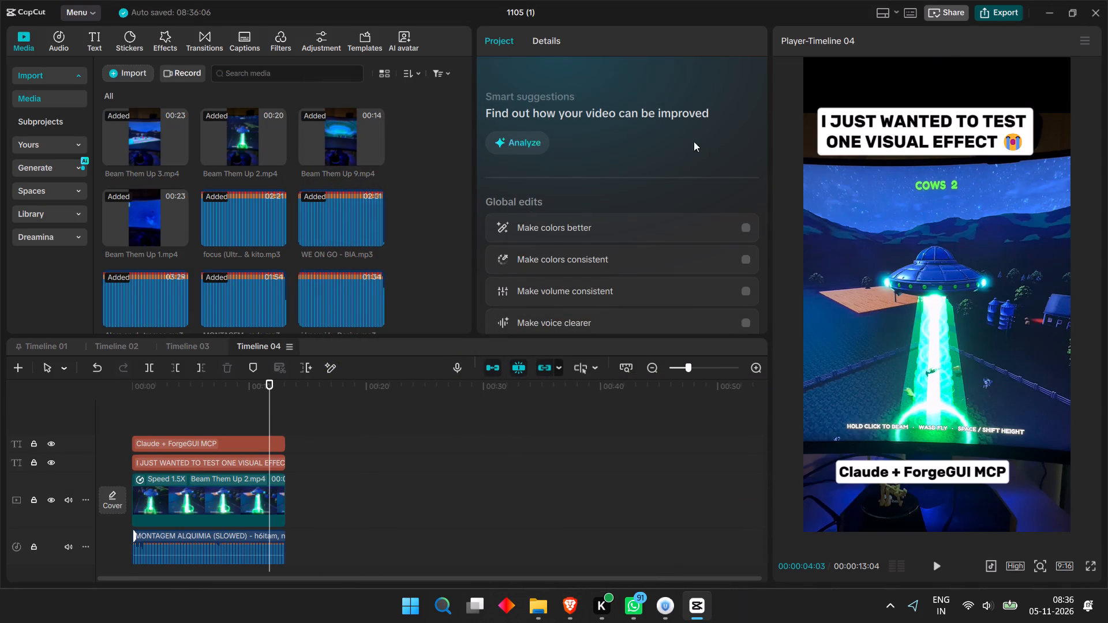
left_click_drag(669, 132, 609, 127)
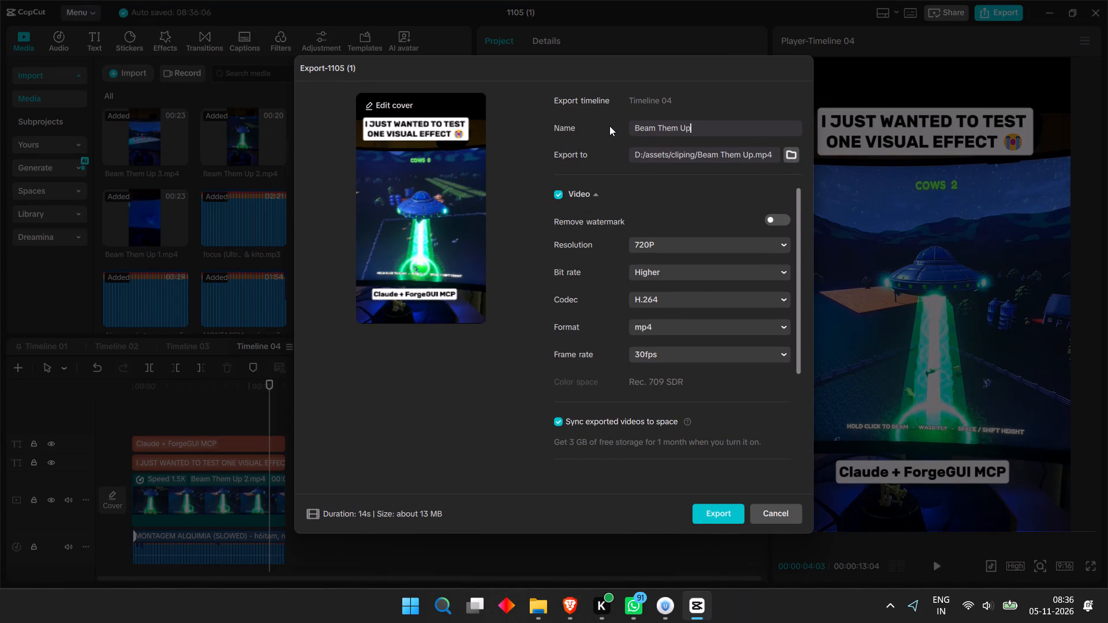
key("ctrl+v")
key("space")
key("5")
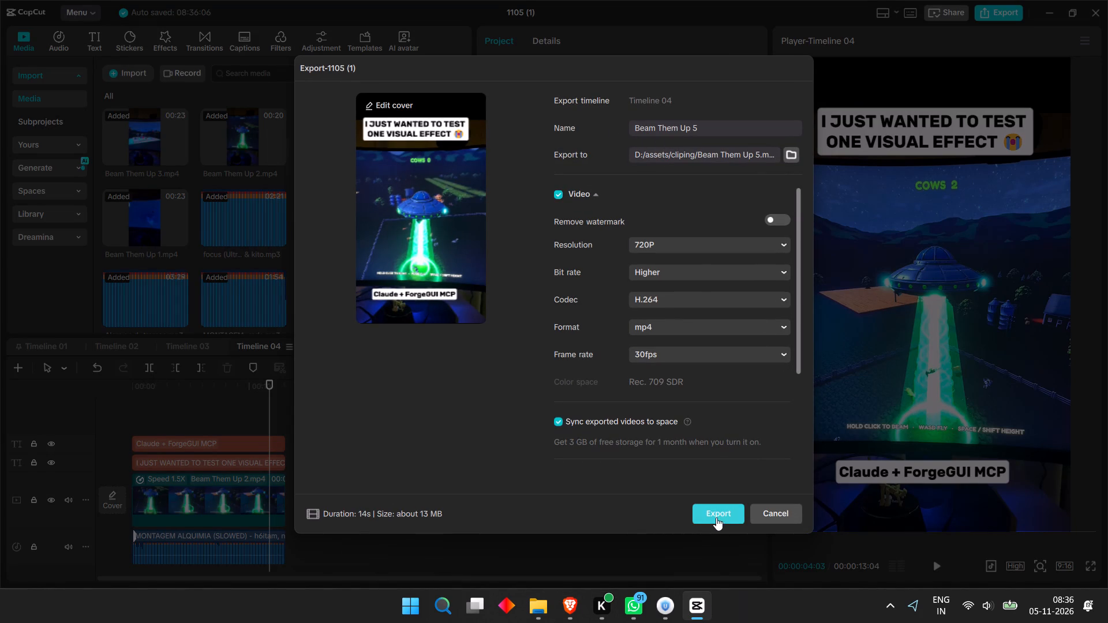
key("BackSpace")
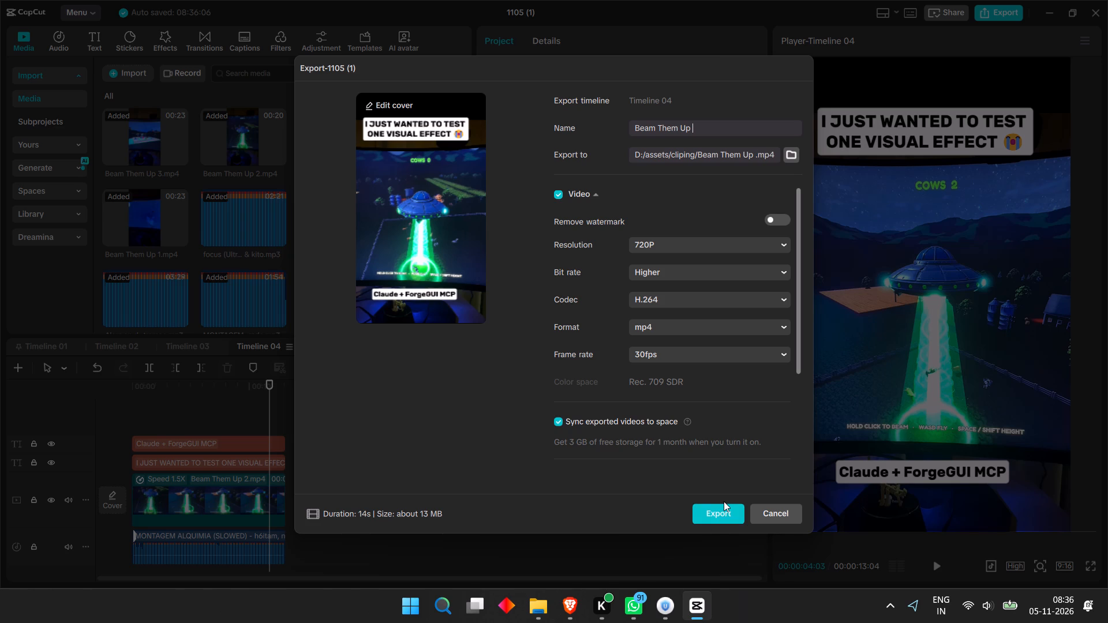
key("4")
left_click(724, 511)
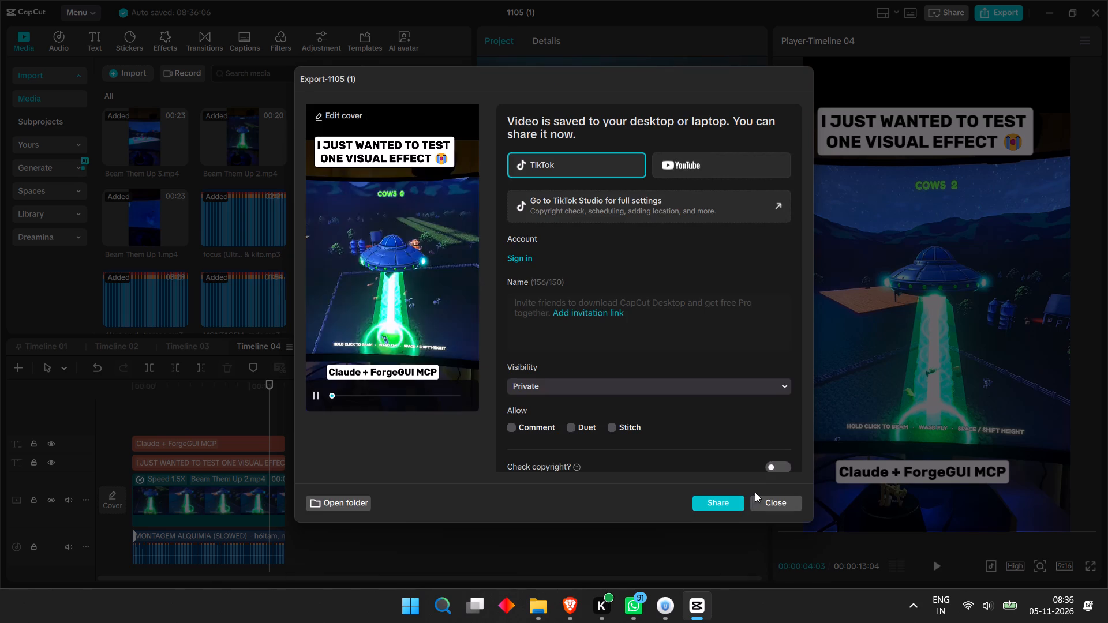
left_click(767, 506)
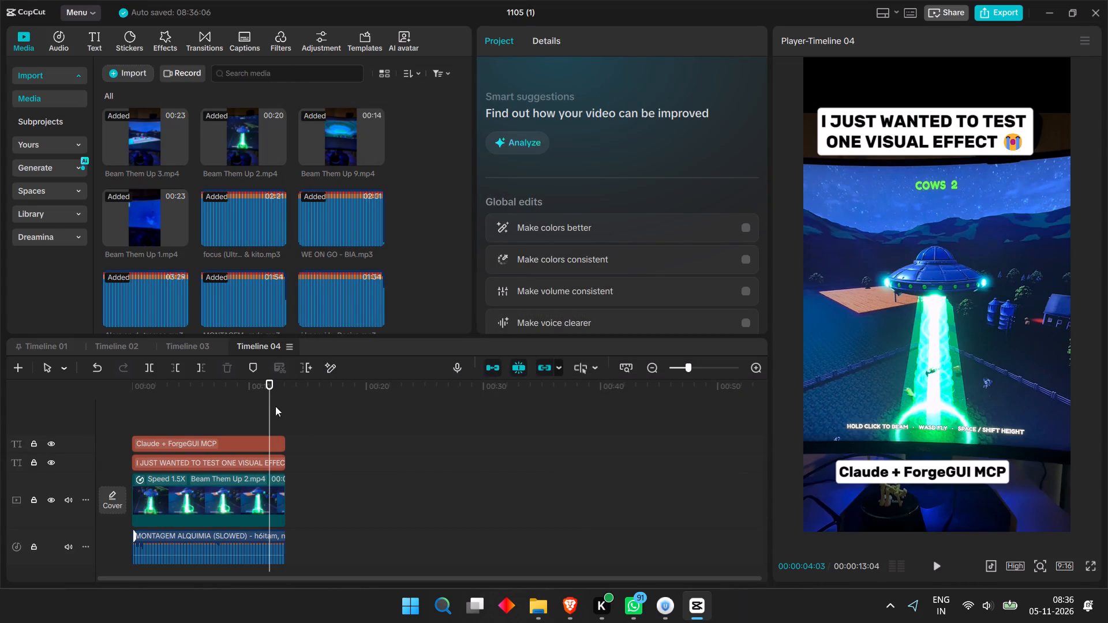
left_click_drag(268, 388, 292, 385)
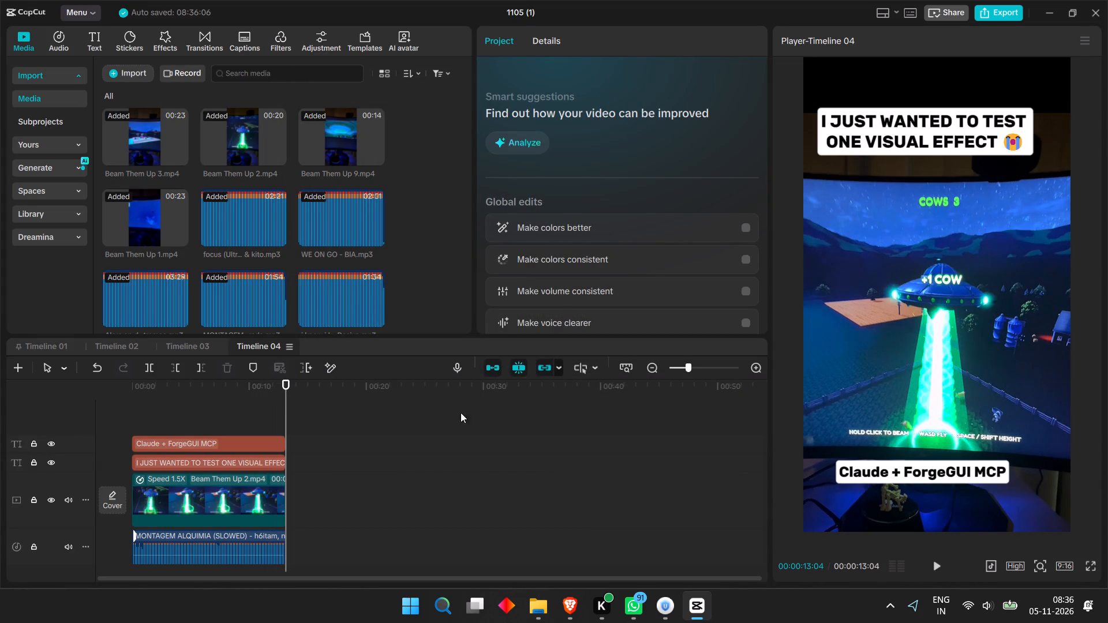
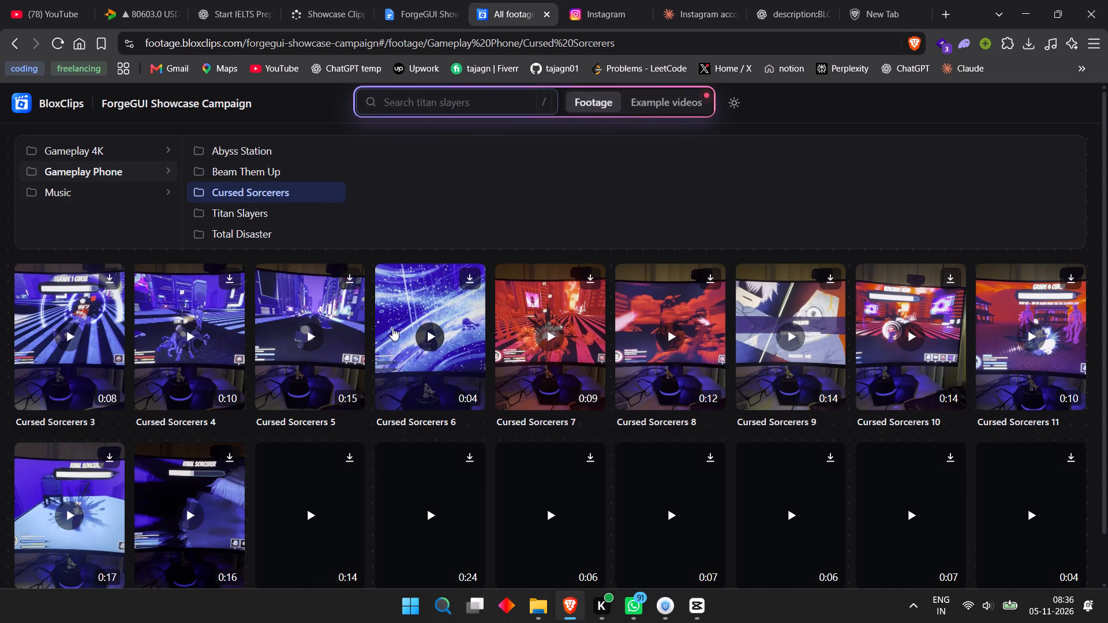
Compare the Total Disaster, Titan Slayers and Cursed Sorcerers phone footage, then download the Cursed Sorcerers 4 clip to Downloads.
scroll(394, 328, "down", 2)
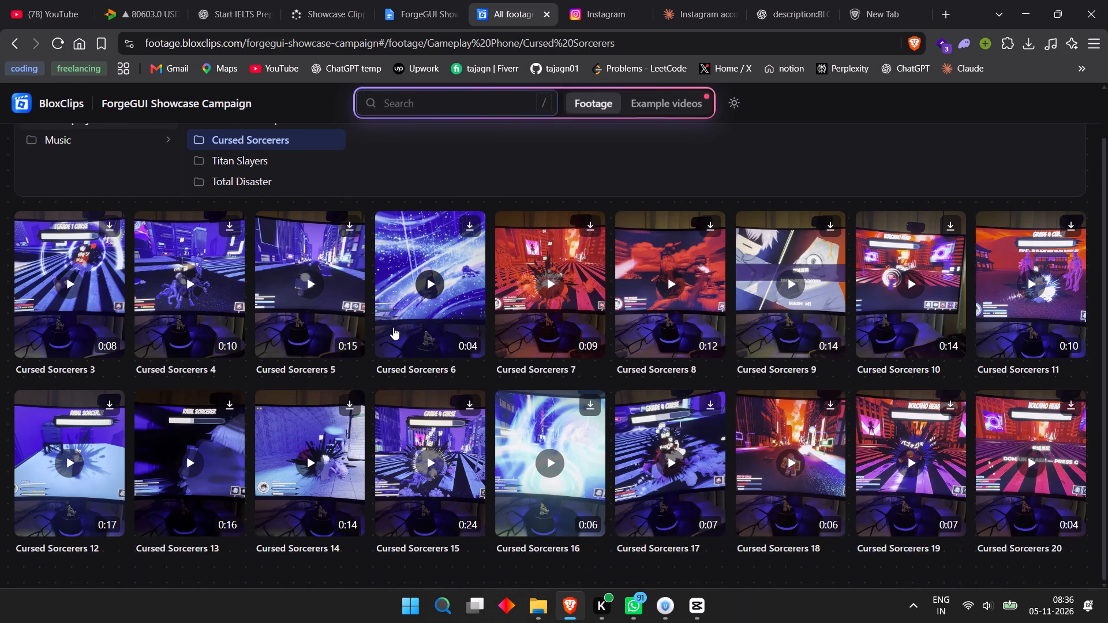
left_click(250, 173)
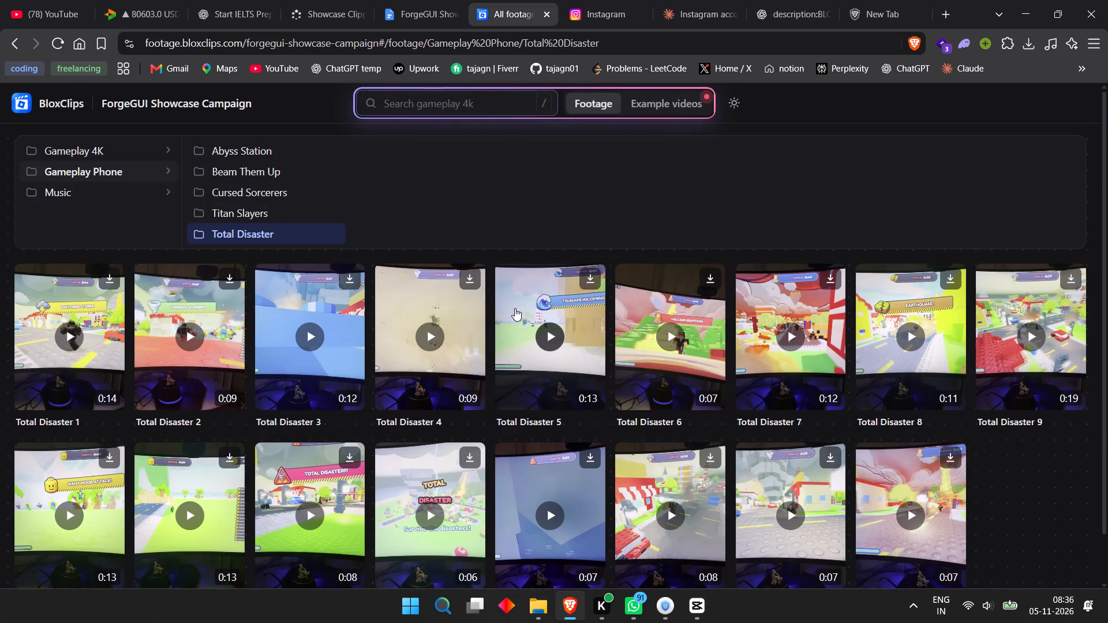
left_click(293, 220)
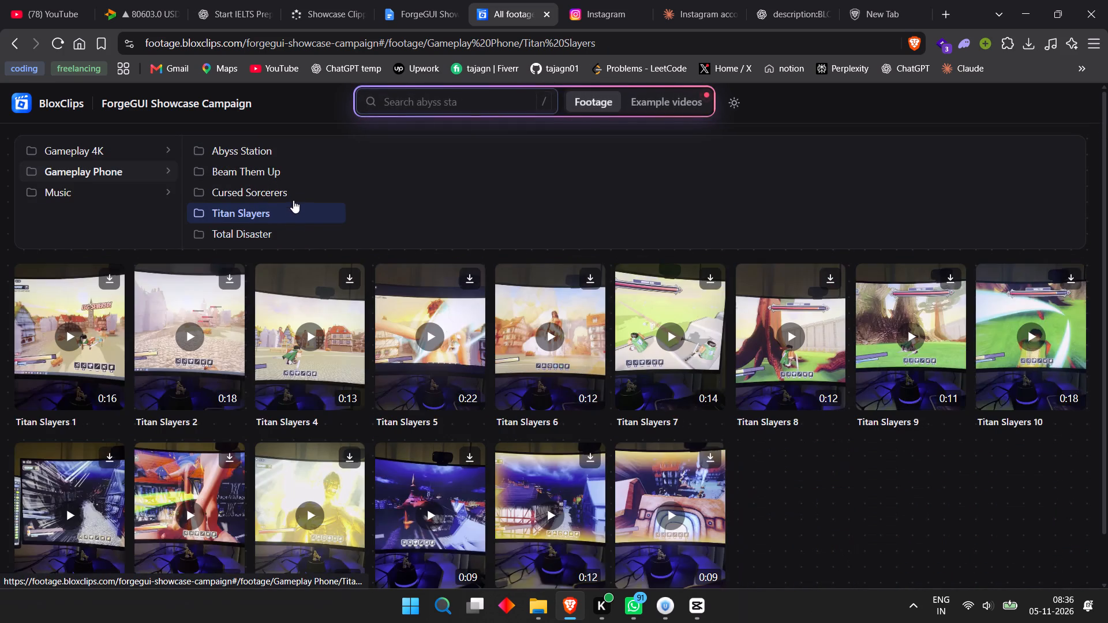
left_click(293, 188)
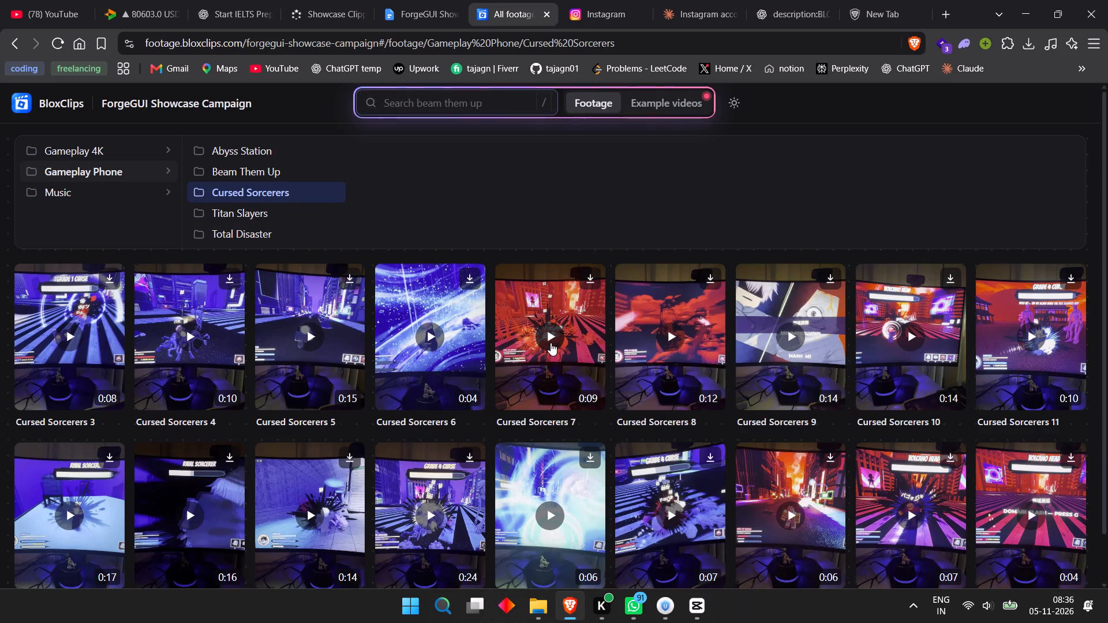
scroll(148, 366, "down", 3)
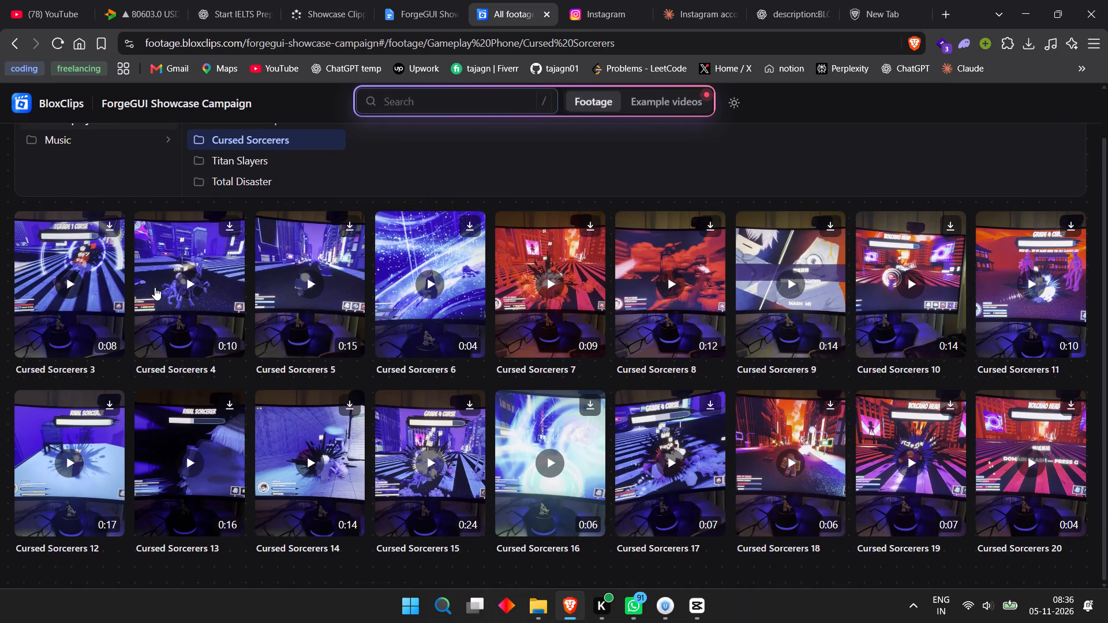
left_click(196, 287)
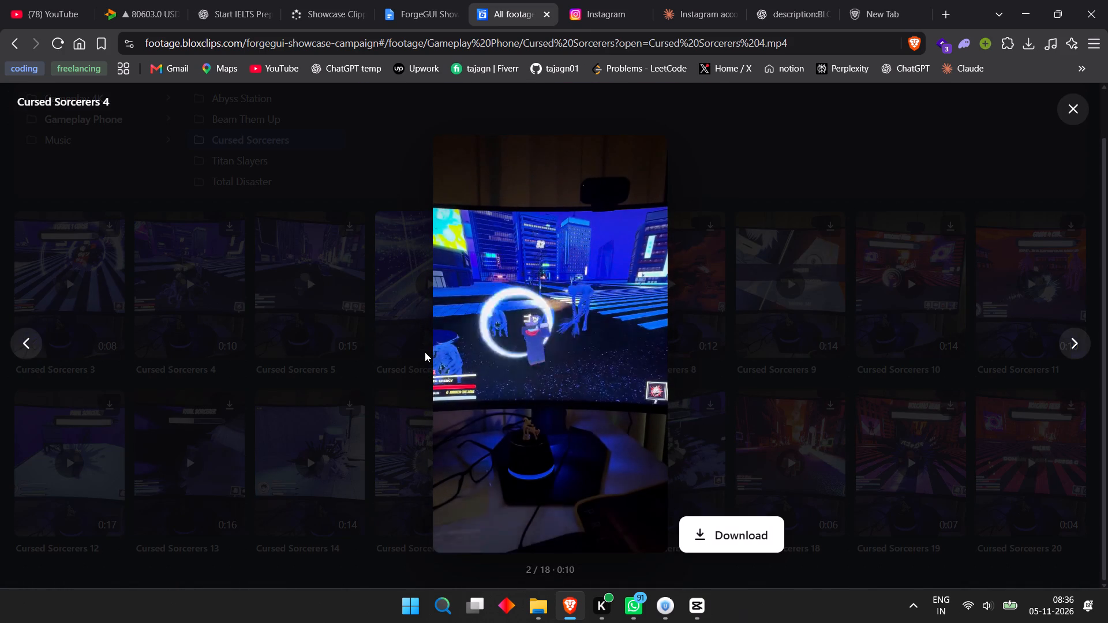
left_click(738, 550)
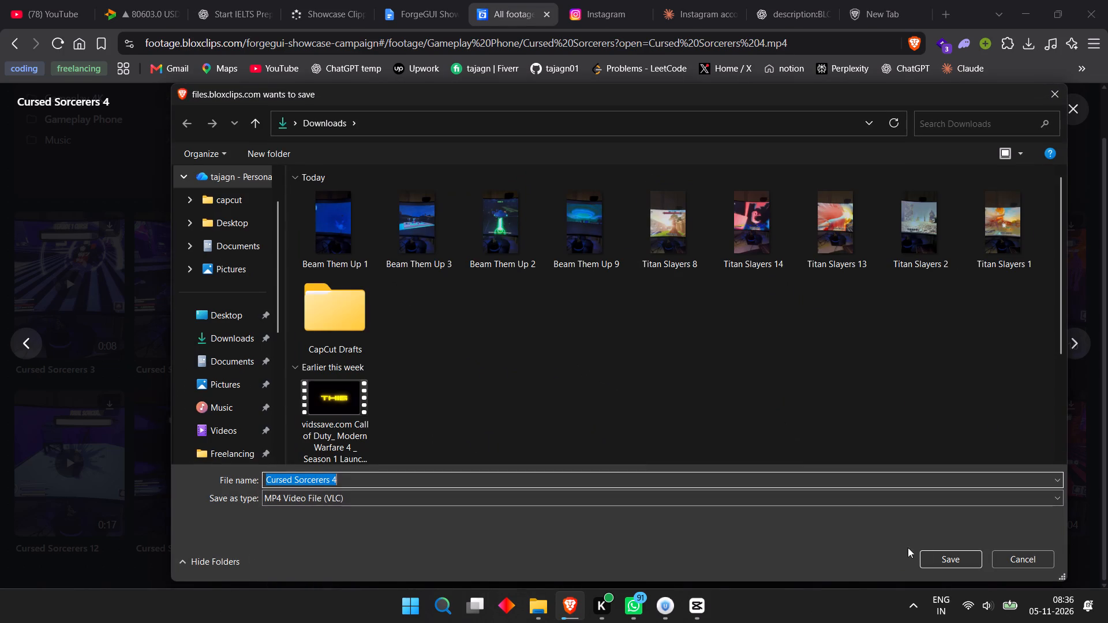
left_click(957, 557)
left_click(819, 382)
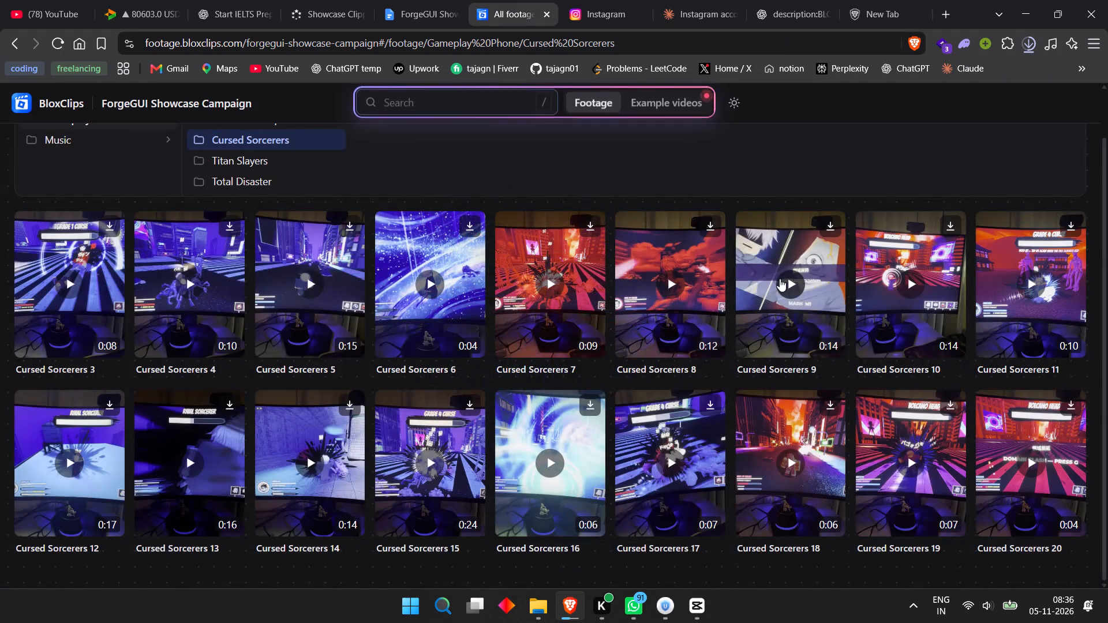
Preview Cursed Sorcerers 9 and 8, then download the Cursed Sorcerers 11 clip to Downloads and close its preview.
left_click(780, 279)
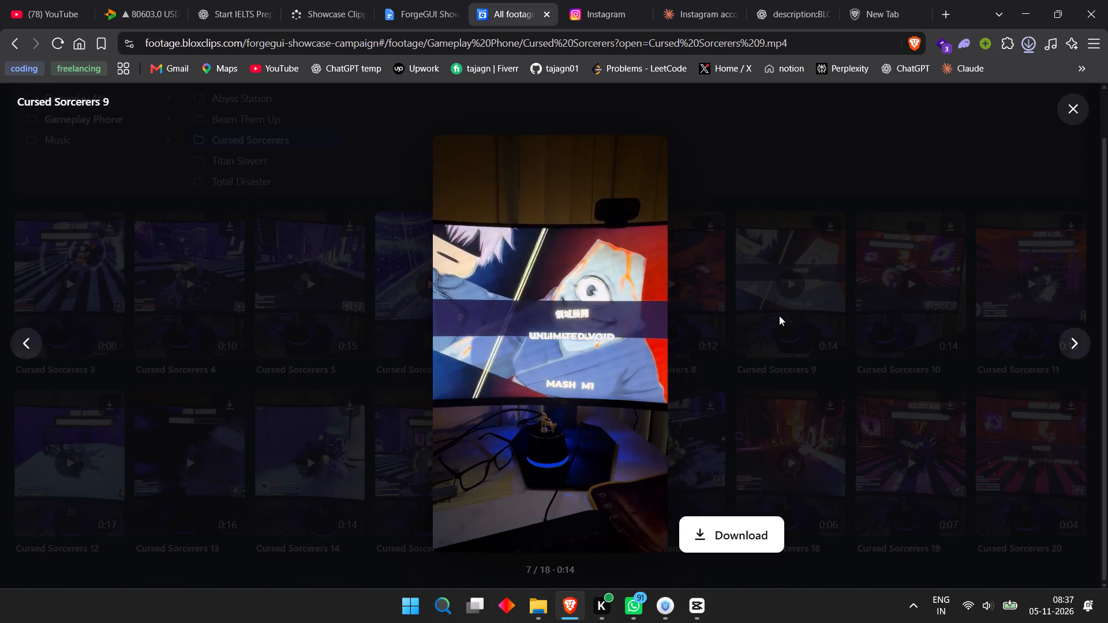
left_click(779, 316)
left_click(679, 318)
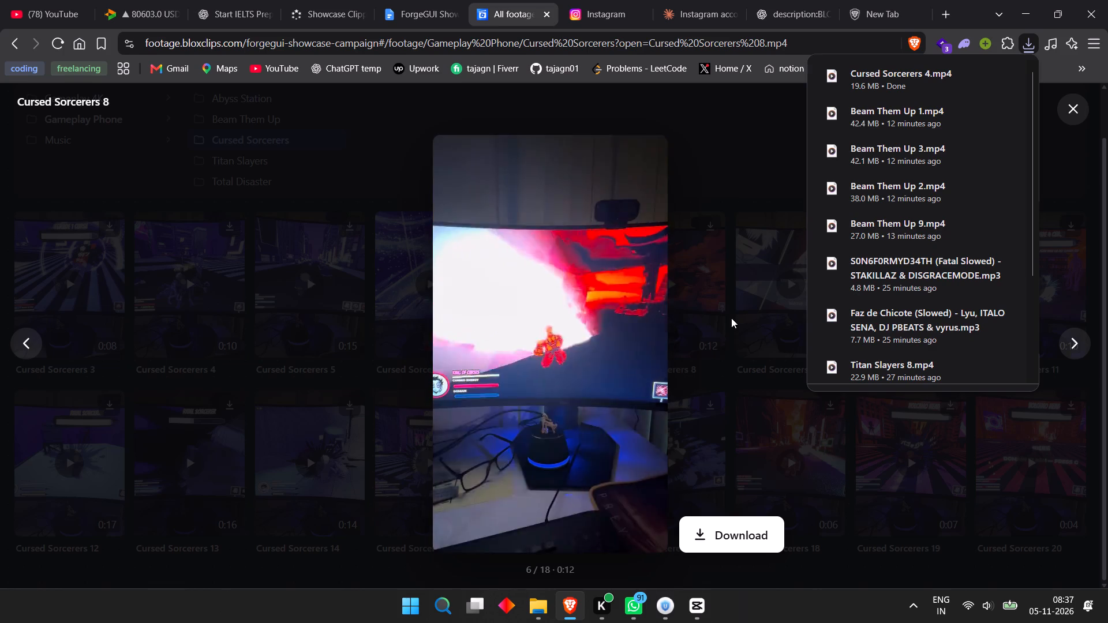
left_click(731, 318)
left_click(1002, 297)
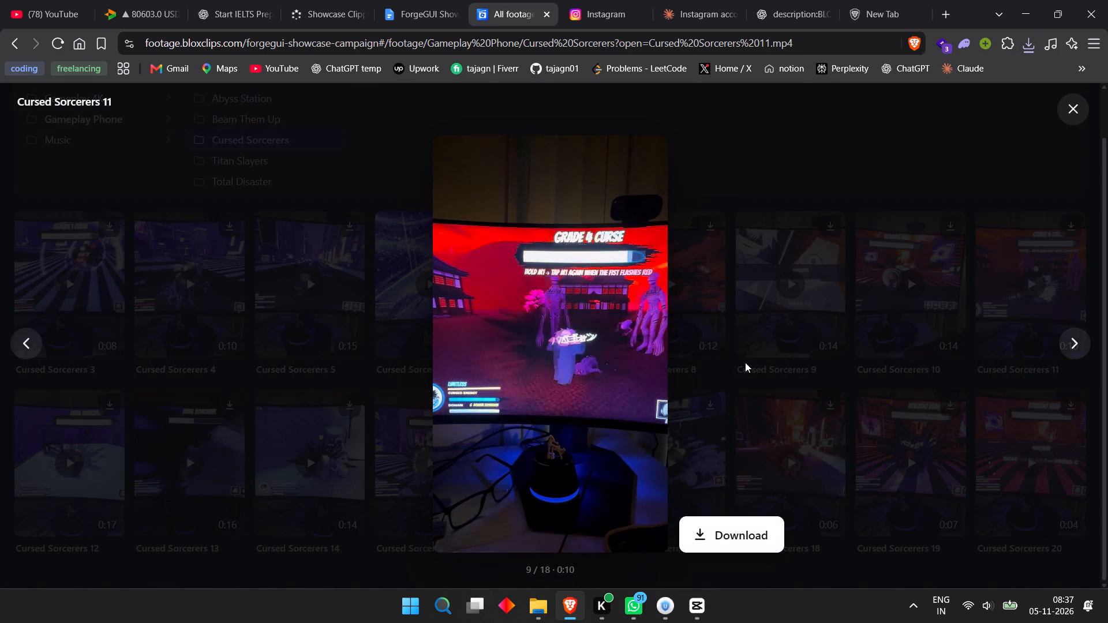
left_click(732, 528)
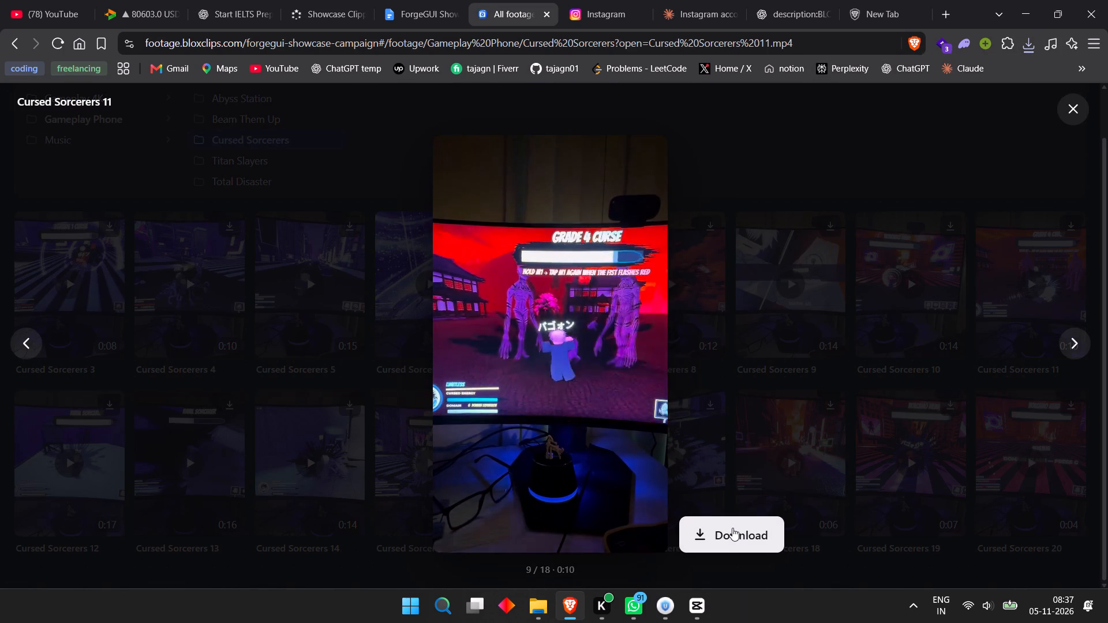
left_click(933, 555)
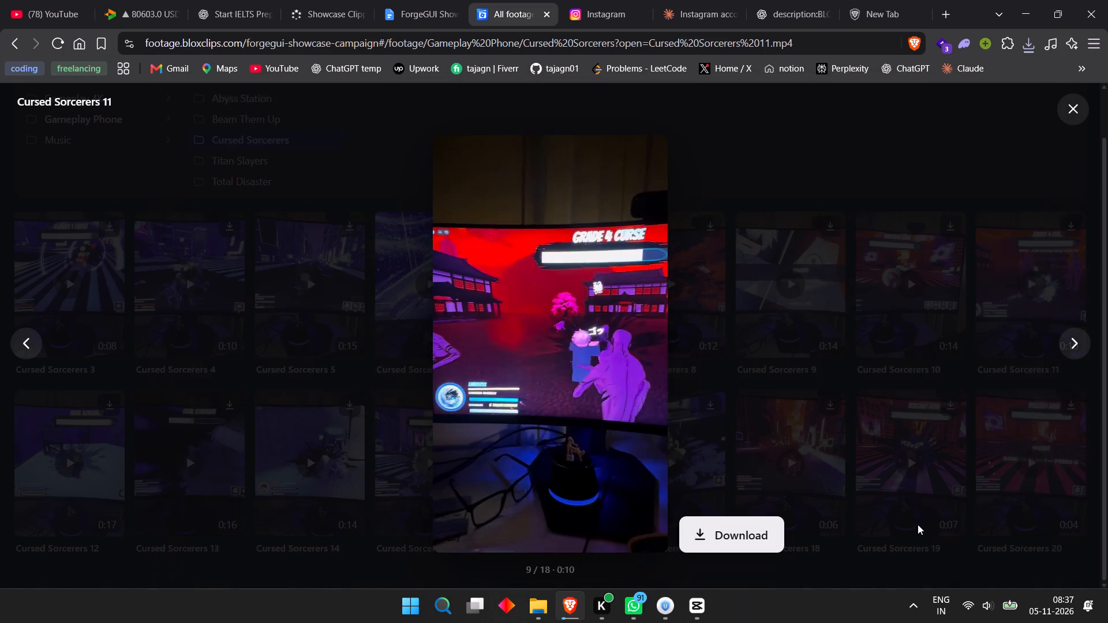
left_click(828, 459)
Preview Cursed Sorcerers 20, 18 and 16, then download the Cursed Sorcerers 15 clip to Downloads.
left_click(1015, 468)
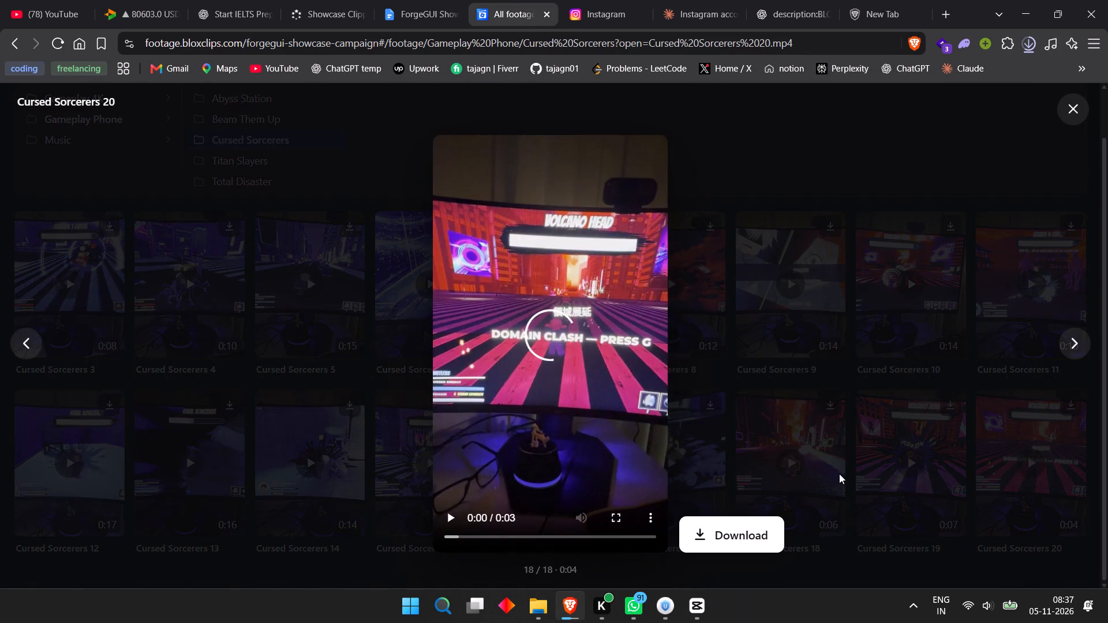
left_click(839, 474)
left_click(809, 481)
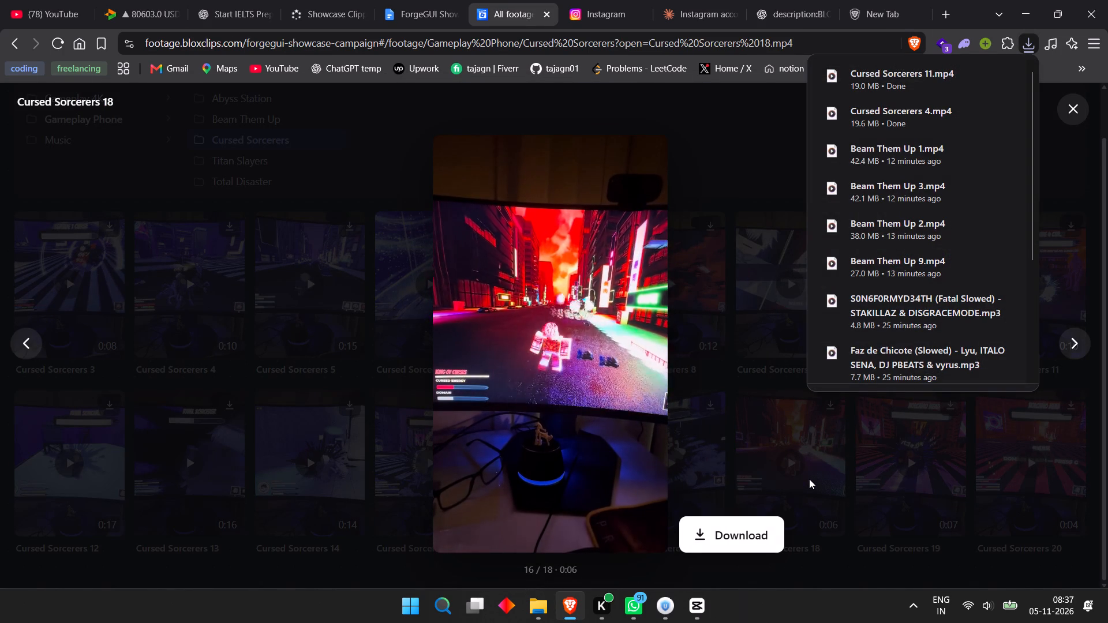
left_click(809, 479)
left_click(577, 491)
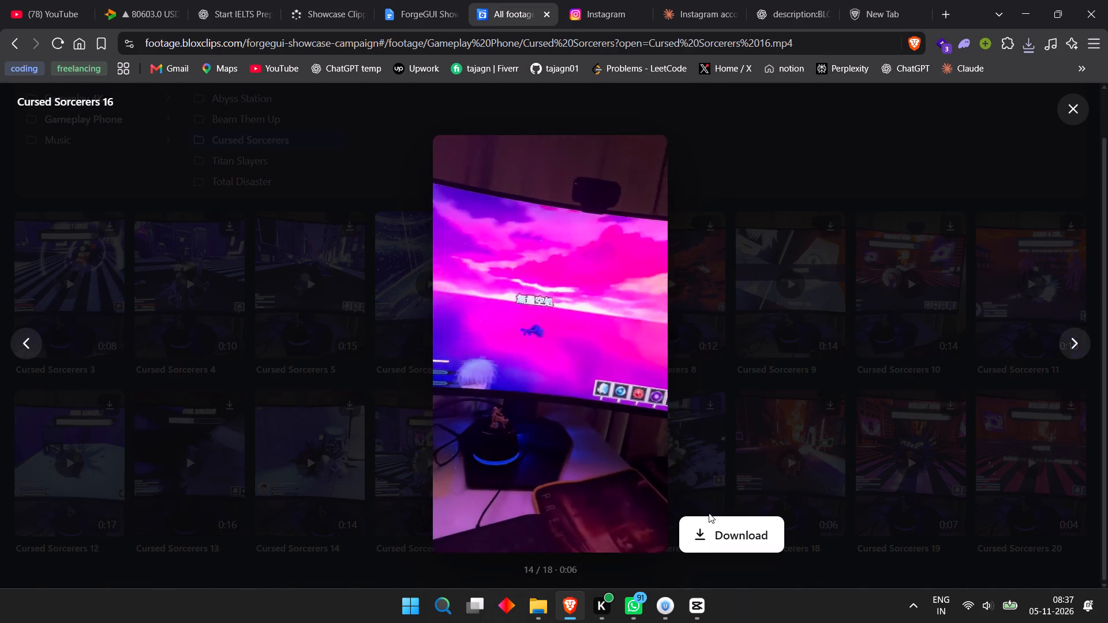
left_click(718, 487)
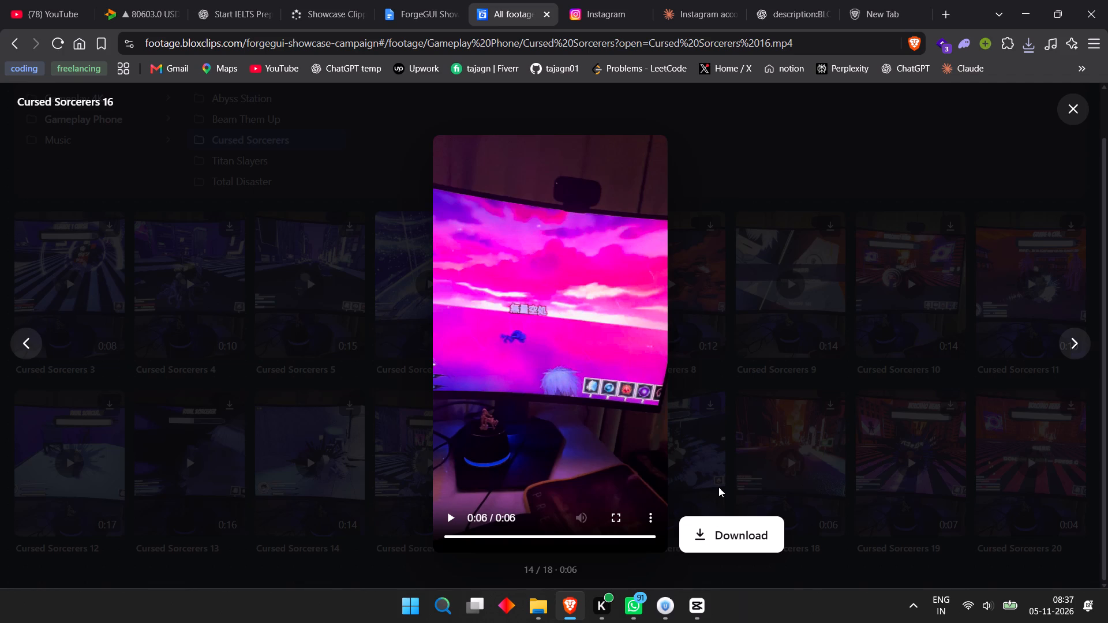
left_click(440, 448)
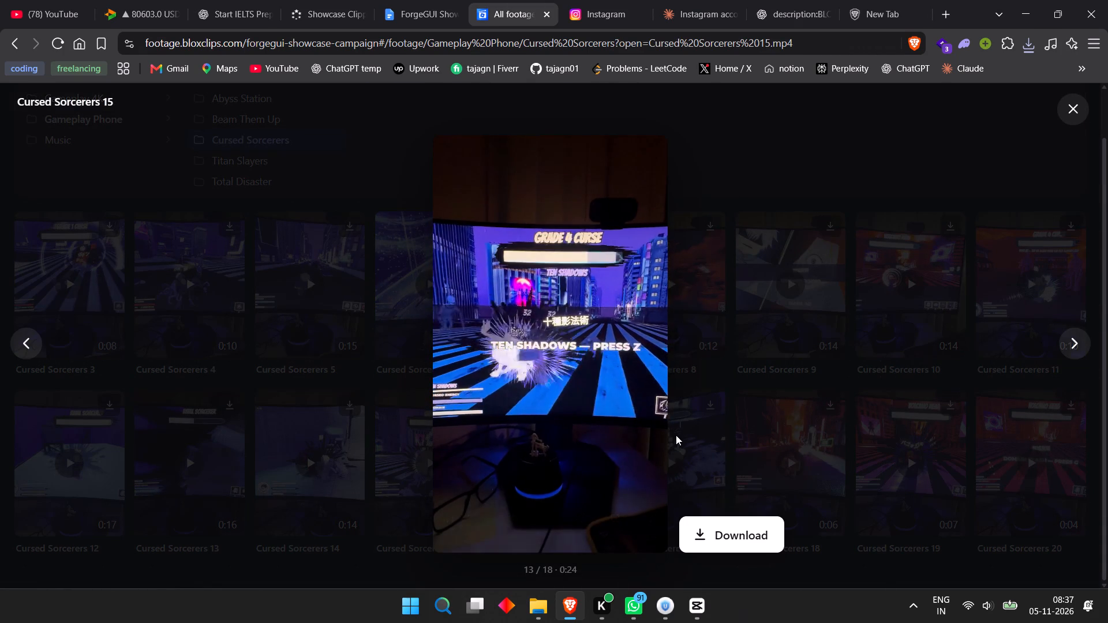
left_click(710, 528)
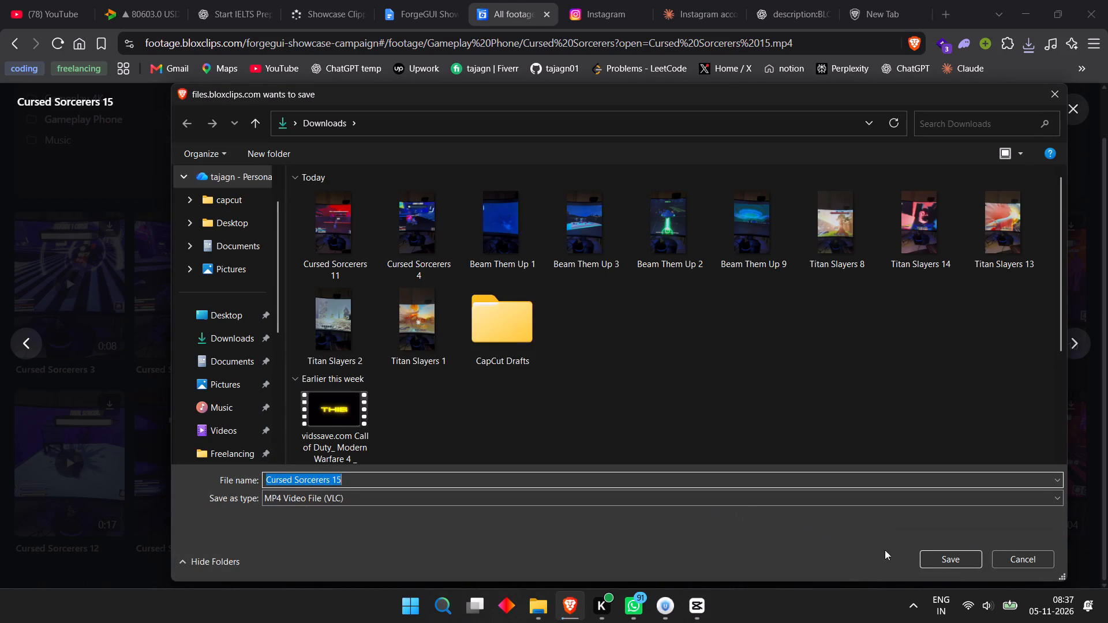
left_click(937, 561)
Switch to CapCut, close the Beam Them Up project and create a new project, closing the clip preview left open in Brave.
left_click(701, 603)
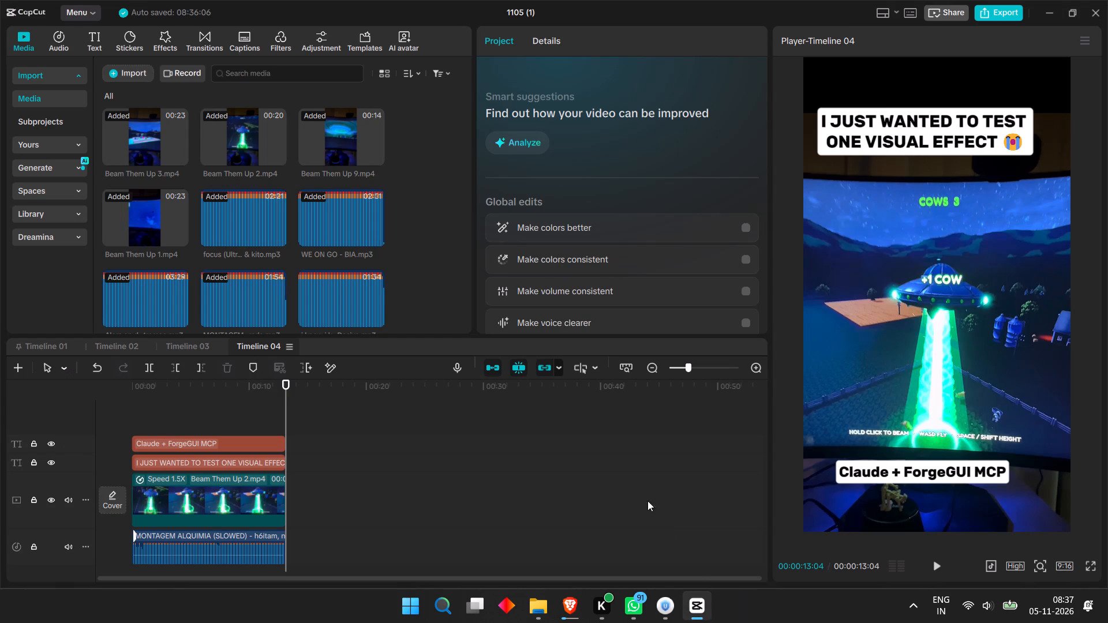
left_click(1095, 12)
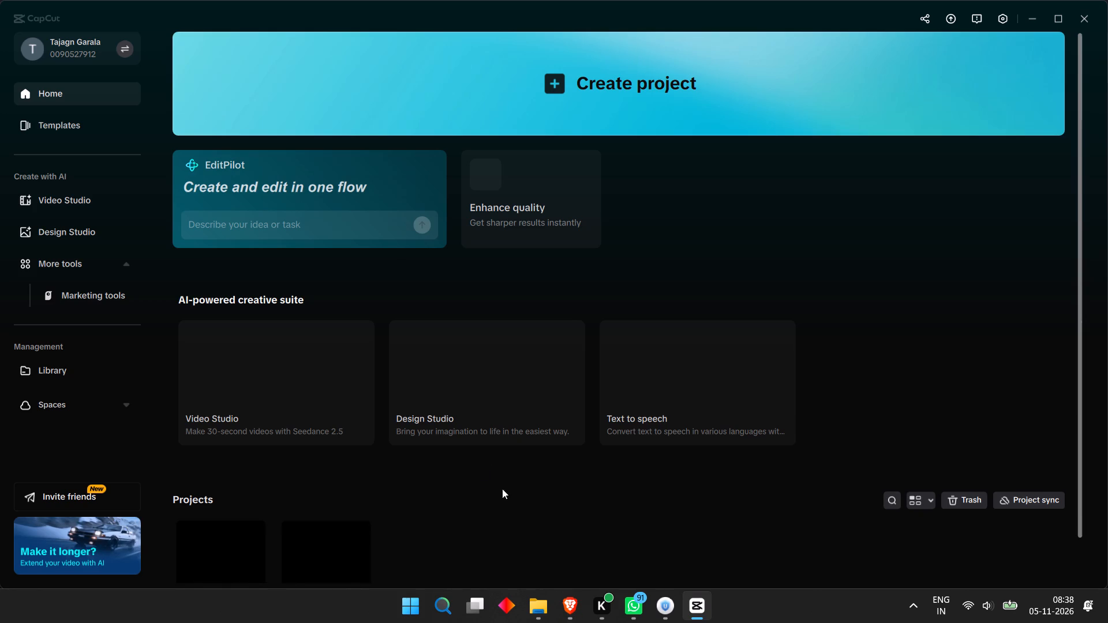
left_click(581, 596)
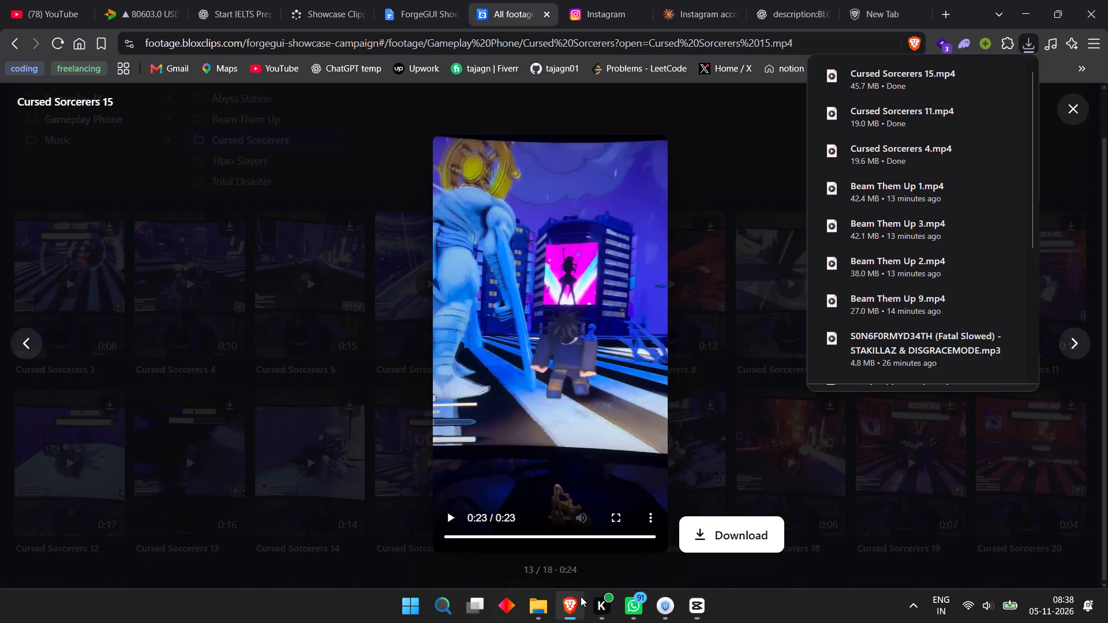
left_click(725, 446)
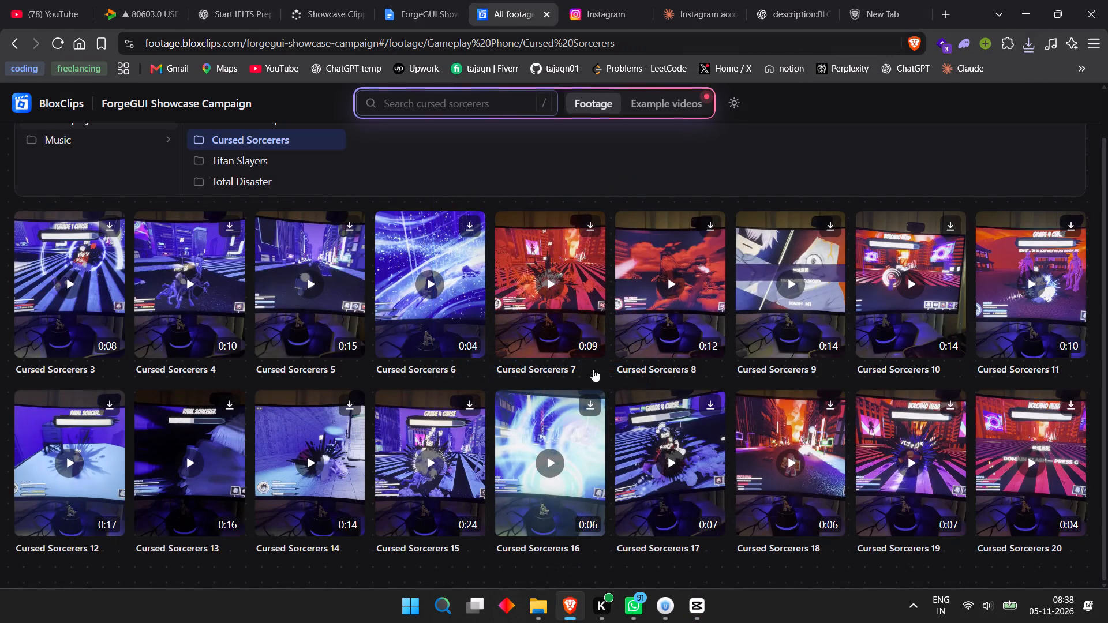
left_click(695, 613)
left_click(566, 85)
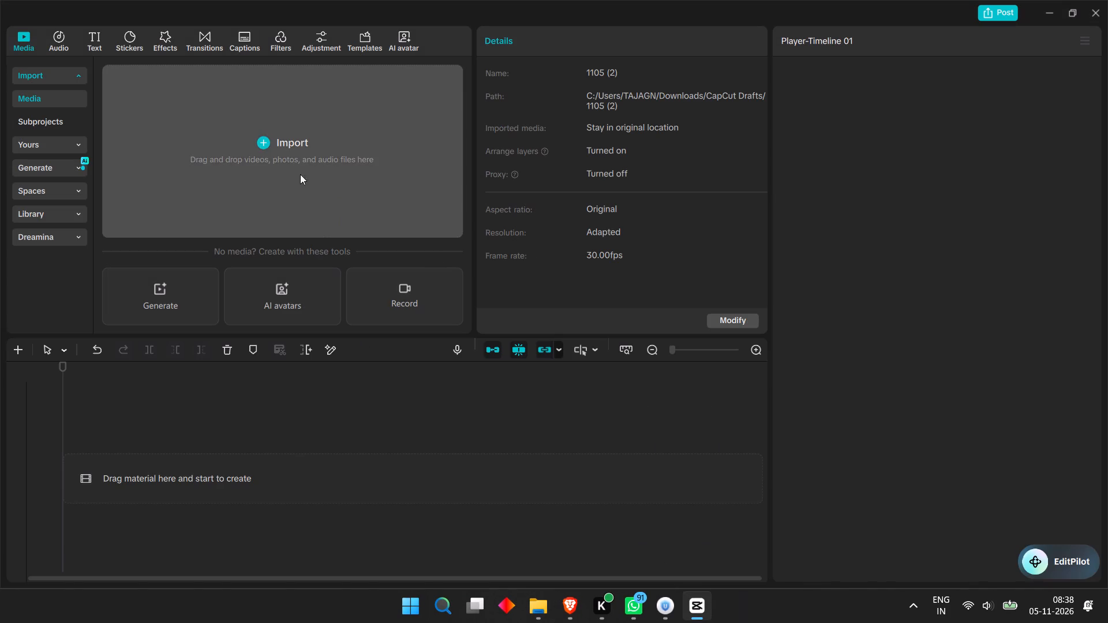
Import Cursed Sorcerers 15, Cursed Sorcerers 11 and Cursed Sorcerers 4 from Downloads into the new project's media.
left_click(259, 153)
left_click(268, 164)
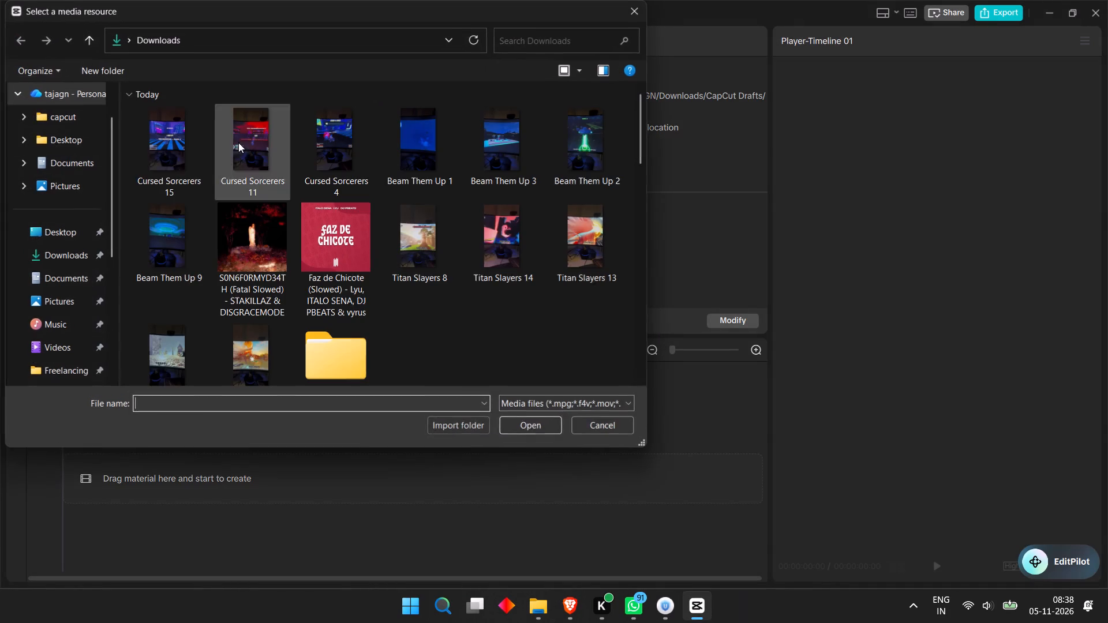
left_click(192, 146, "shift")
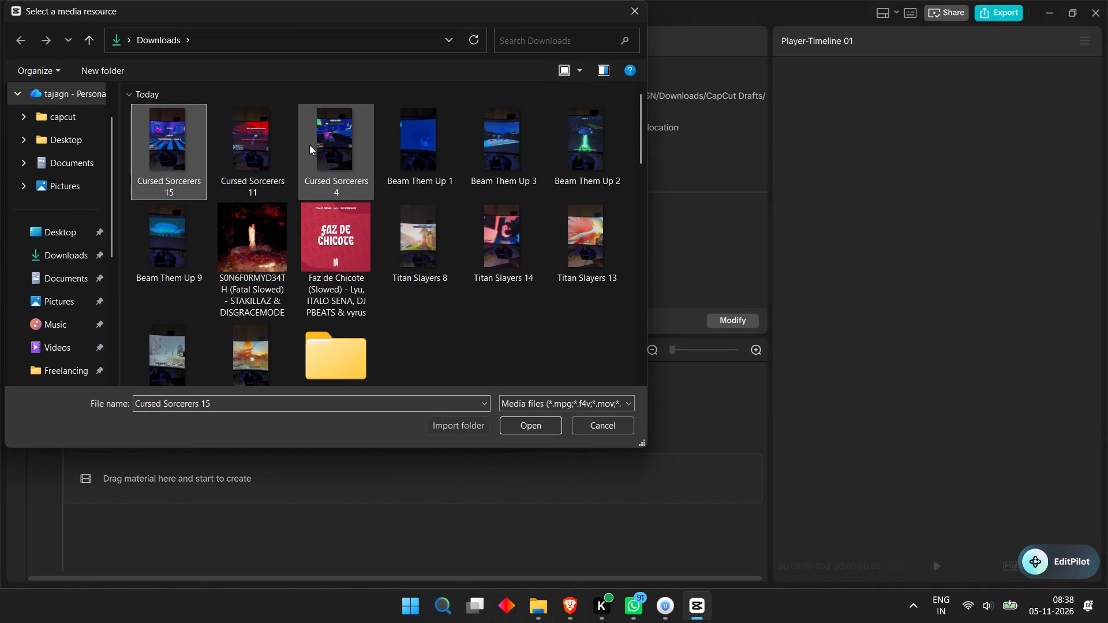
left_click(327, 142, "shift")
left_click(529, 418)
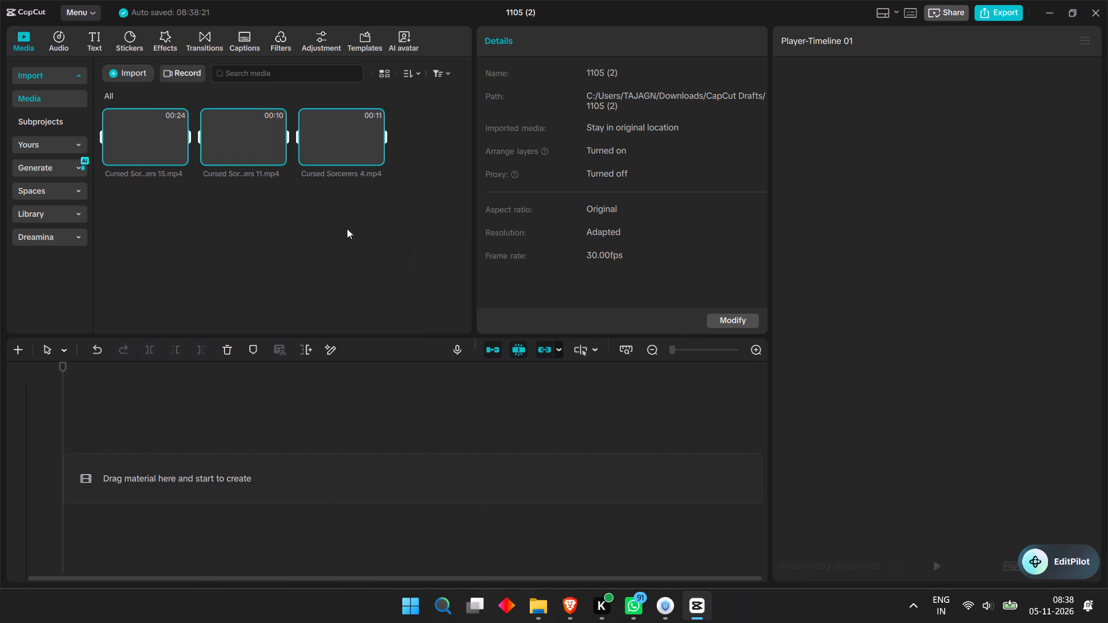
left_click(346, 227)
Place each clip on its own timeline: Cursed Sorcerers 4 on Timeline 01, 11 on a new Timeline 02, 15 on a new Timeline 03.
left_click(369, 156)
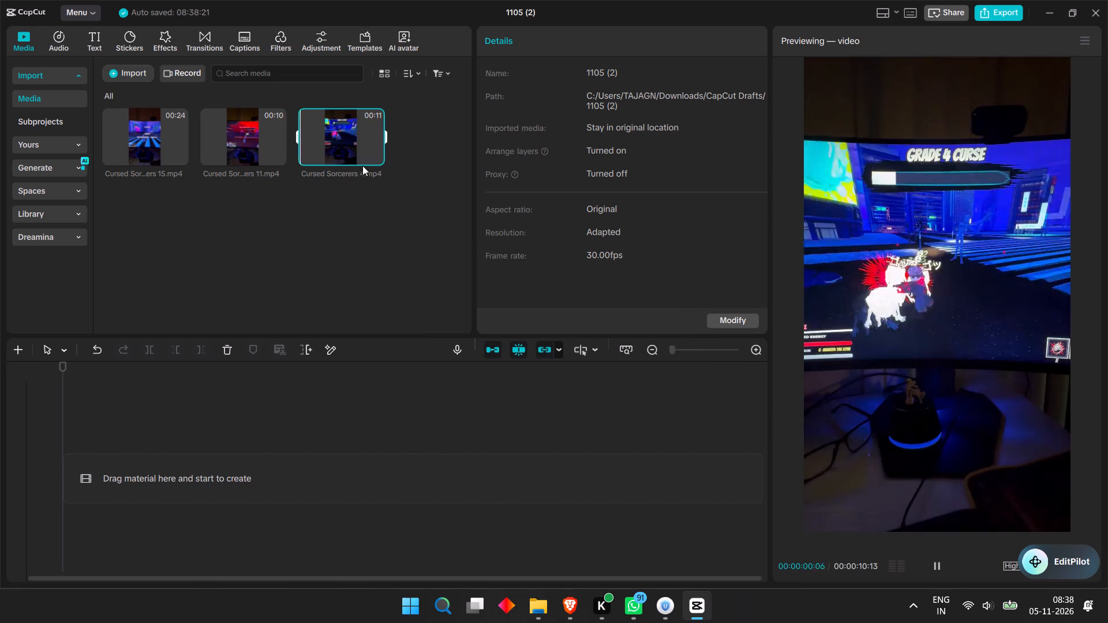
left_click(369, 158)
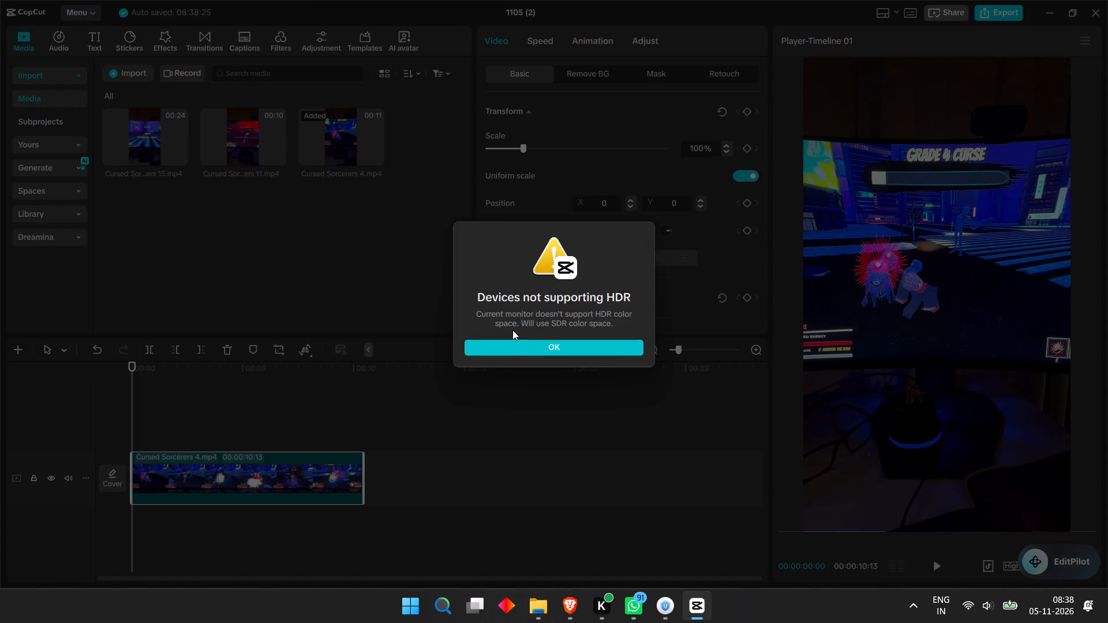
left_click(512, 343)
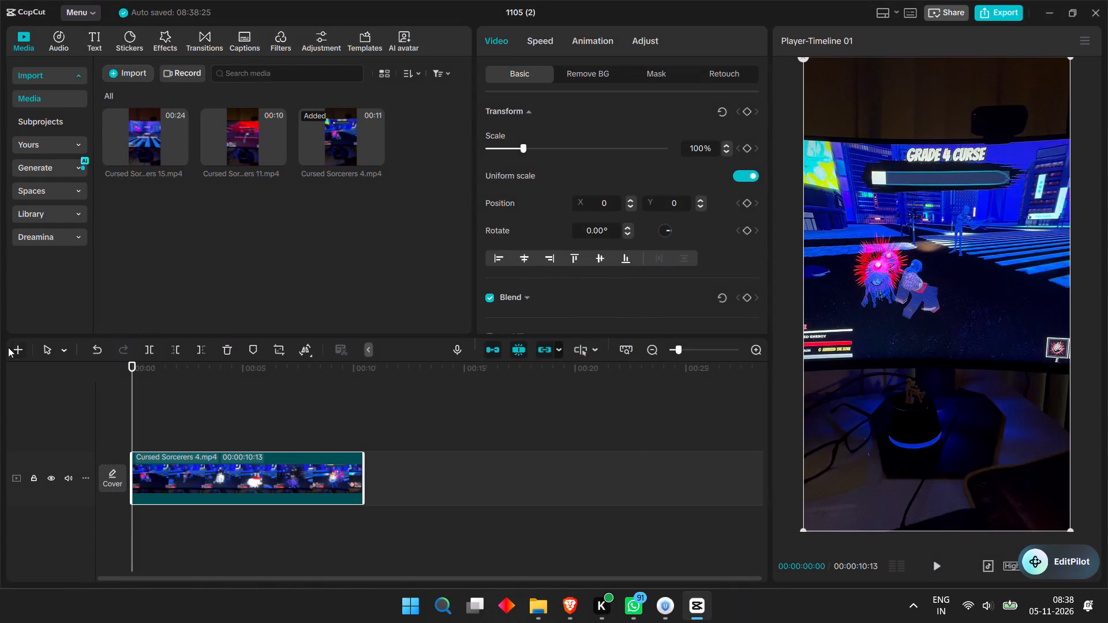
left_click(19, 352)
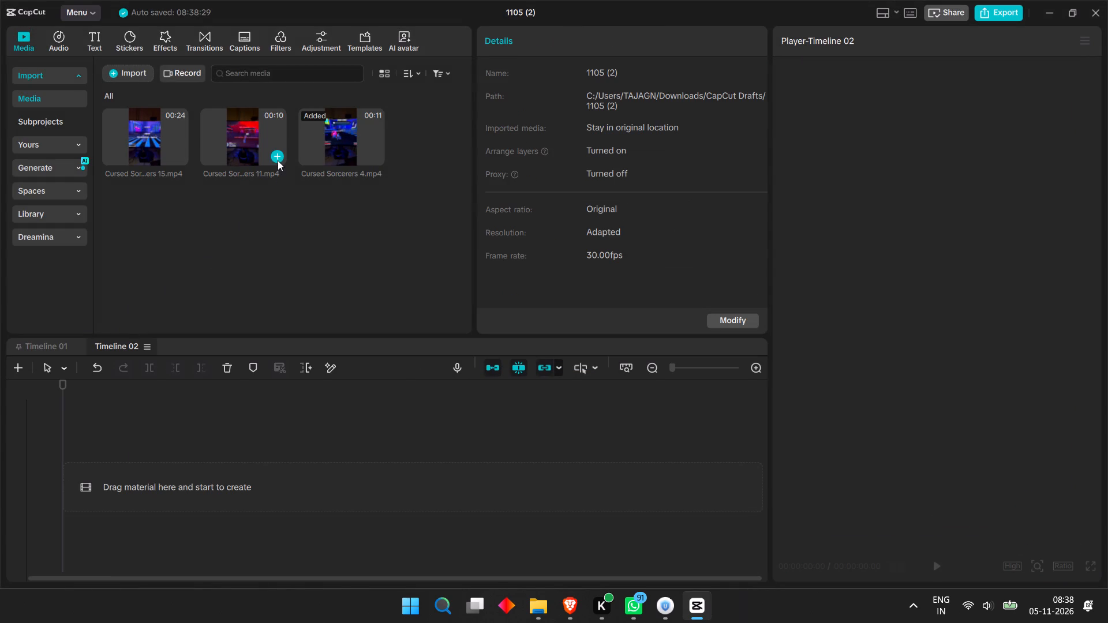
left_click(278, 160)
left_click(20, 366)
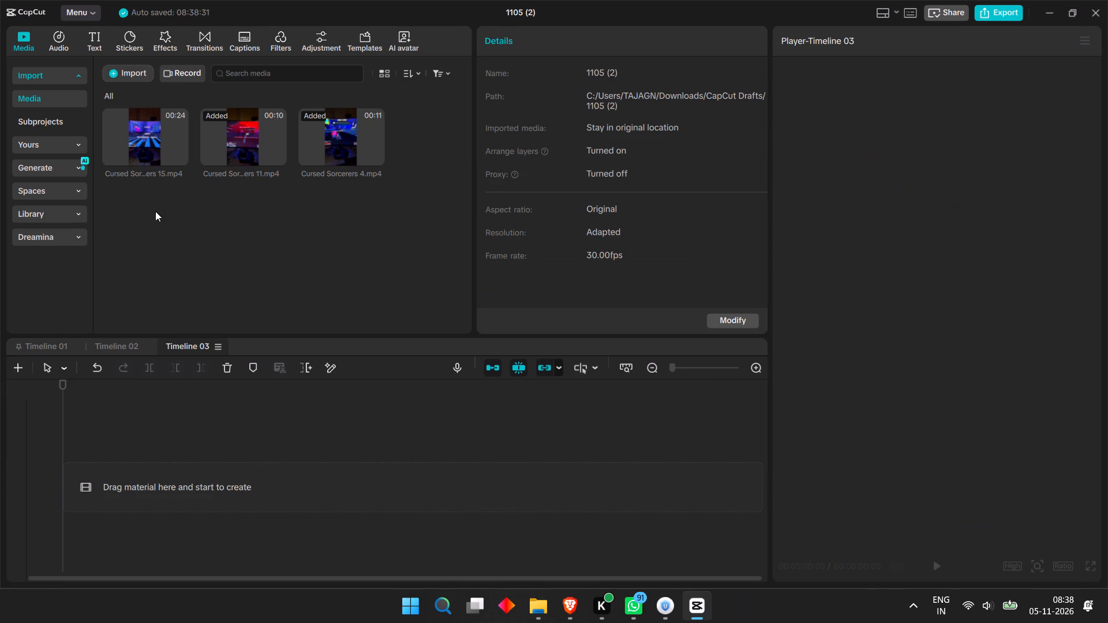
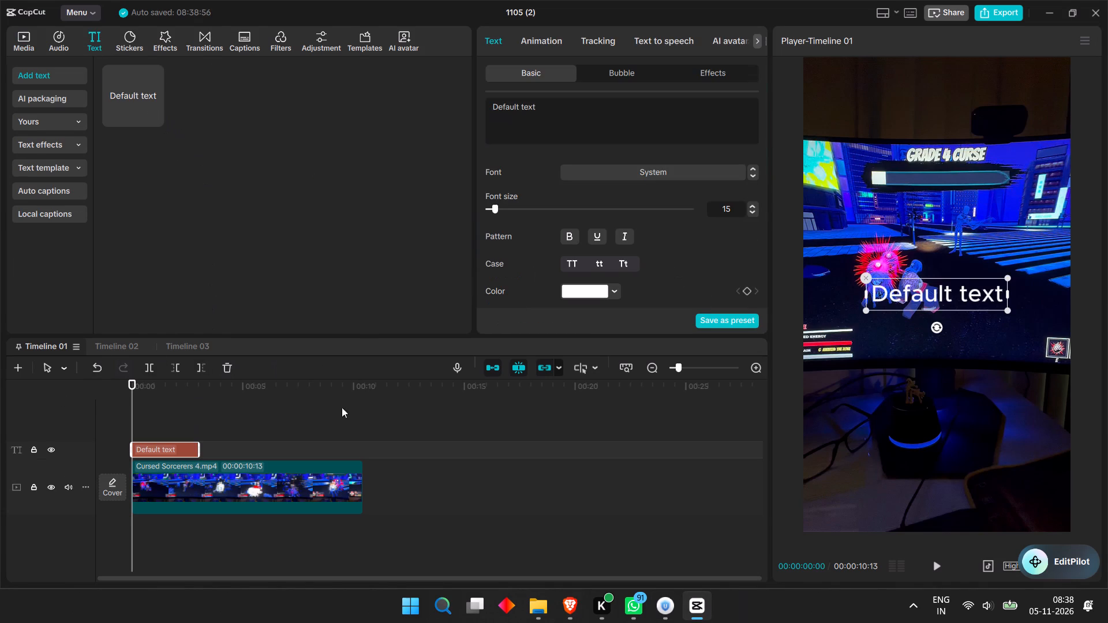
Replace the default text with the copied caption "BRO I NEED THIS FIGHT IN MY ROBLOX GAME 💀" and remove its leading blank space.
left_click_drag(597, 109, 428, 107)
key("ctrl+v")
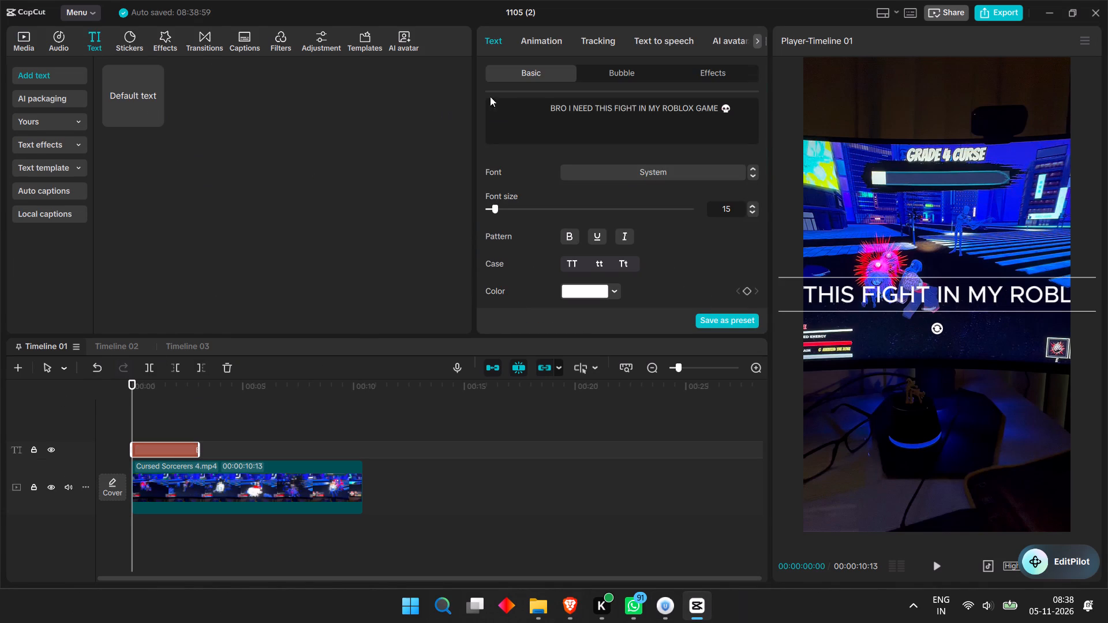
left_click(552, 110)
left_click(546, 111)
key("BackSpace")
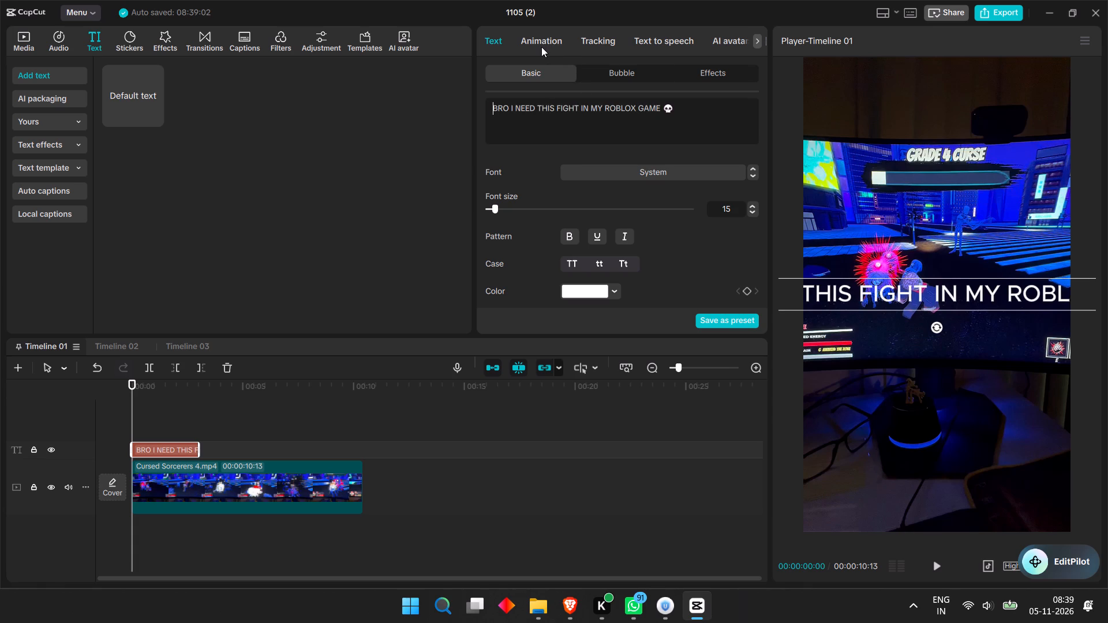
Enable a background behind the caption text and set its color to white.
scroll(581, 297, "down", 8)
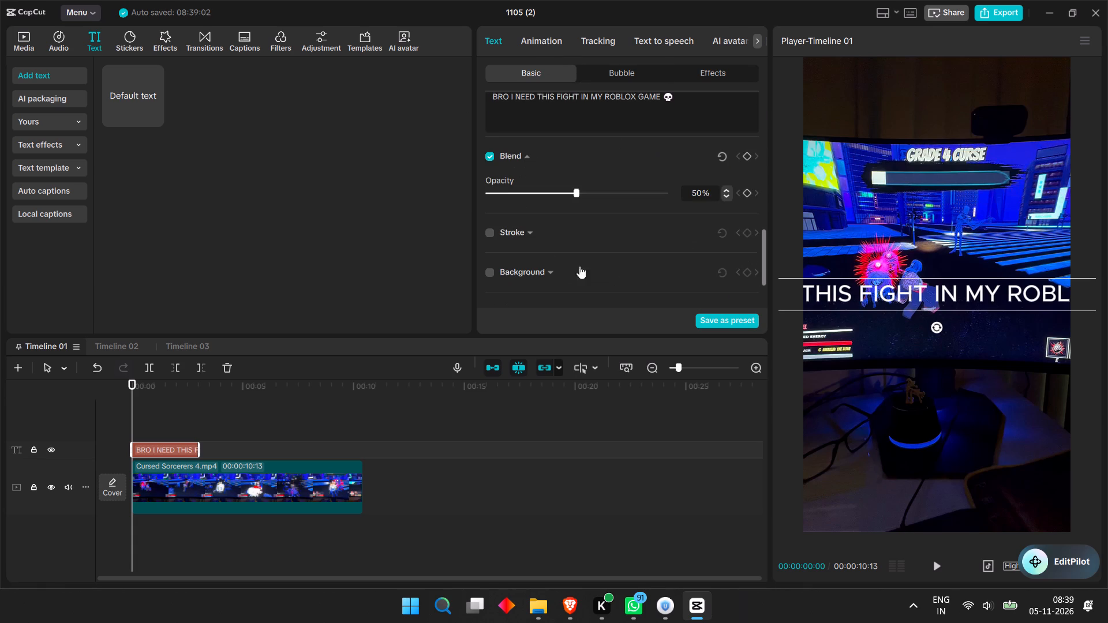
left_click(492, 275)
scroll(564, 280, "down", 2)
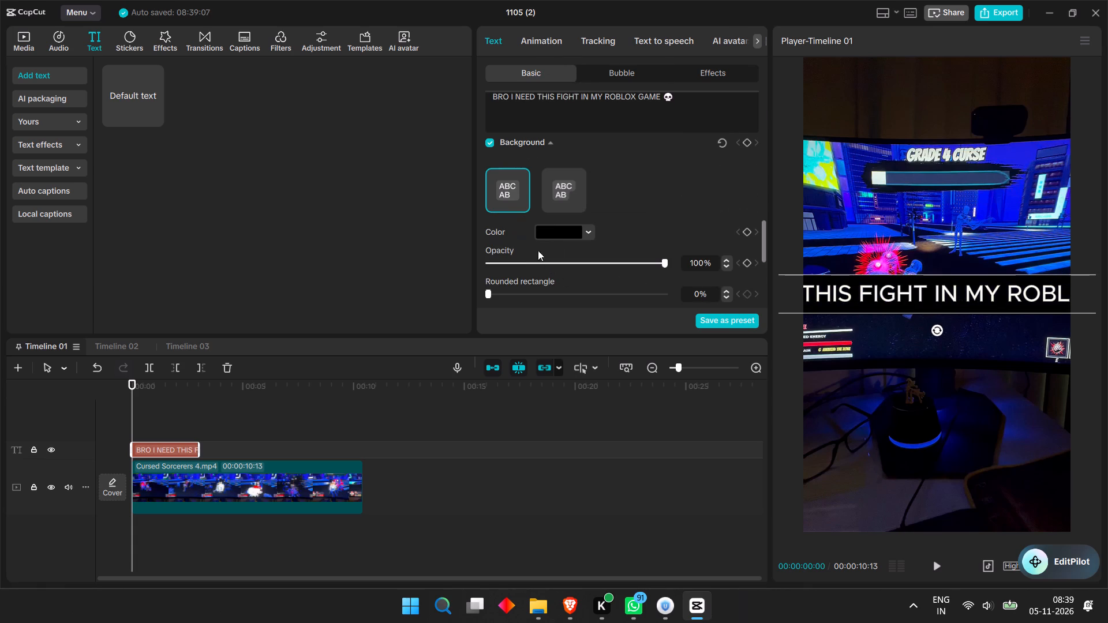
left_click(558, 230)
left_click_drag(521, 306, 503, 216)
left_click(635, 176)
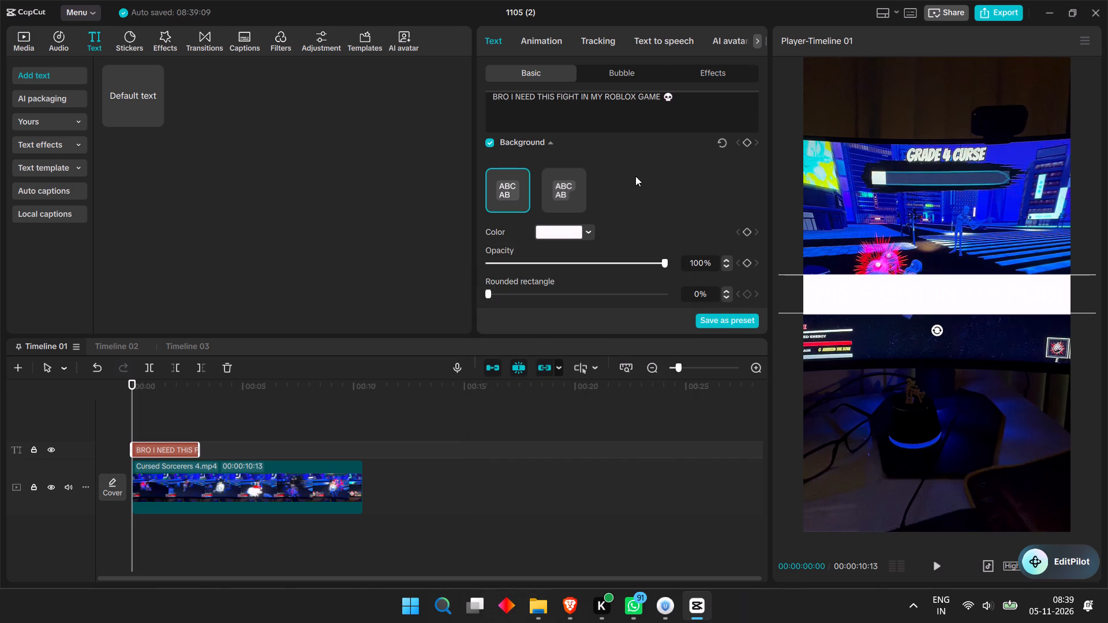
Change the caption's text color to black.
scroll(631, 182, "up", 14)
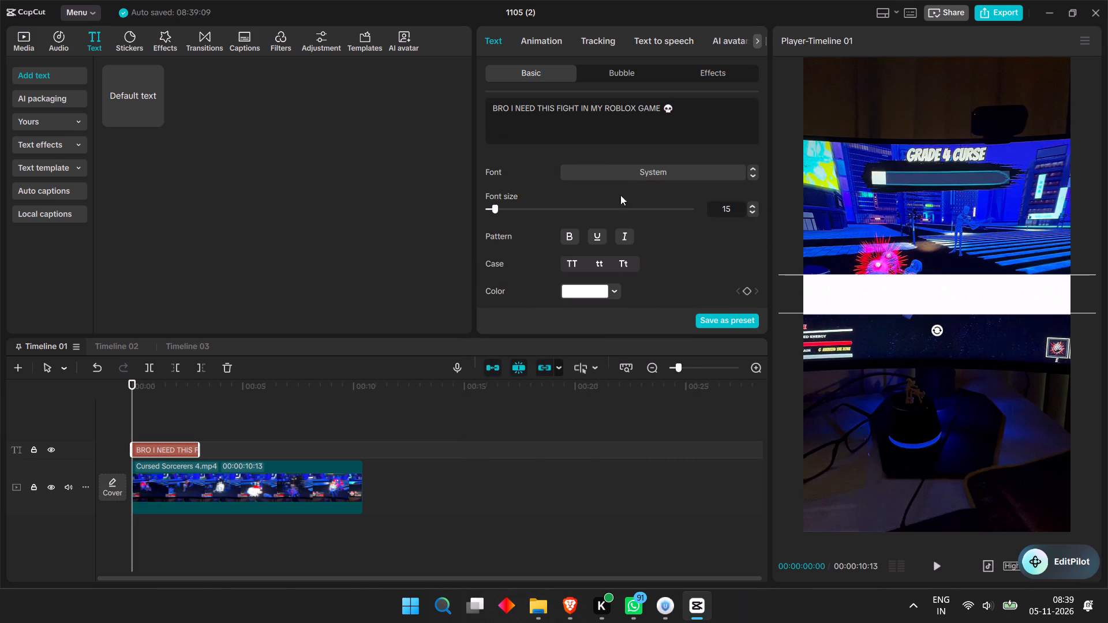
scroll(612, 213, "down", 3)
scroll(611, 177, "up", 2)
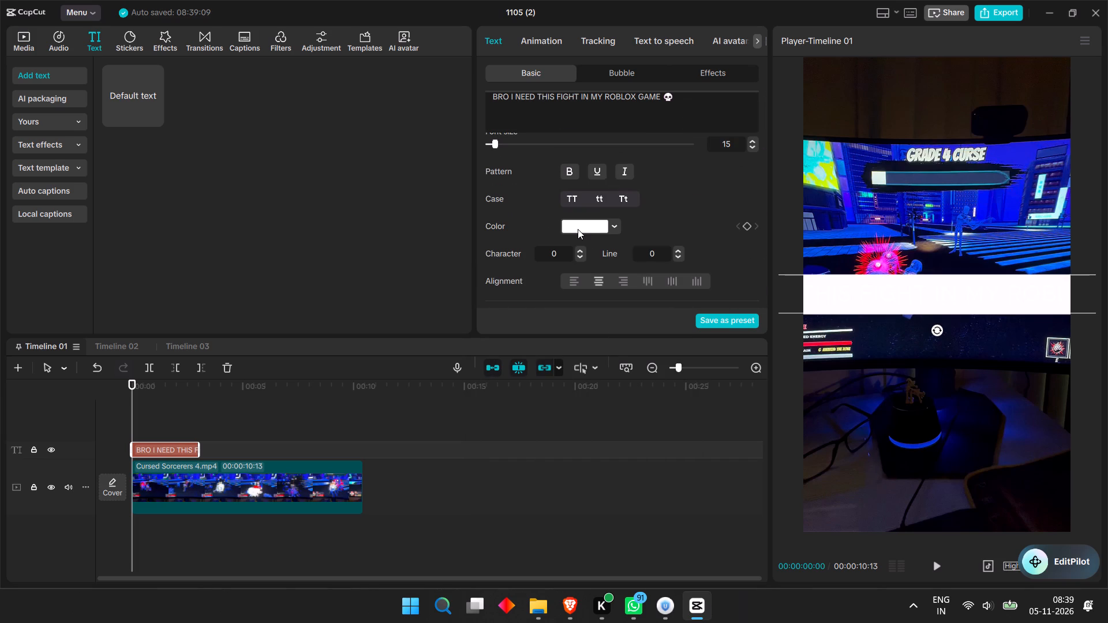
left_click(578, 229)
left_click_drag(535, 303, 517, 367)
left_click(704, 177)
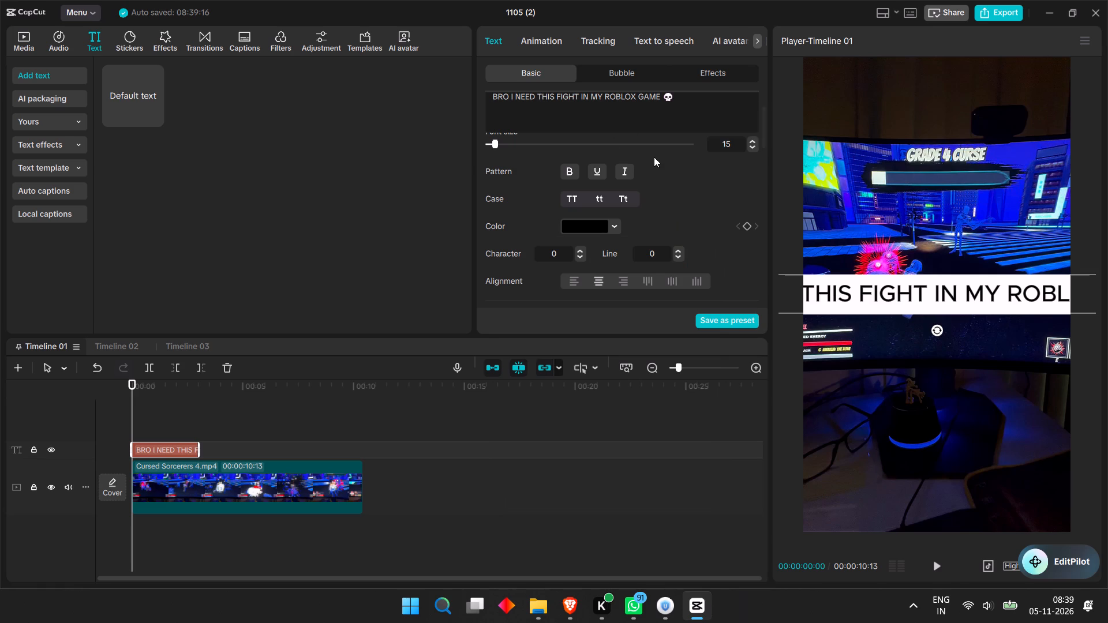
Set the caption's font to Rubik-Bold and its font size to 13.
scroll(654, 157, "up", 4)
scroll(654, 157, "down", 3)
scroll(656, 178, "up", 3)
left_click(656, 178)
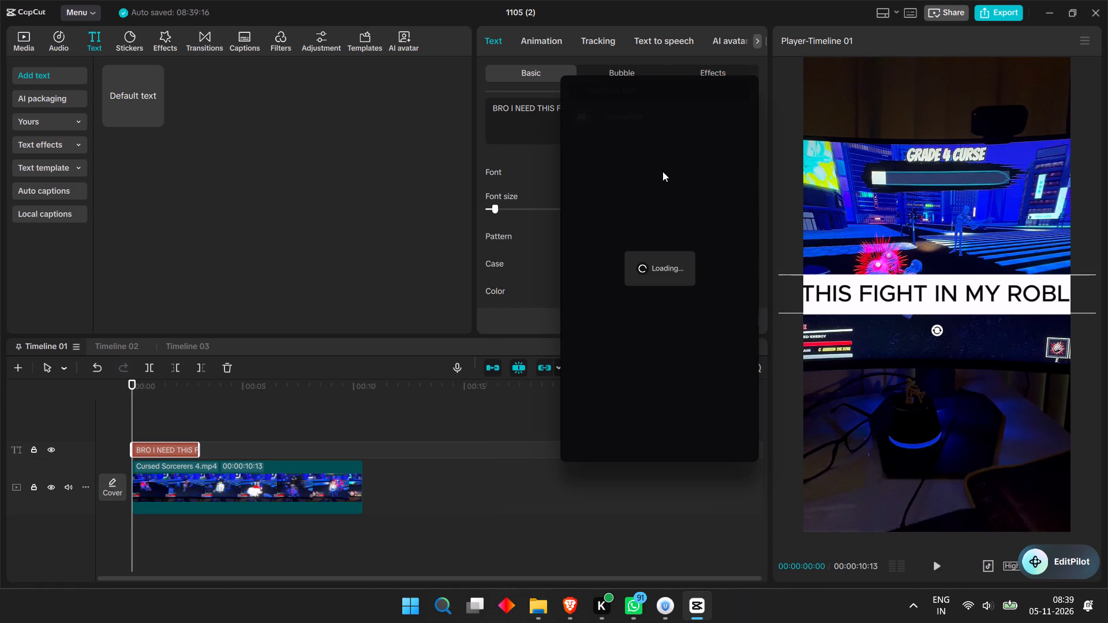
left_click(623, 337)
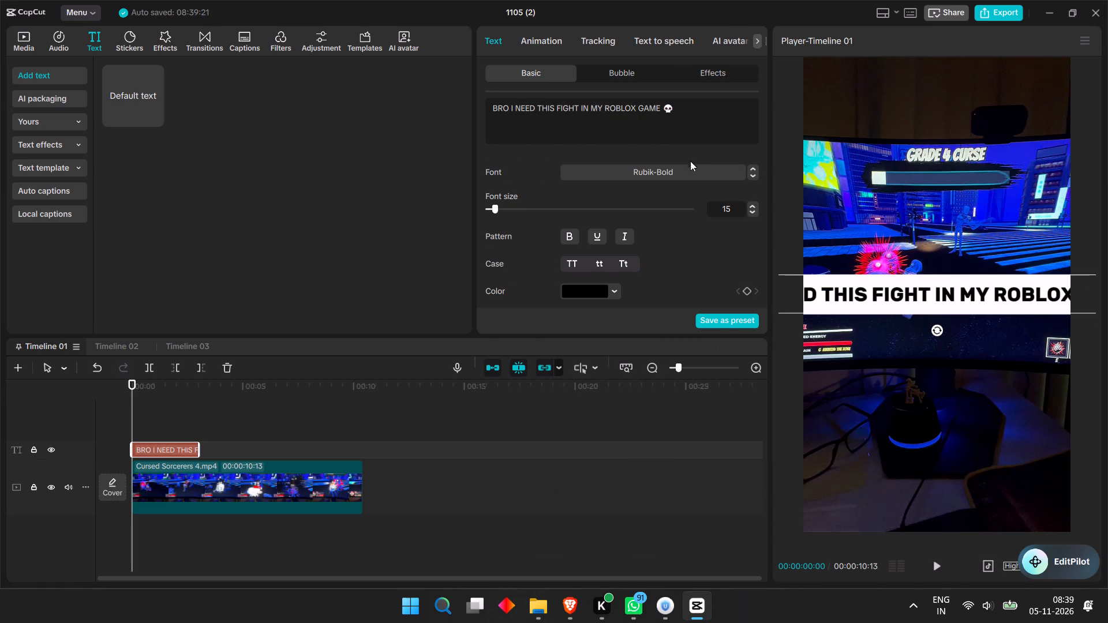
double_click(750, 212)
scroll(677, 227, "down", 2)
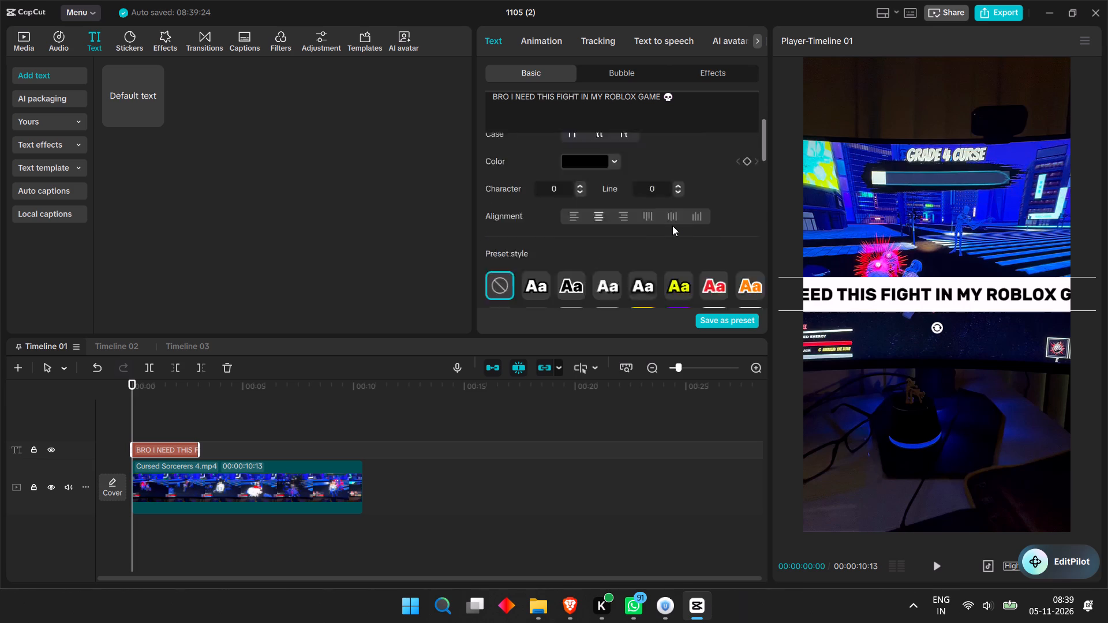
scroll(672, 226, "down", 1)
scroll(672, 226, "up", 2)
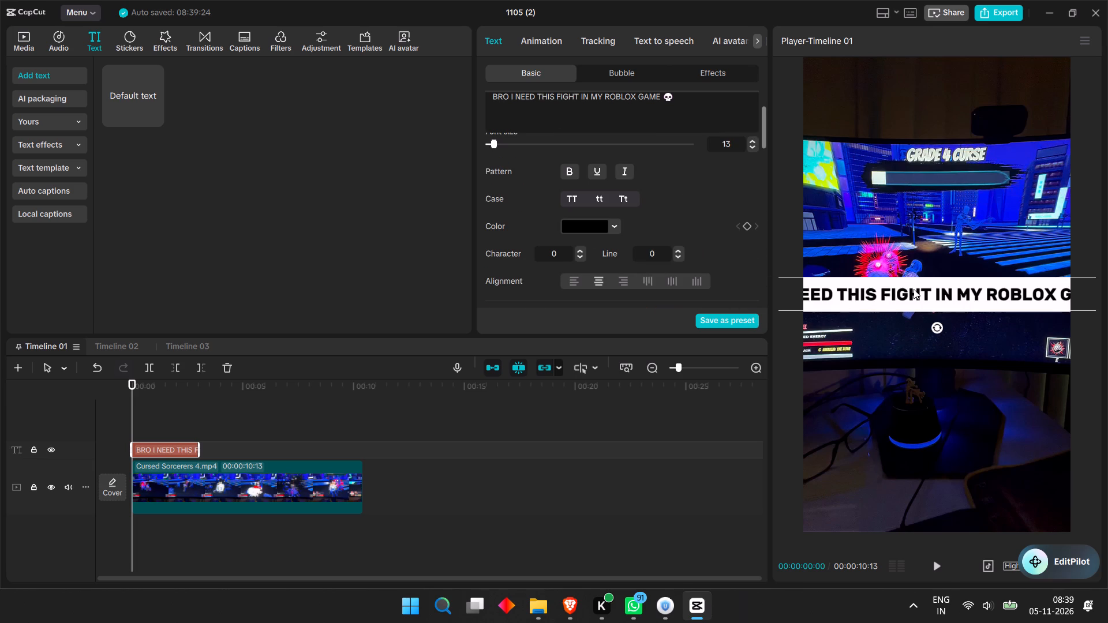
Narrow the caption's text box so it wraps onto two lines, and move it to the top of the video frame.
left_click_drag(914, 289, 773, 299)
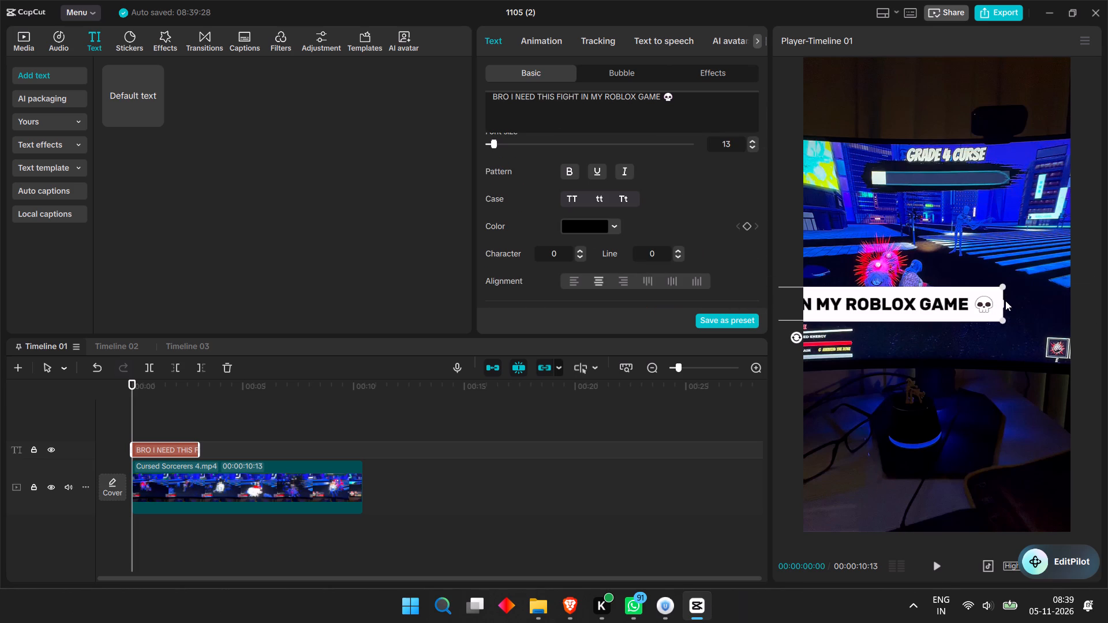
left_click_drag(1004, 302, 933, 309)
left_click_drag(885, 311, 1086, 147)
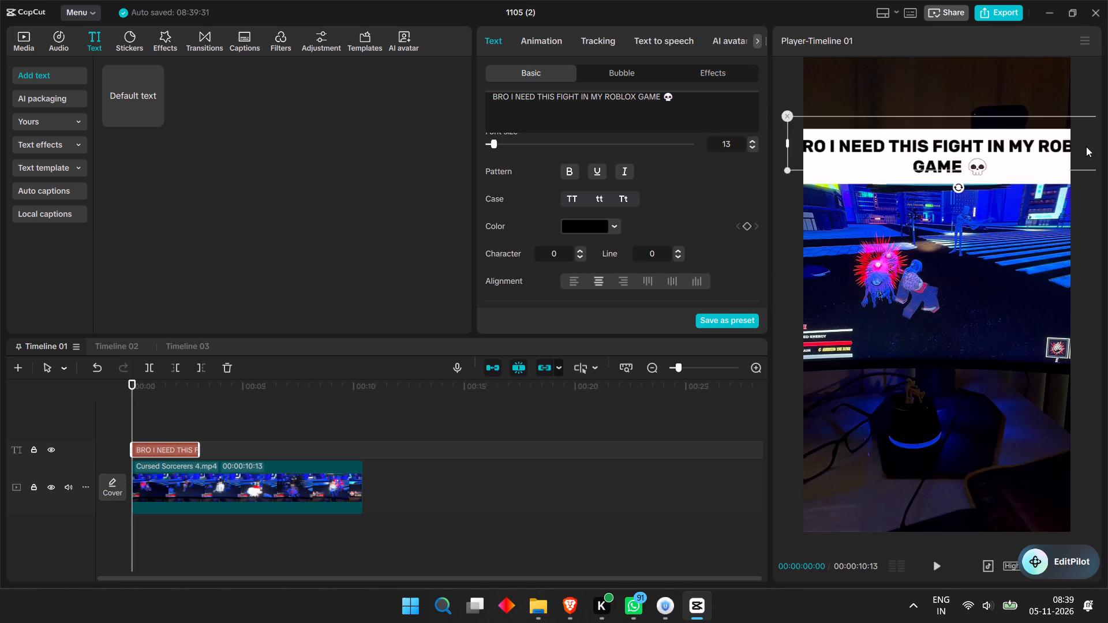
left_click_drag(1086, 147, 1079, 114)
Shift the Cursed Sorcerers 4 clip down in the frame, horizontally centered at position X 0, Y -379.
left_click(1020, 245)
left_click_drag(1019, 245, 1031, 292)
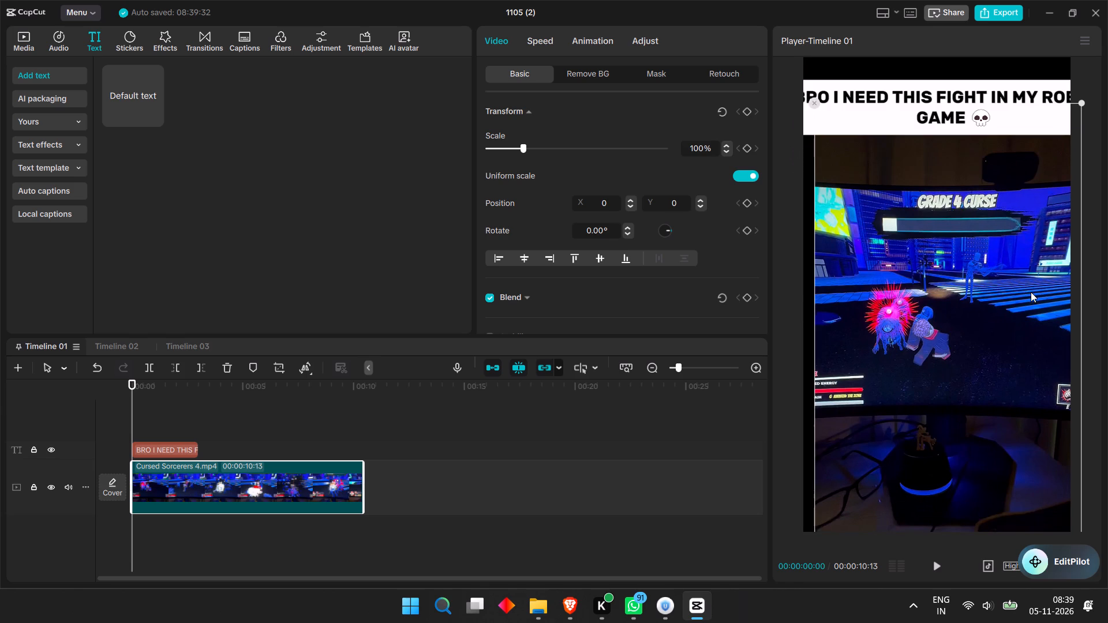
left_click_drag(1031, 292, 1013, 290)
left_click(960, 102)
left_click_drag(960, 102, 959, 118)
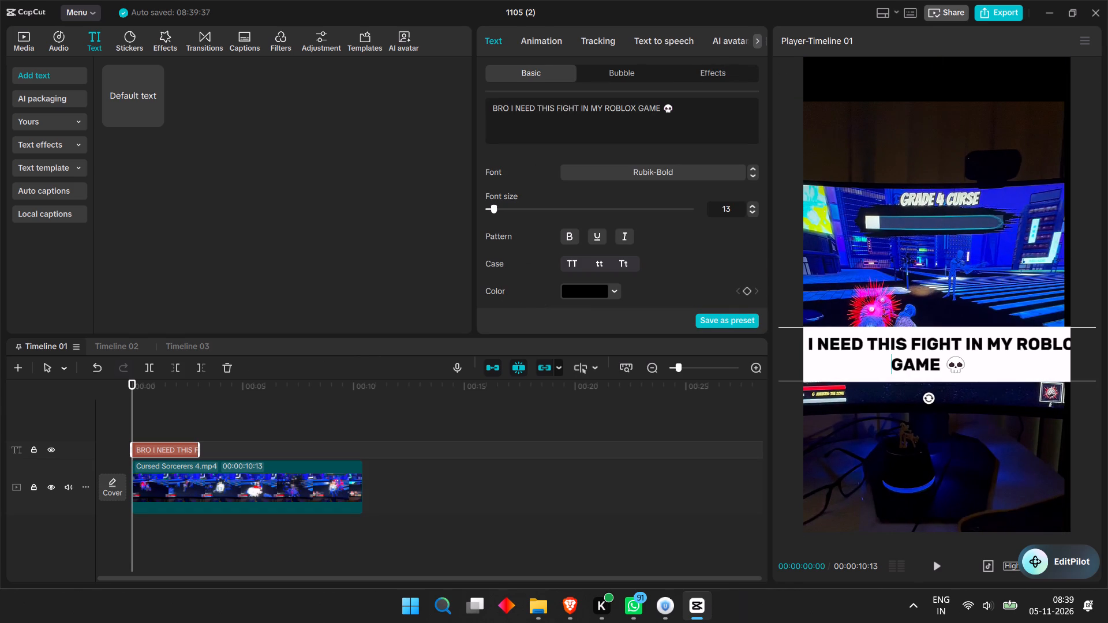
left_click_drag(969, 366, 991, 152)
left_click(1009, 249)
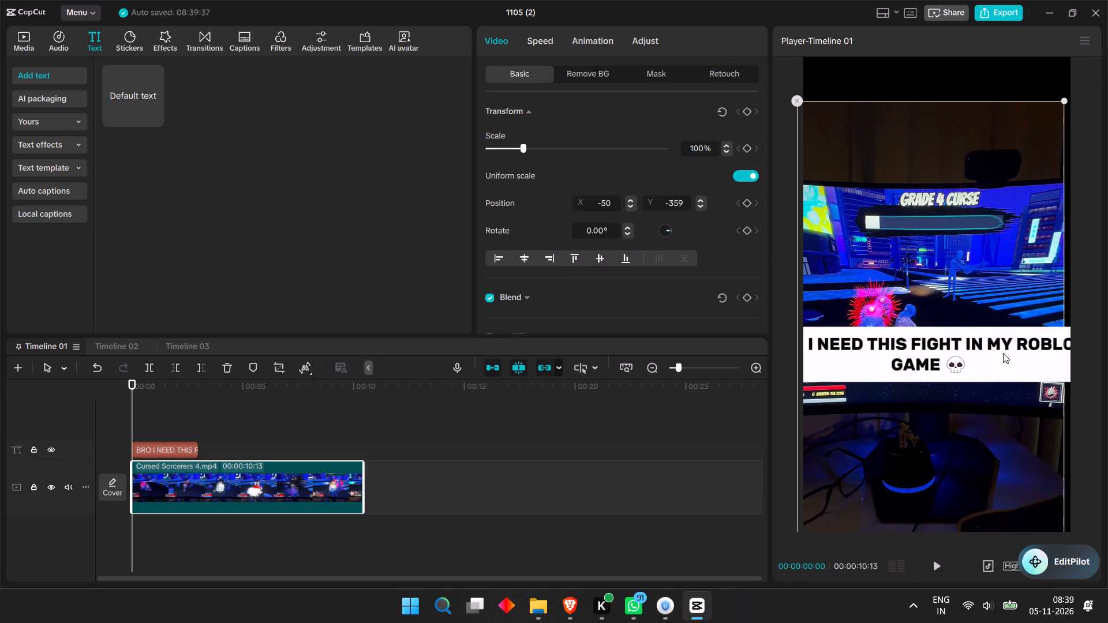
left_click(1003, 361)
left_click(998, 382)
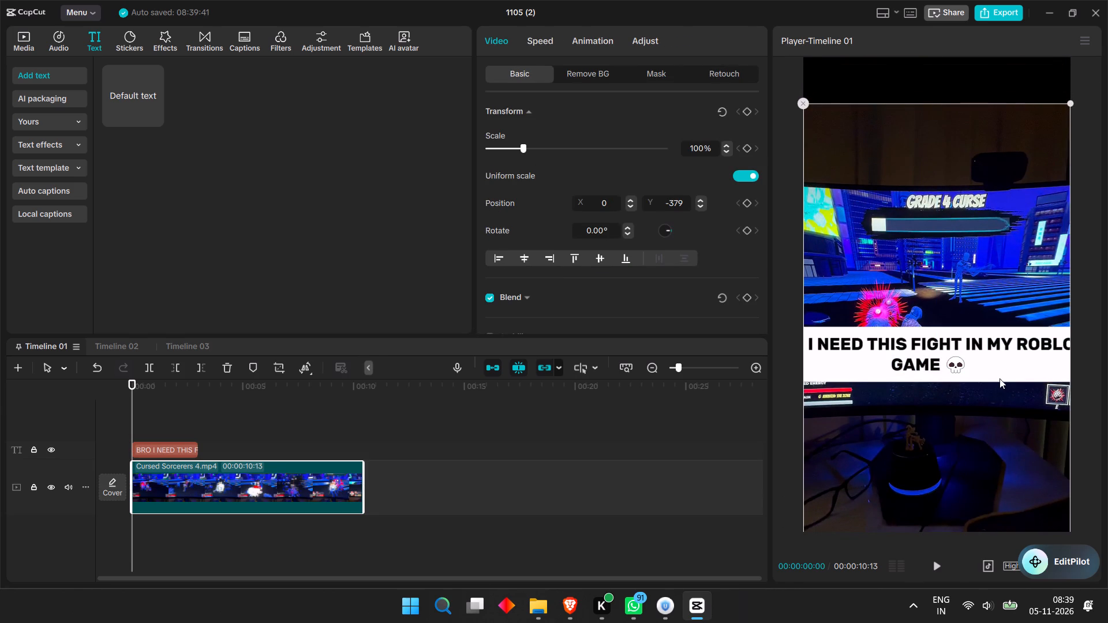
Move the caption just above the gameplay screen, scale it down to fit the frame width, and center it.
left_click(1004, 368)
left_click(1004, 367)
left_click_drag(1002, 367, 1001, 192)
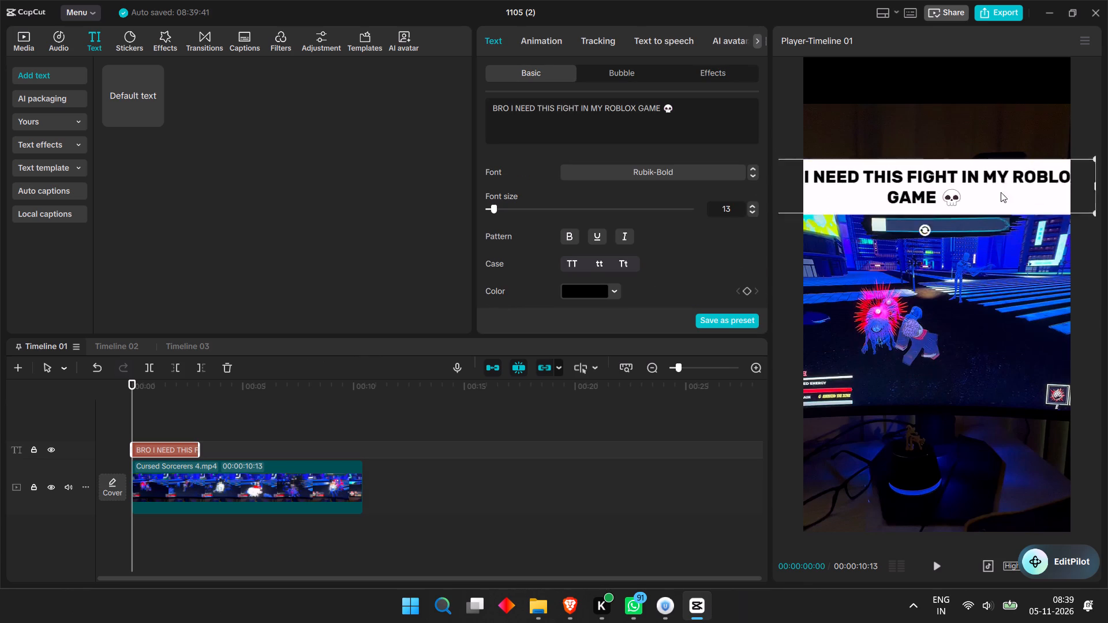
left_click_drag(1001, 192, 1013, 170)
left_click_drag(1059, 164, 1029, 151)
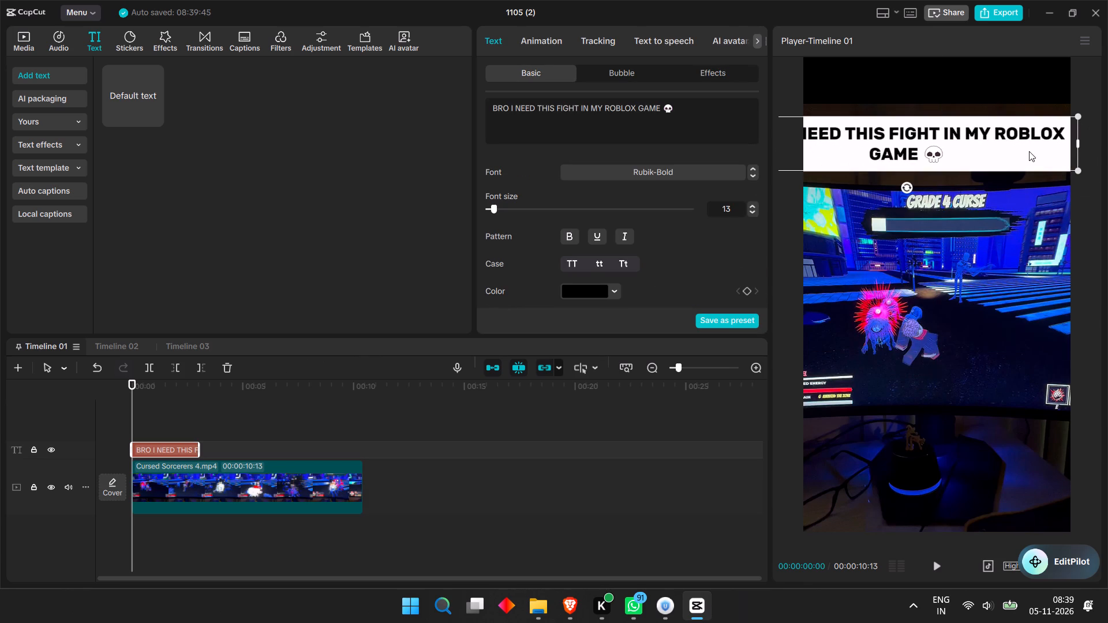
left_click(1029, 151)
left_click_drag(1076, 118, 1023, 137)
left_click_drag(1006, 142, 1020, 147)
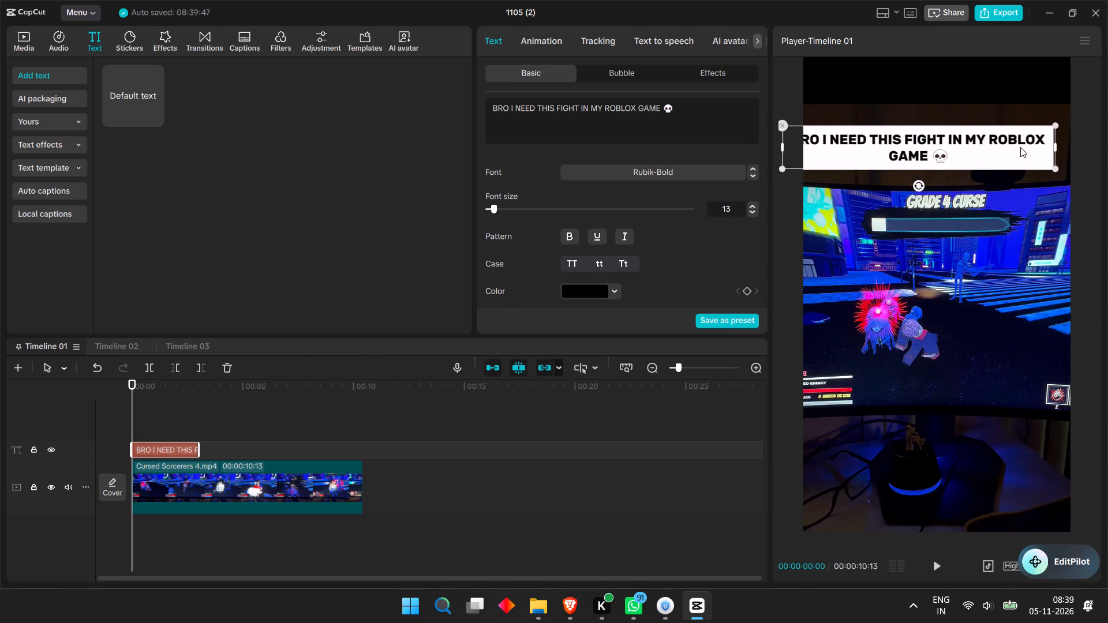
left_click_drag(1020, 147, 1043, 151)
Duplicate the caption and place the copy just below the gameplay screen.
key("ctrl+c")
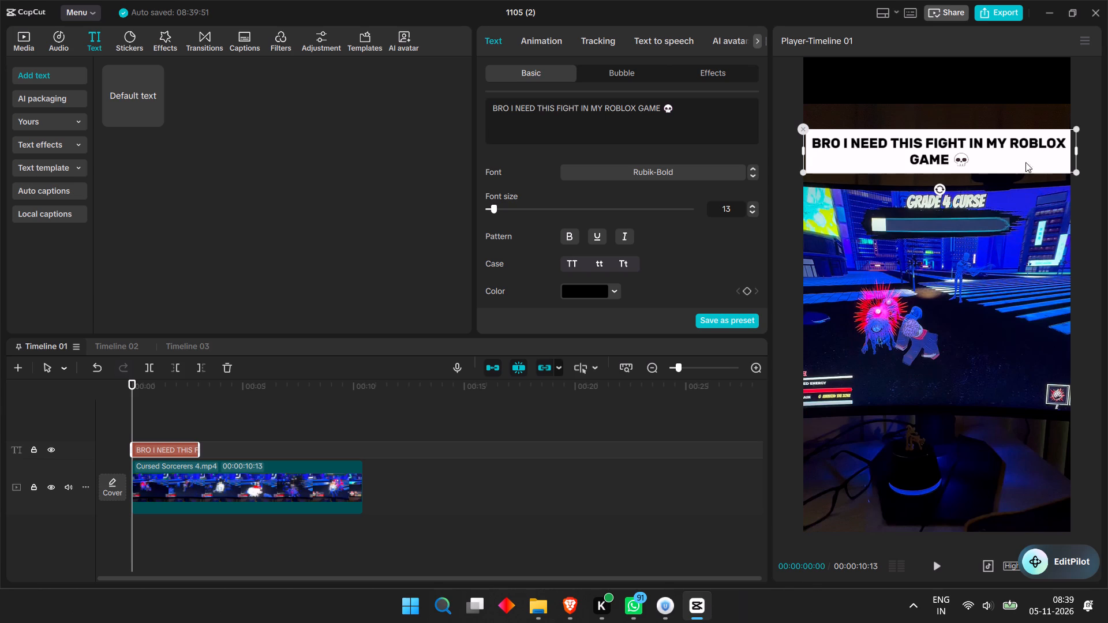
key("ctrl+v")
left_click_drag(923, 166, 923, 166)
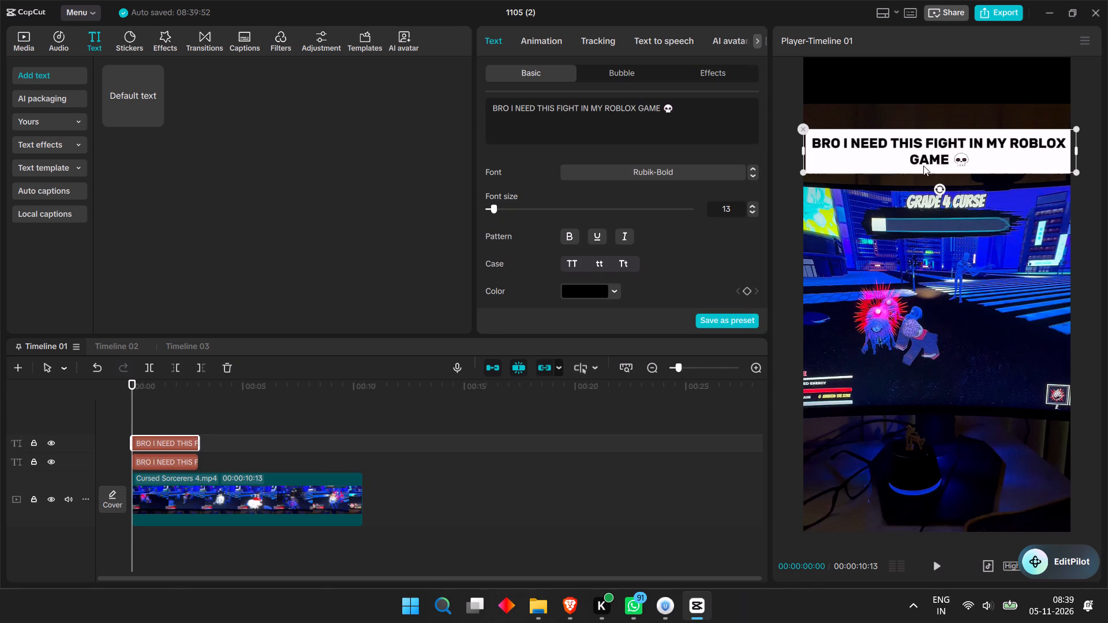
left_click_drag(923, 166, 916, 461)
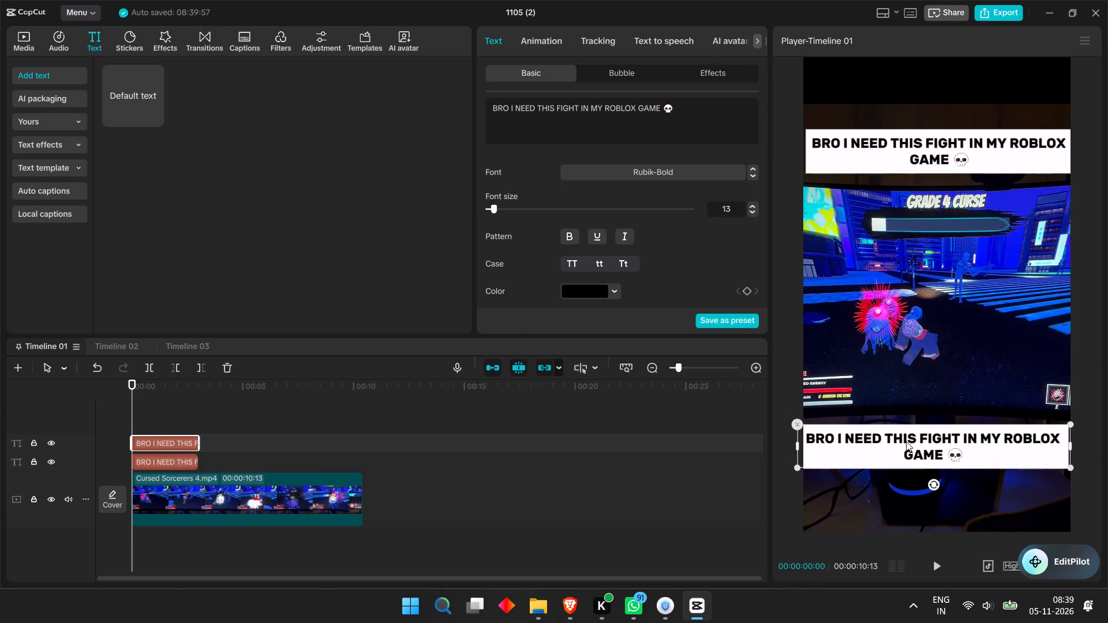
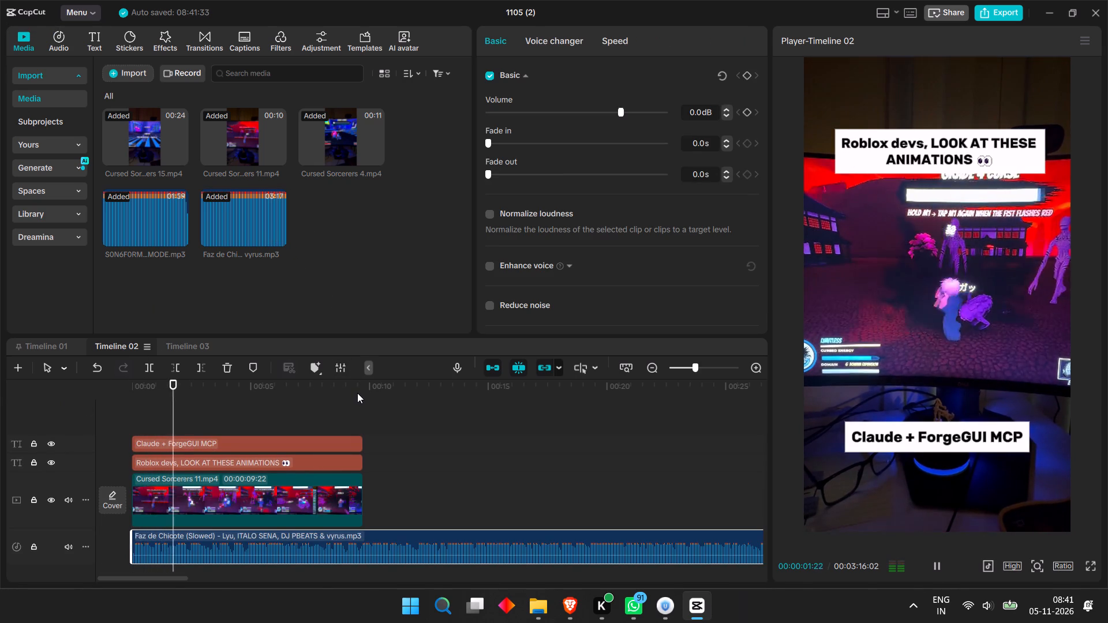
left_click(357, 393)
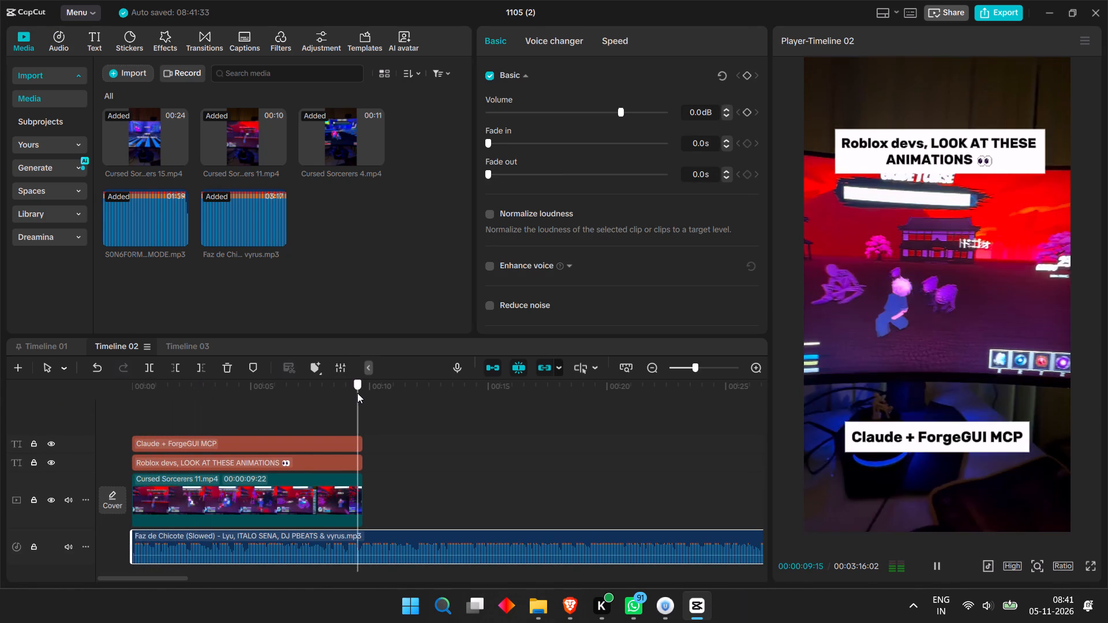
left_click(360, 393)
key("ctrl+b")
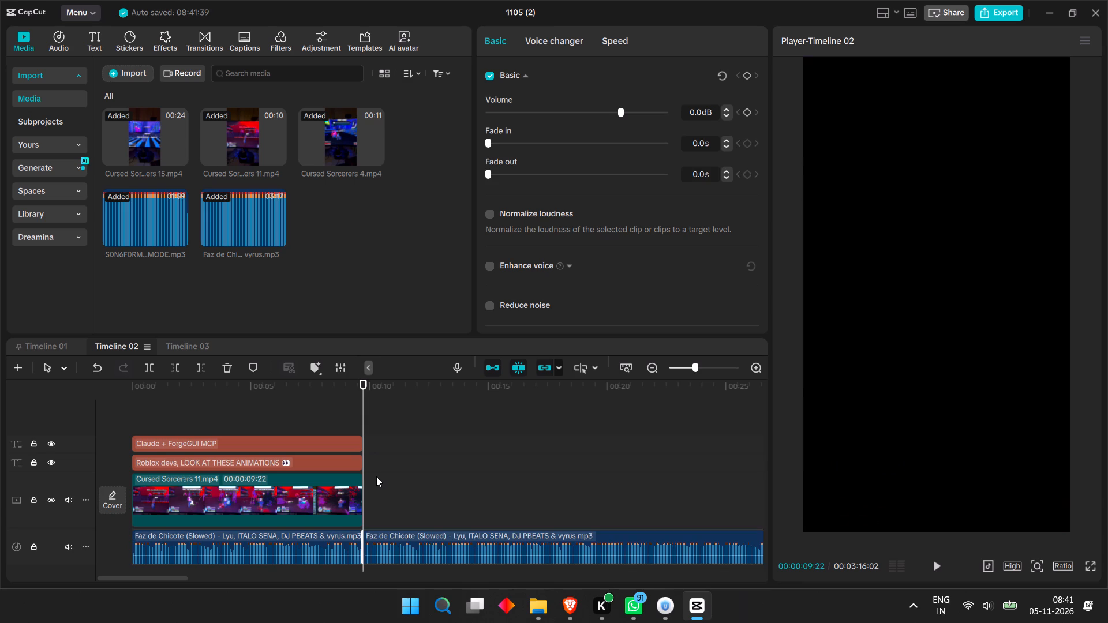
key("BackSpace")
left_click(366, 378)
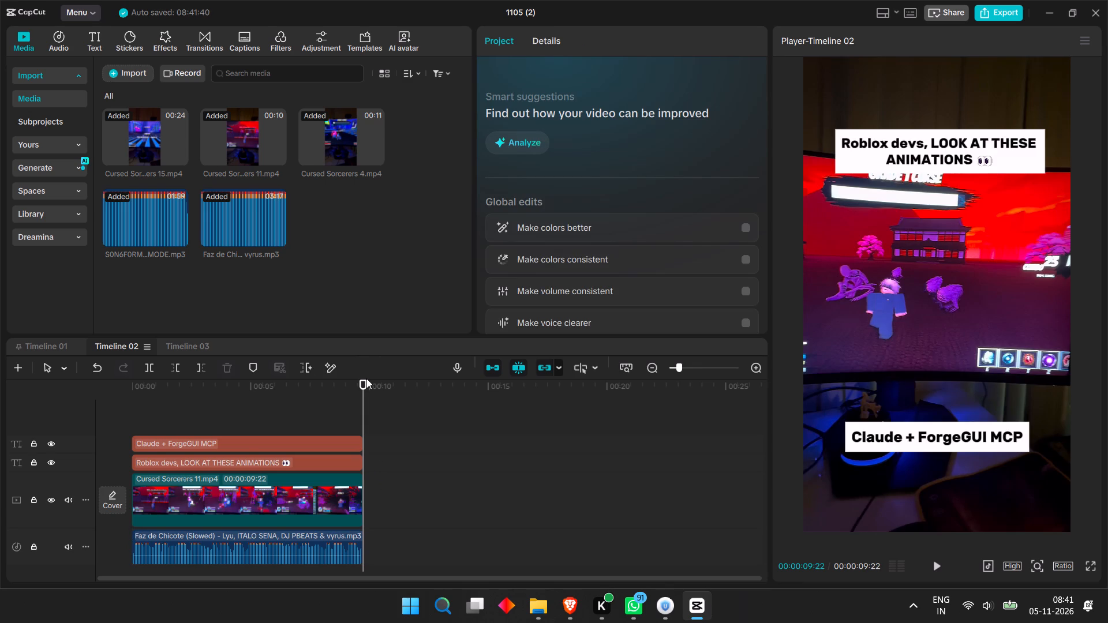
left_click_drag(366, 378, 79, 463)
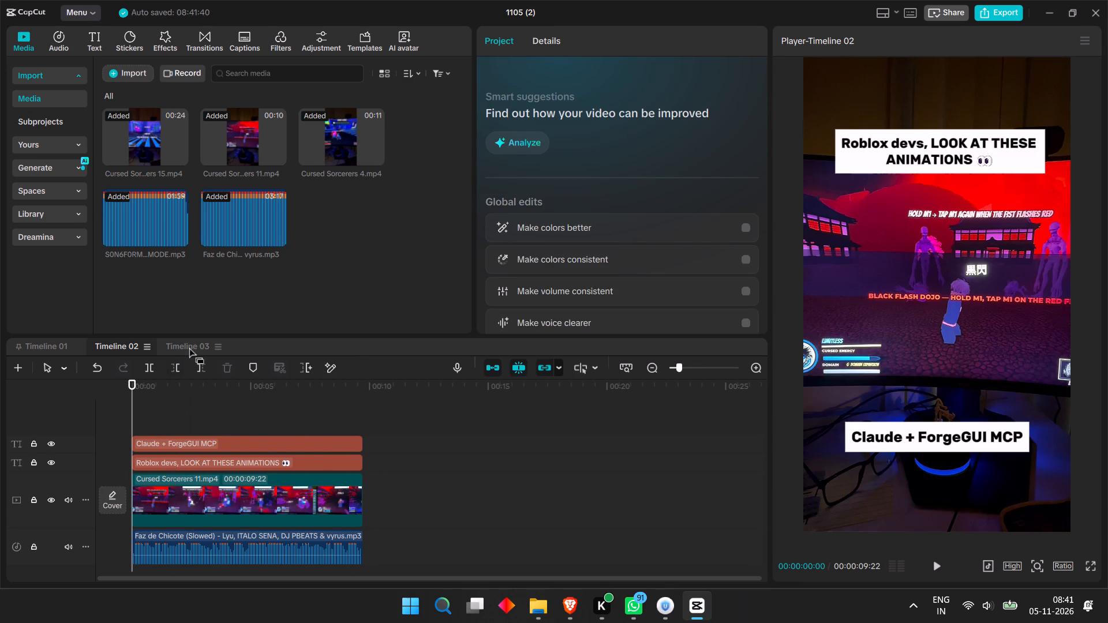
Copy both captions from Timeline 02 and paste them above the Cursed Sorcerers 15 clip at the start of Timeline 03.
left_click(188, 345)
left_click(133, 347)
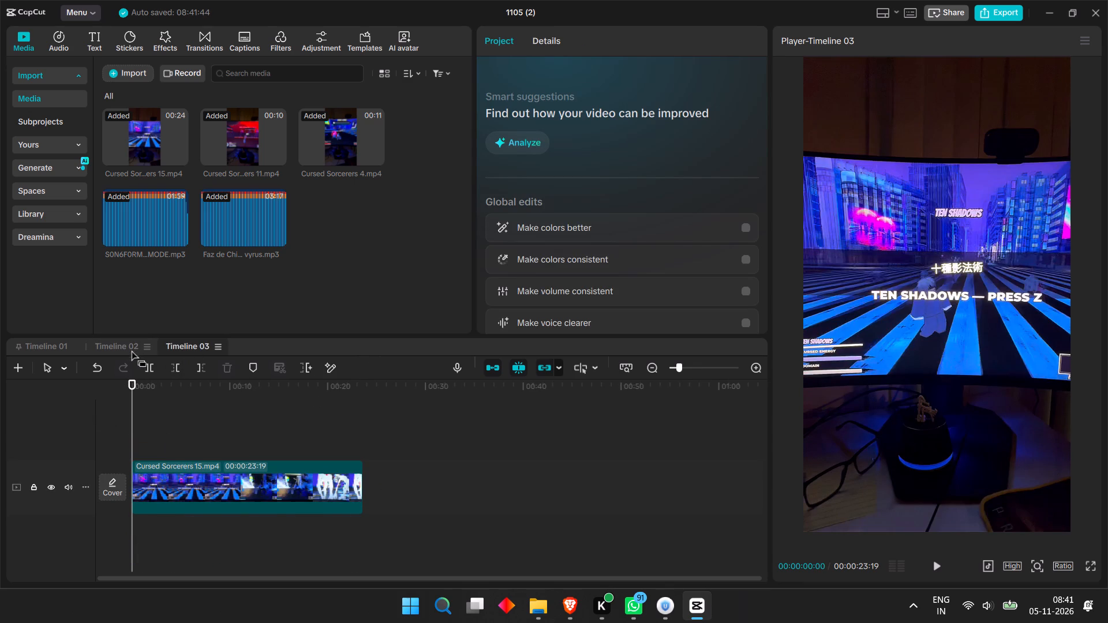
left_click_drag(384, 457, 302, 436)
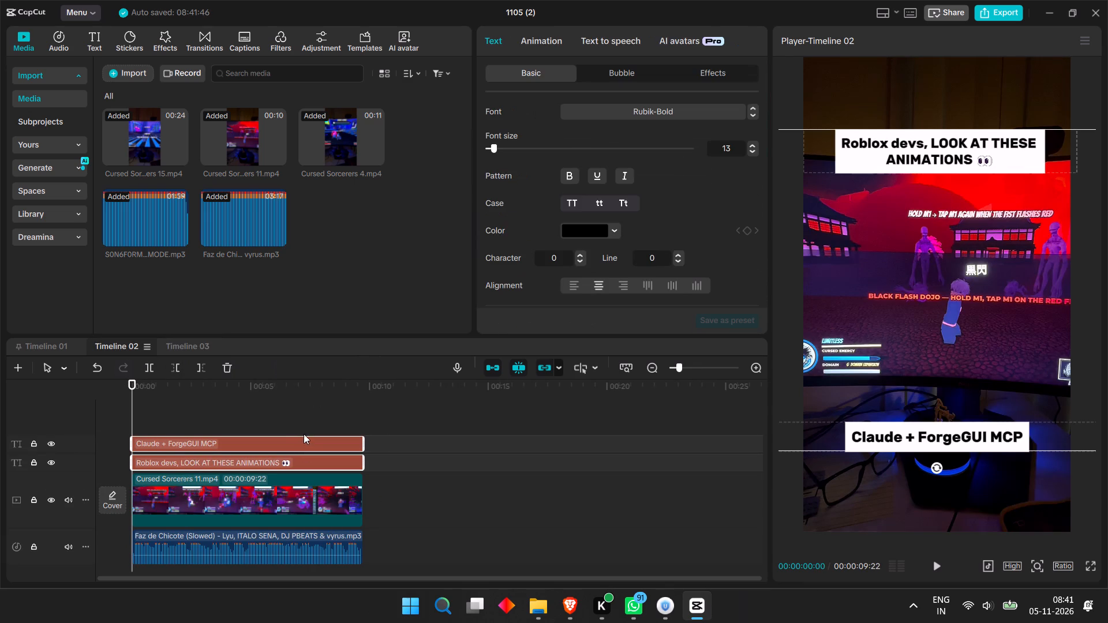
key("ctrl+c")
left_click(195, 356)
left_click(192, 353)
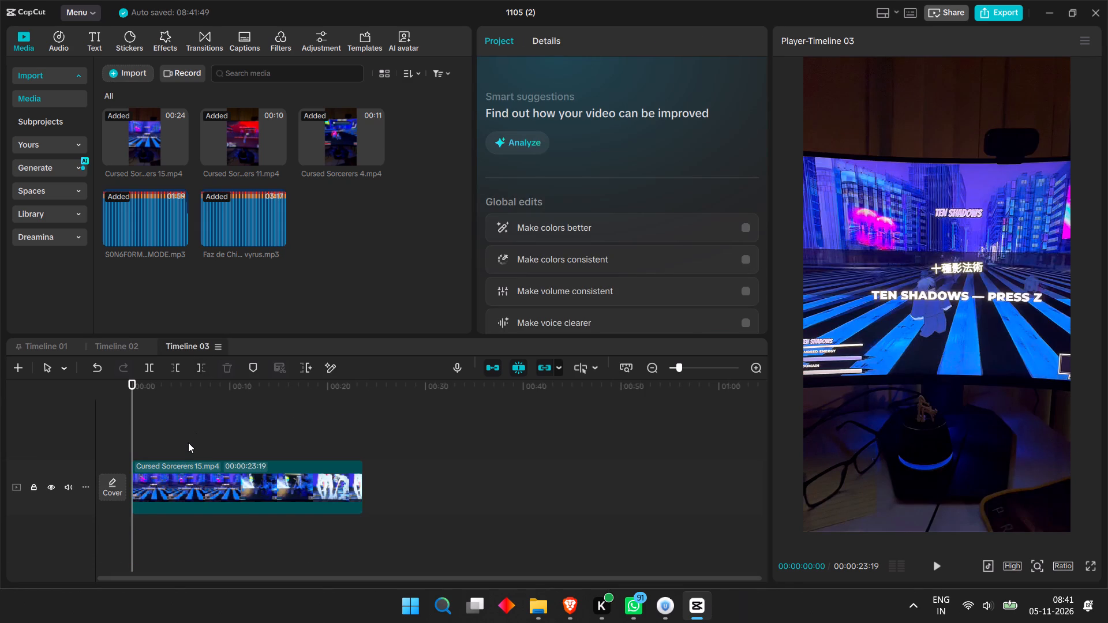
key("ctrl+v")
Extend both captions on Timeline 03 to the end of the Cursed Sorcerers 15 clip at 00:00:23:19.
left_click_drag(226, 466, 363, 459)
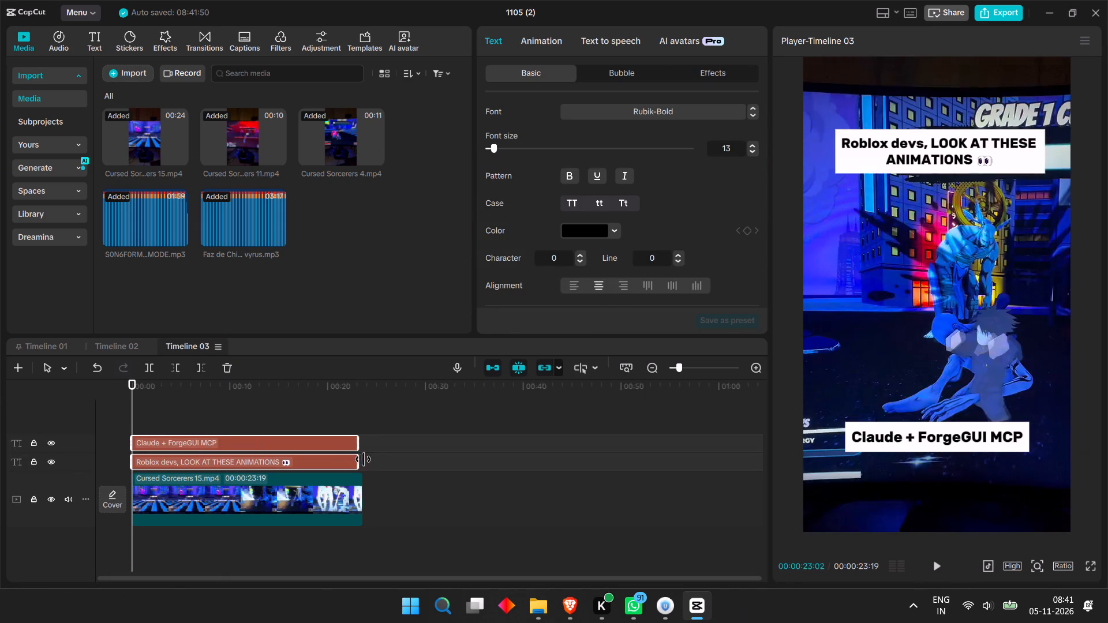
left_click_drag(363, 459, 361, 459)
left_click_drag(353, 401, 366, 401)
left_click_drag(363, 401, 368, 403)
Copy the trimmed Faz de Chicote (Slowed) song from Timeline 02 and paste it at the start of Timeline 03.
left_click(129, 348)
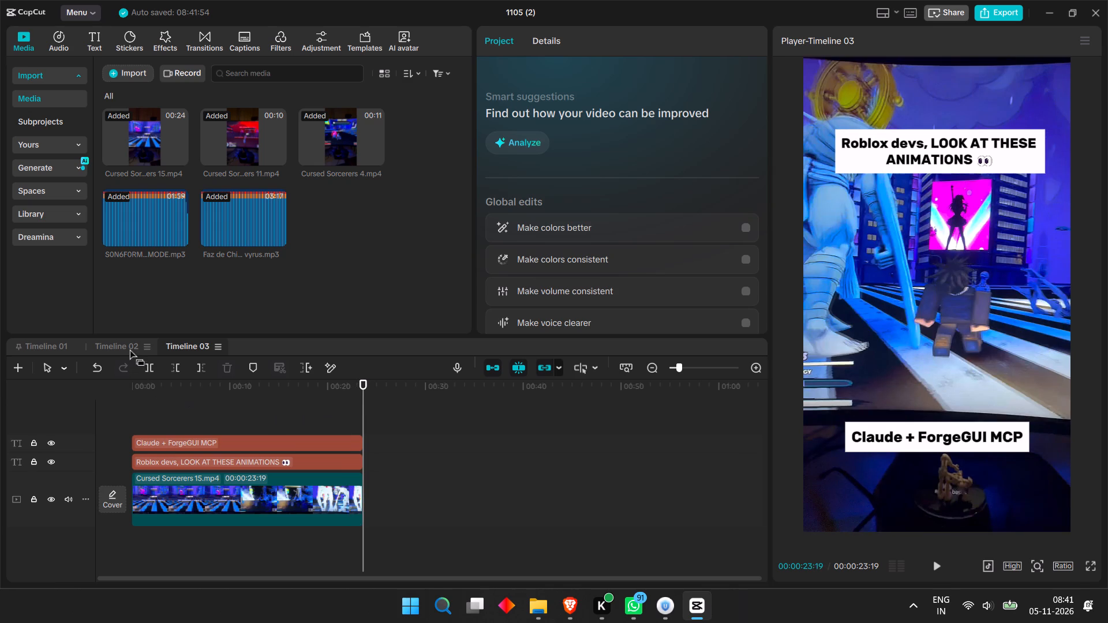
left_click(309, 532)
key("ctrl+c")
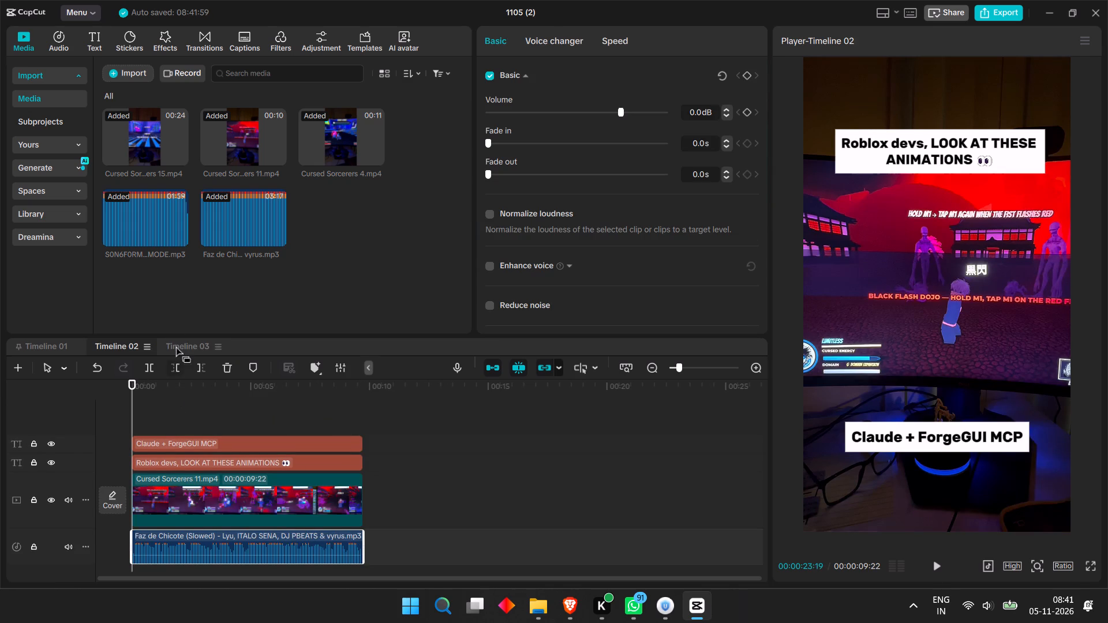
left_click(177, 334)
left_click(171, 343)
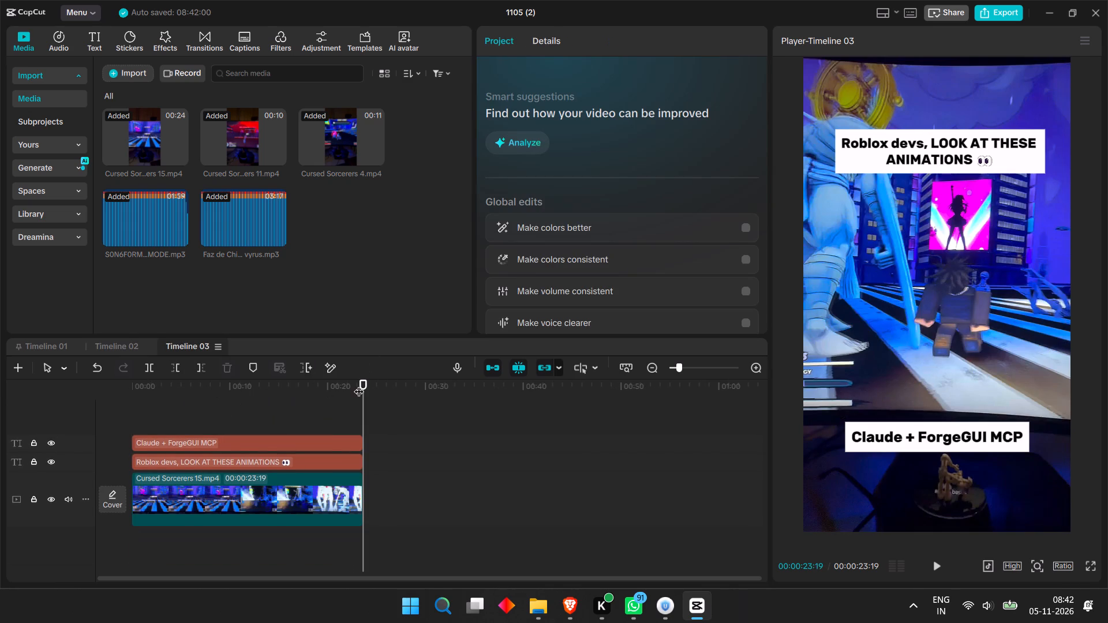
left_click_drag(359, 384, 48, 430)
key("ctrl+v")
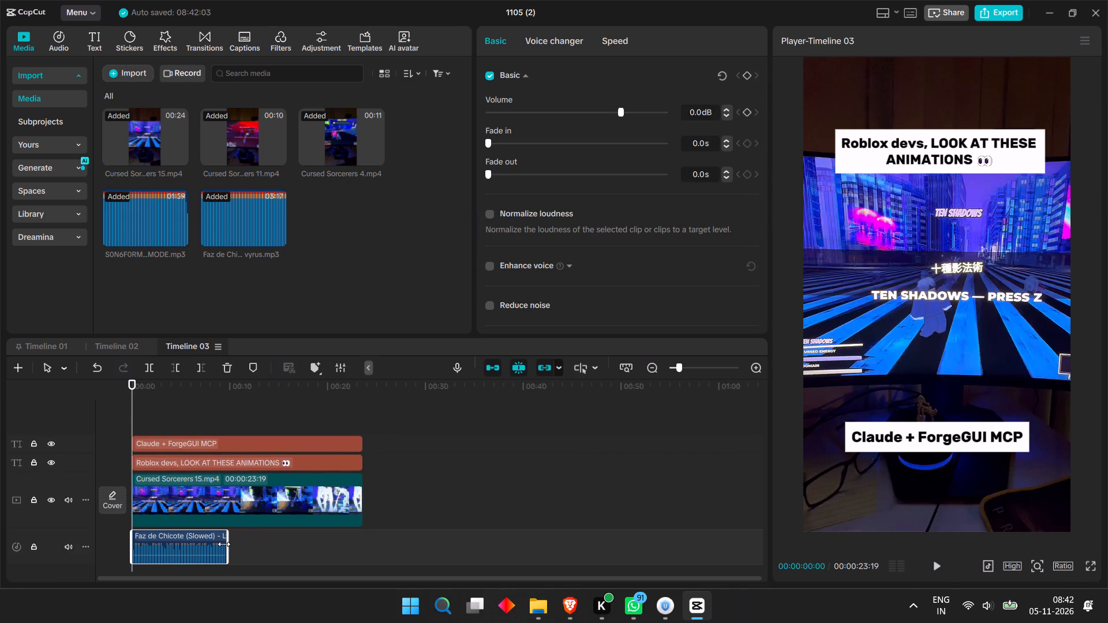
Extend the pasted Faz de Chicote (Slowed) song to the end of the Cursed Sorcerers 15 clip at 00:00:23:19.
left_click_drag(228, 546, 295, 537)
left_click(225, 553)
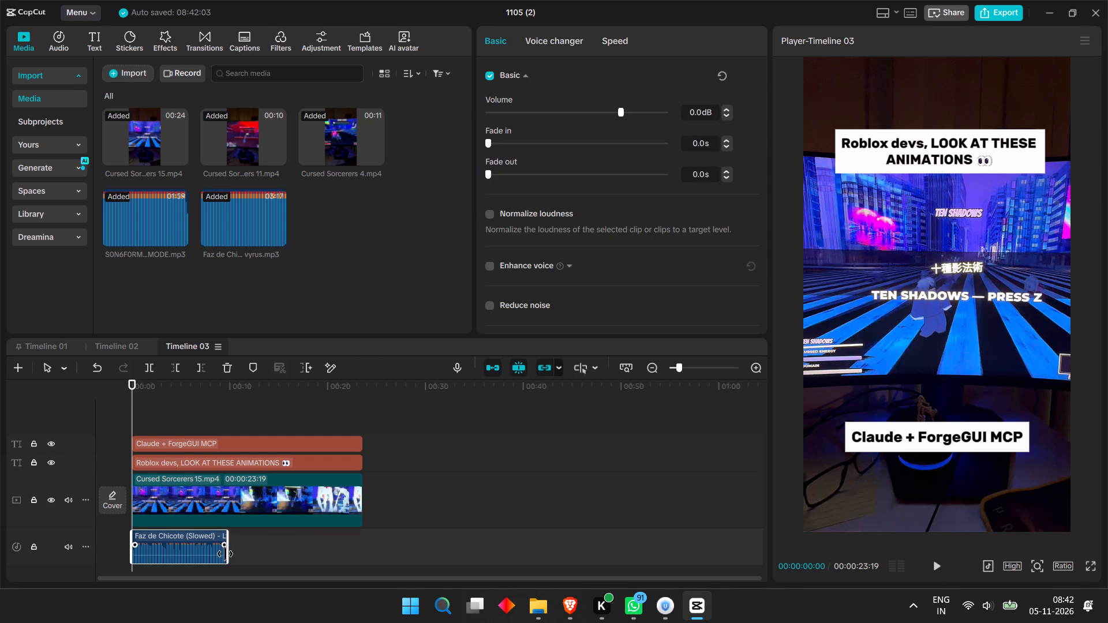
left_click_drag(227, 557, 347, 542)
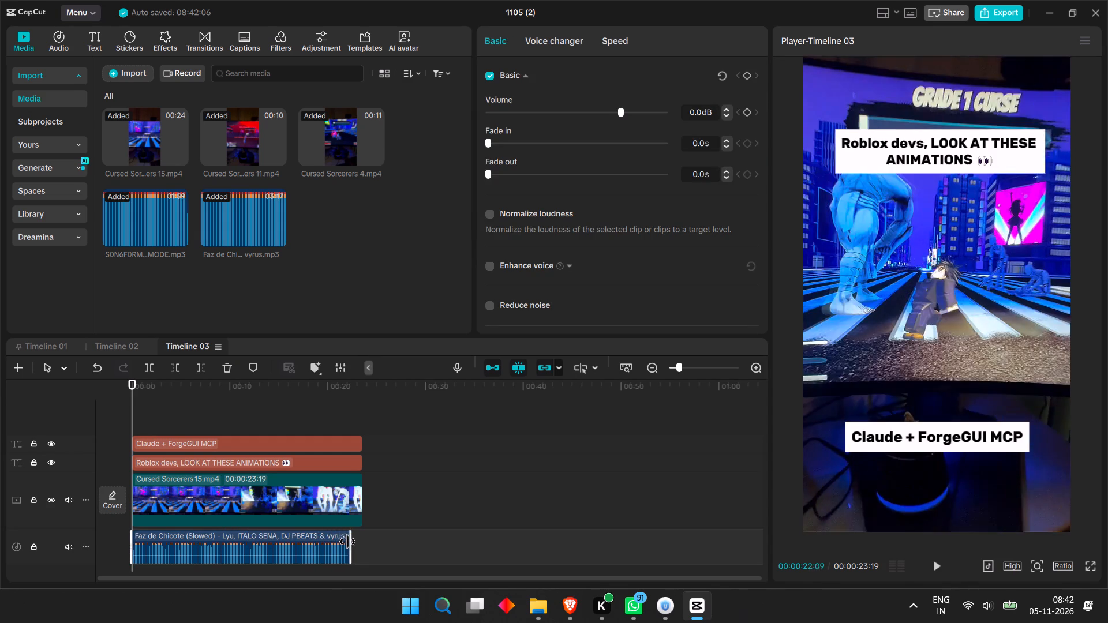
left_click_drag(347, 542, 358, 540)
left_click(367, 565)
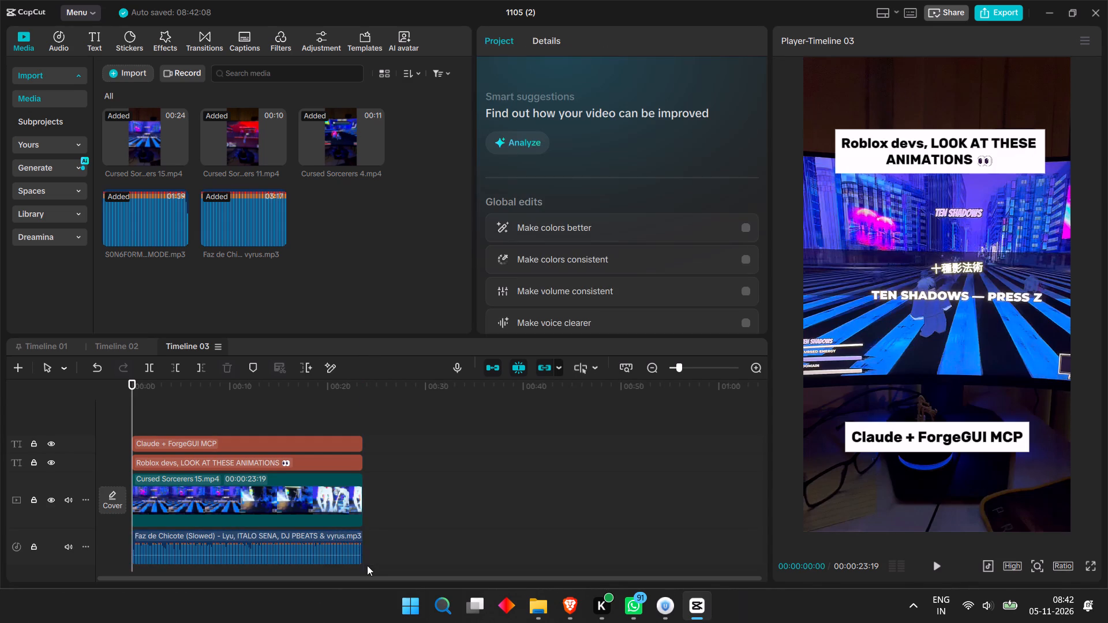
Set the speed of the Cursed Sorcerers 15 clip on Timeline 03 to 1.90x.
left_click_drag(393, 494, 288, 425)
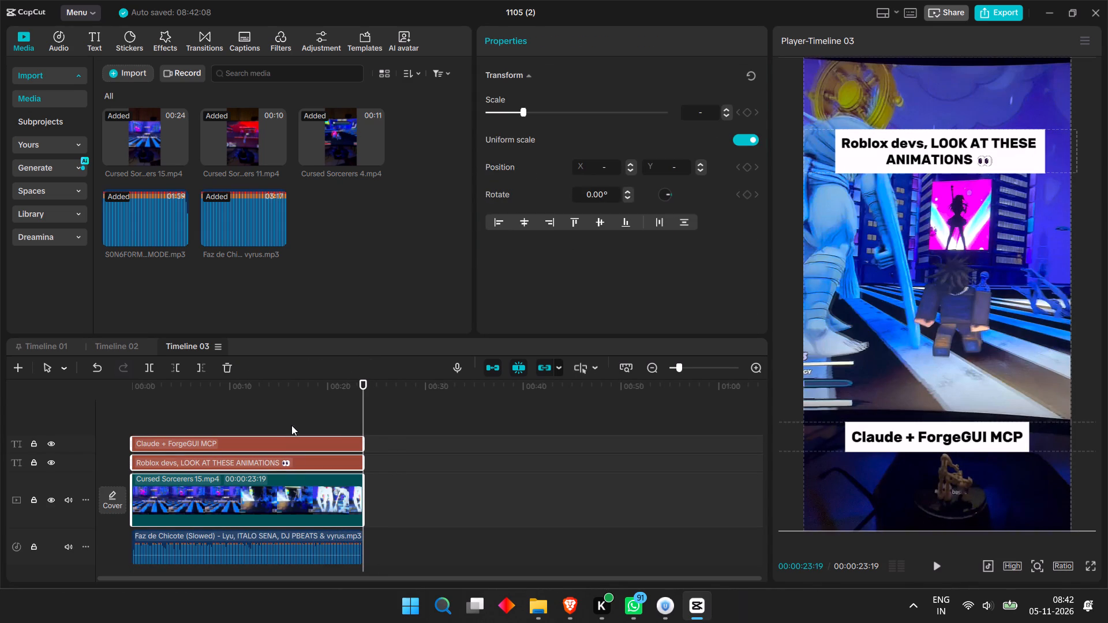
left_click(295, 503)
left_click(540, 41)
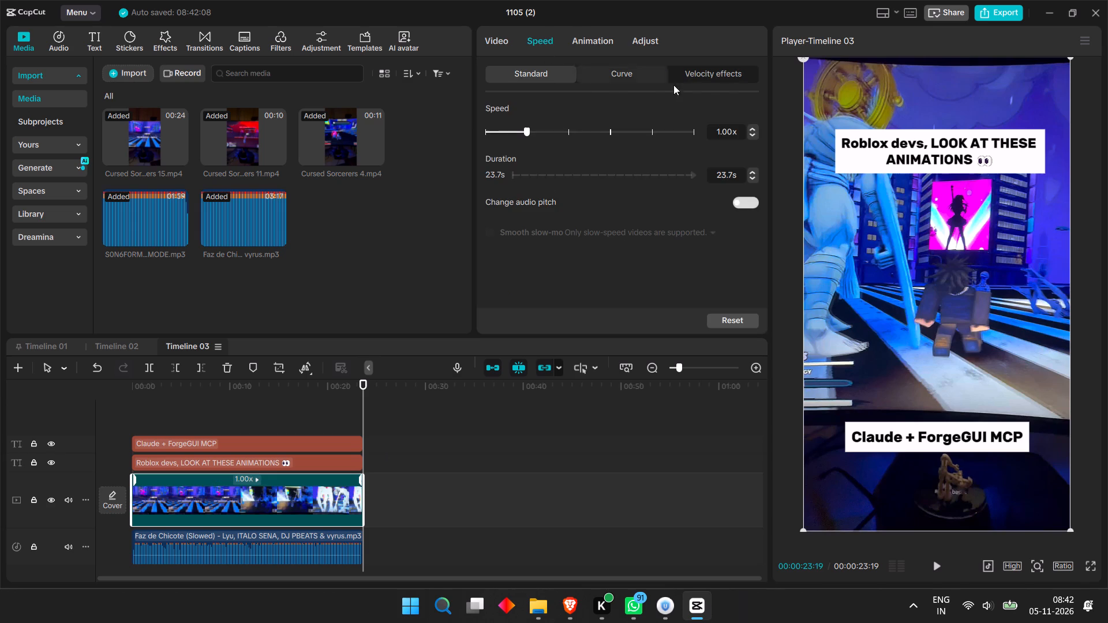
triple_click(747, 130)
triple_click(747, 130)
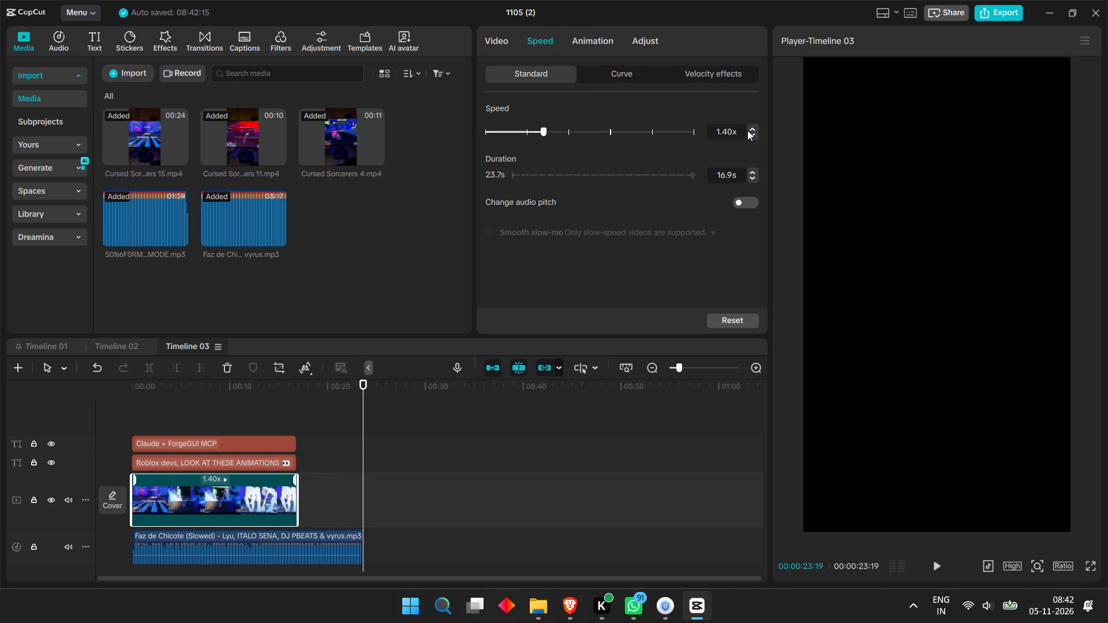
triple_click(747, 130)
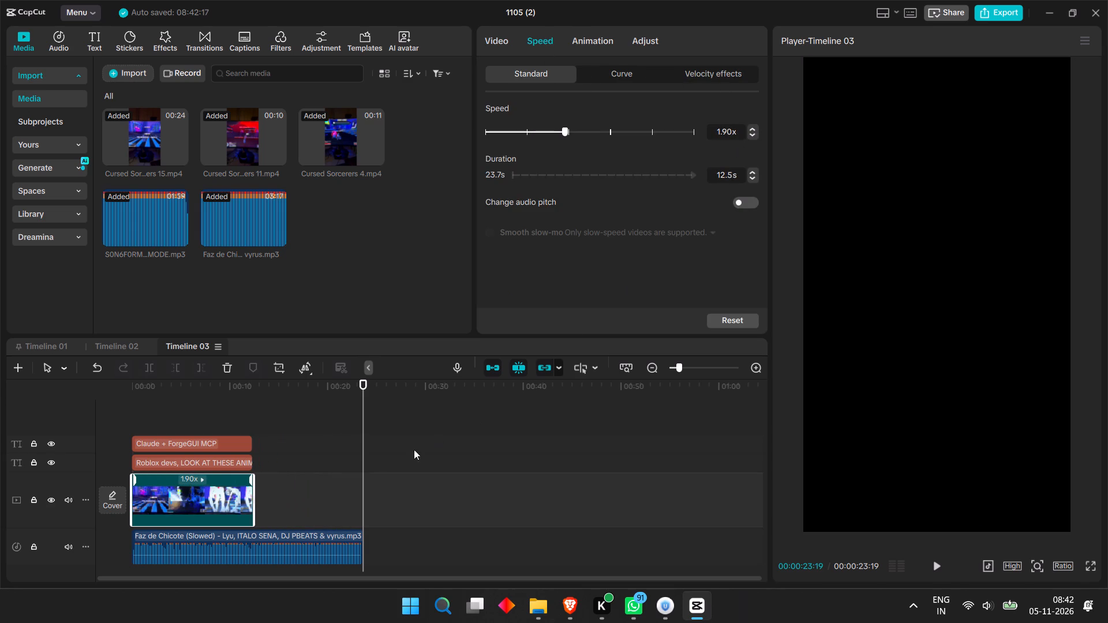
Split the song on Timeline 03 at 00:00:12:10, near the sped-up clip's end, and delete the remainder.
left_click(275, 535)
left_click_drag(260, 396, 249, 396)
key("ctrl+b")
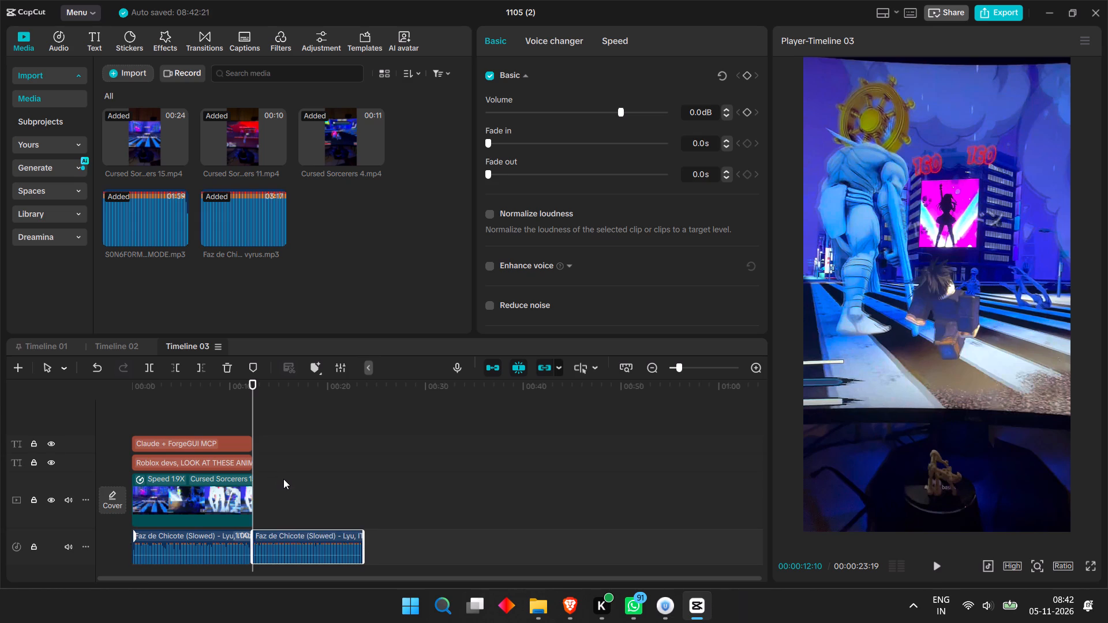
key("BackSpace")
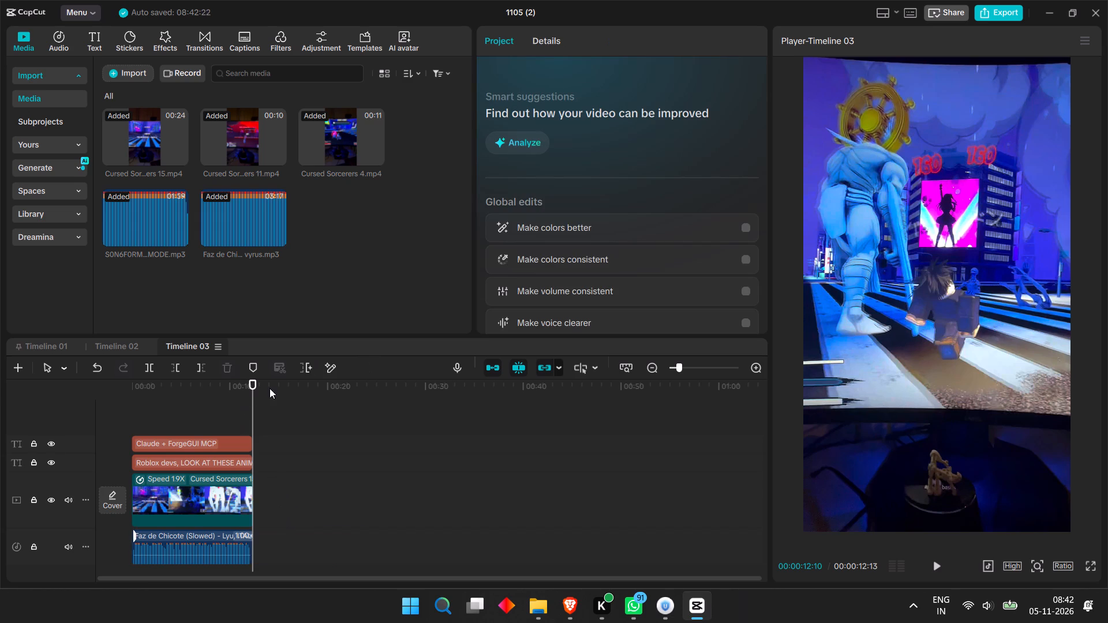
Select the "Roblox devs, LOOK AT THESE ANIMATIONS 👀" caption on Timeline 03, with the playhead at about 00:00:04:27.
left_click_drag(249, 391, 180, 402)
left_click(211, 463)
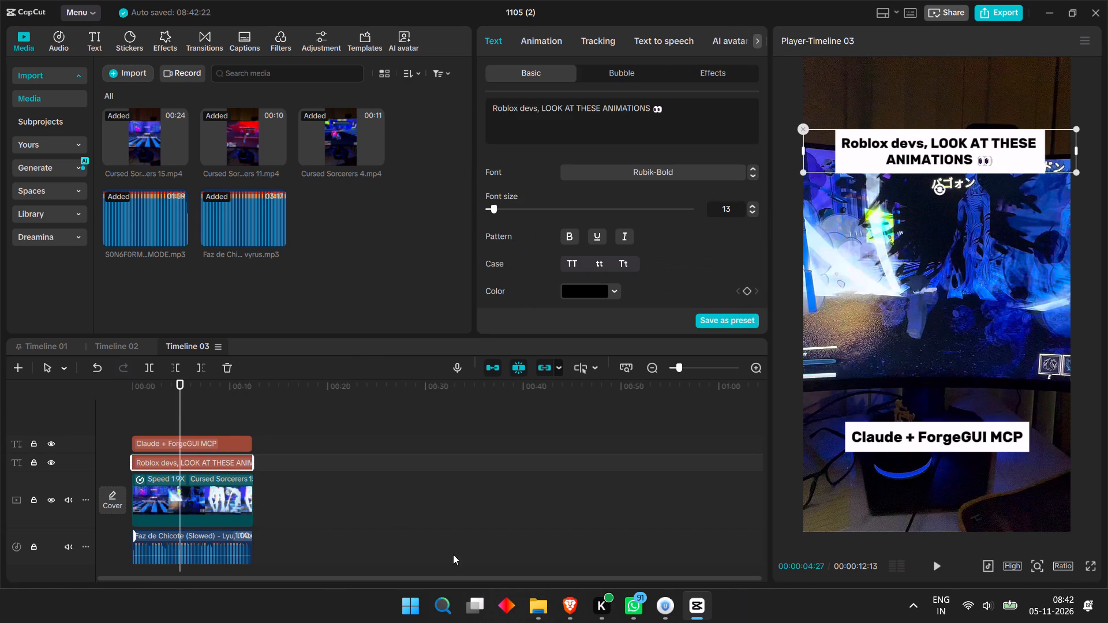
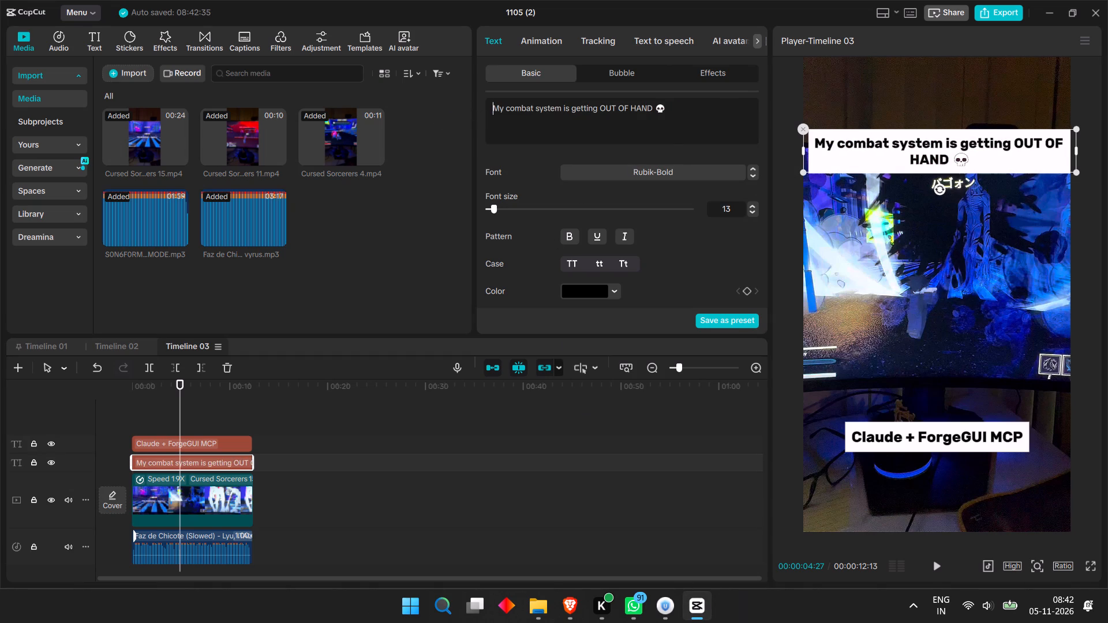
Preview Timeline 03 from the start and shift the Cursed Sorcerers 15 clip lower in the frame, to about X 38, Y -327.
left_click_drag(176, 402, 100, 407)
key("space")
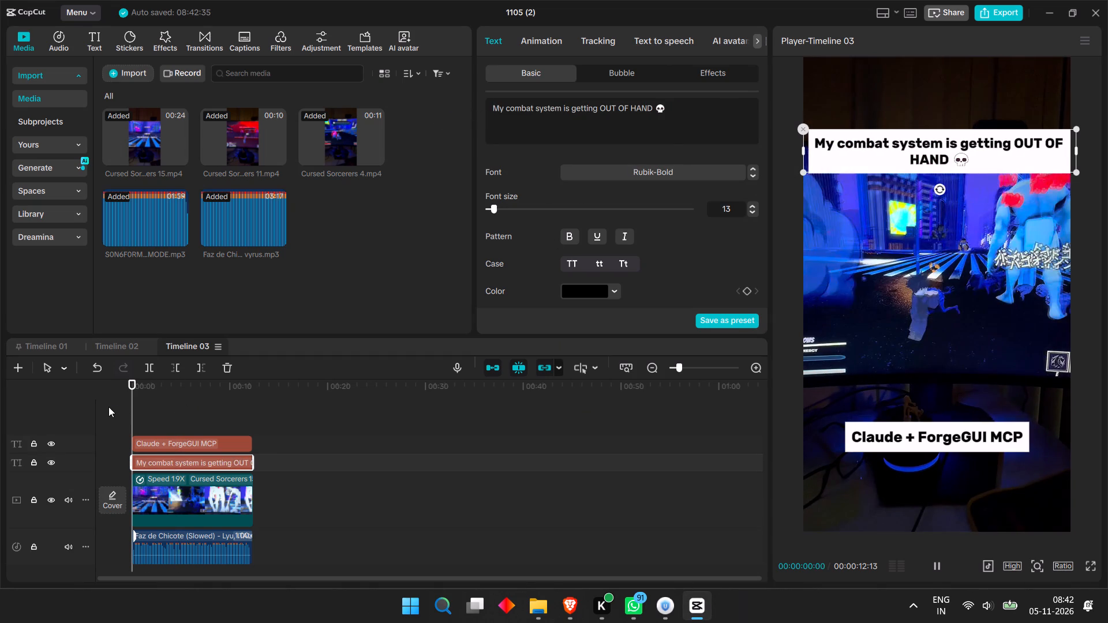
key("space")
left_click(835, 282)
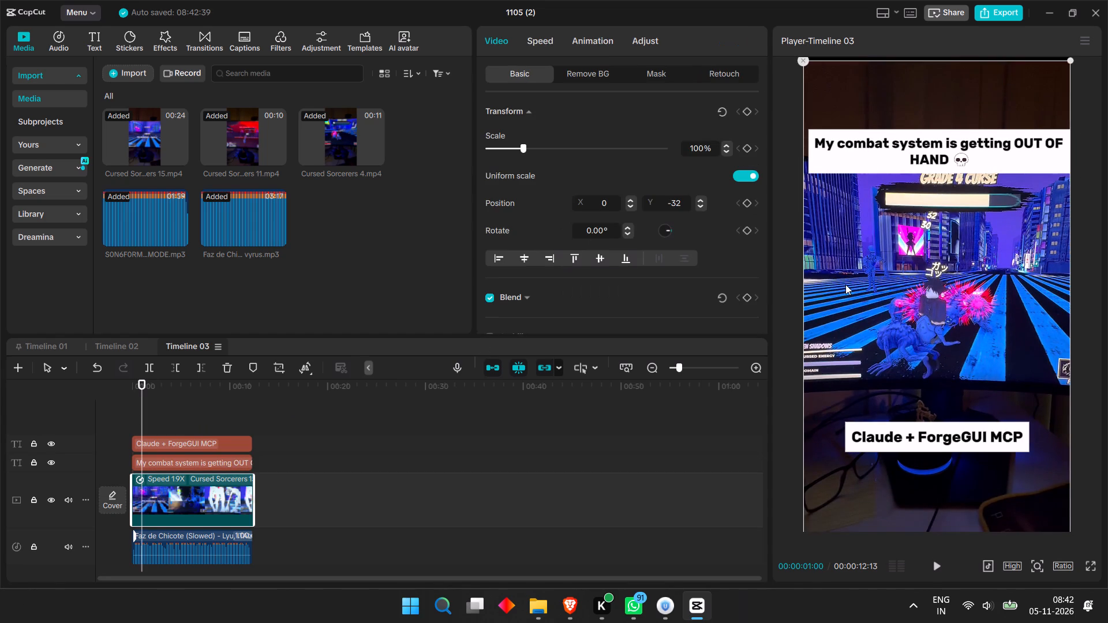
left_click_drag(845, 284, 850, 321)
key("space")
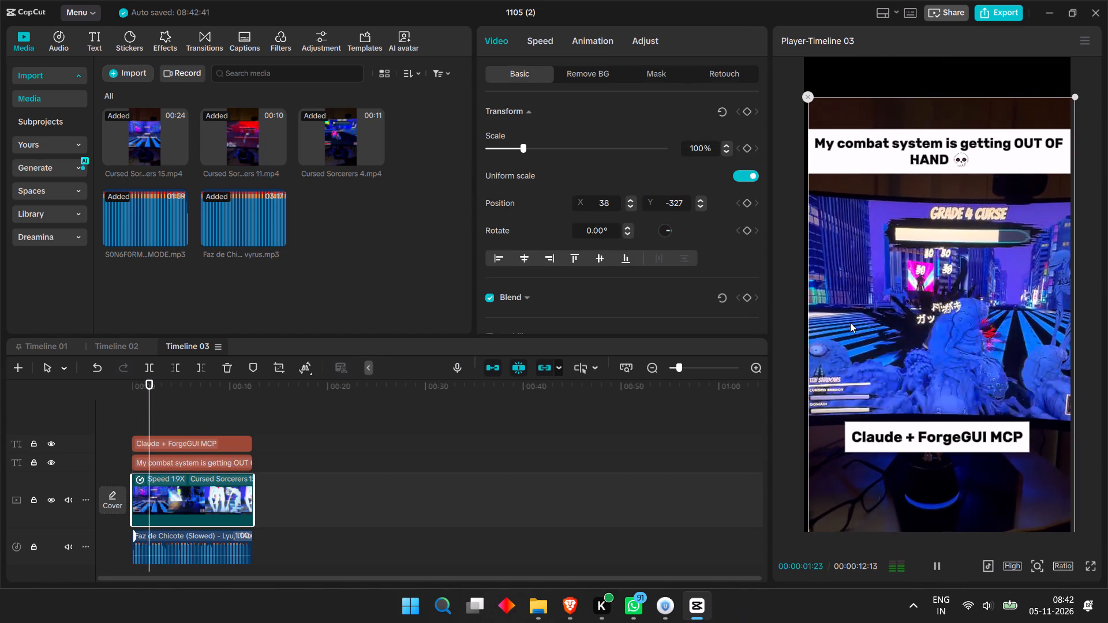
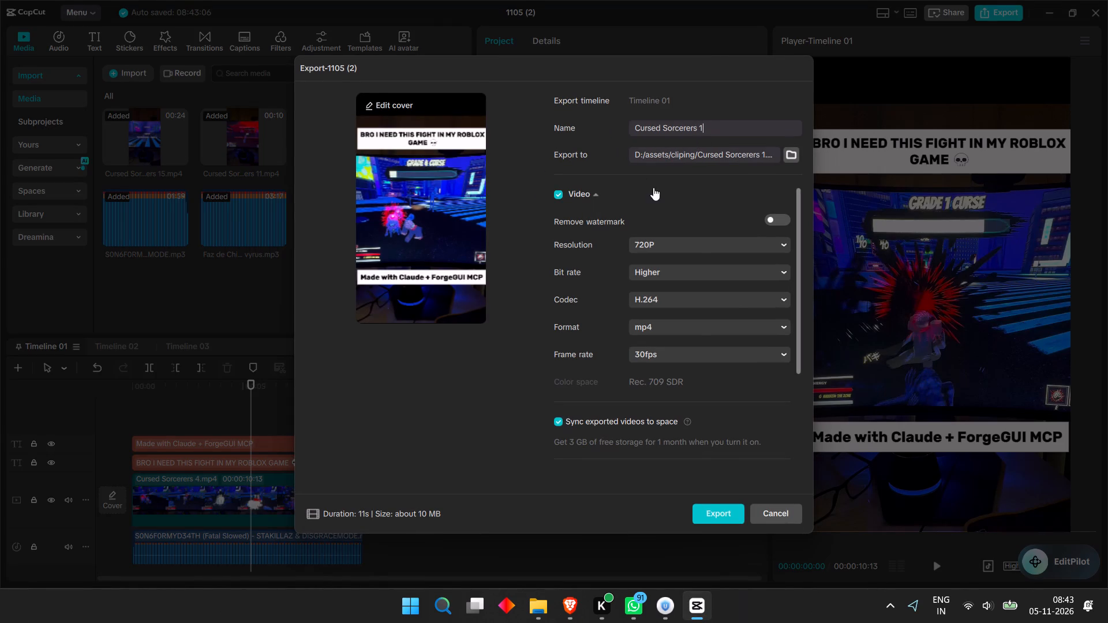
Export Timeline 01 under the name Cursed Sorcerers 1 and dismiss the sharing options without posting.
left_click(713, 519)
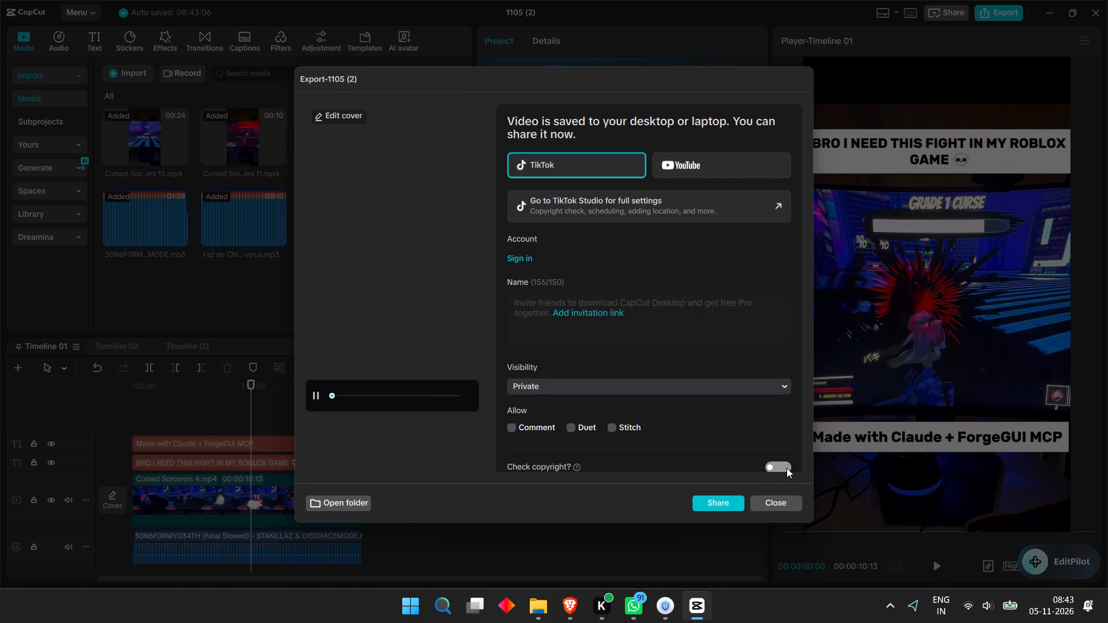
left_click(780, 506)
Export Timeline 02 as a video named Cursed Sorcerers 2, keeping the existing export settings, and skip sharing.
left_click(118, 352)
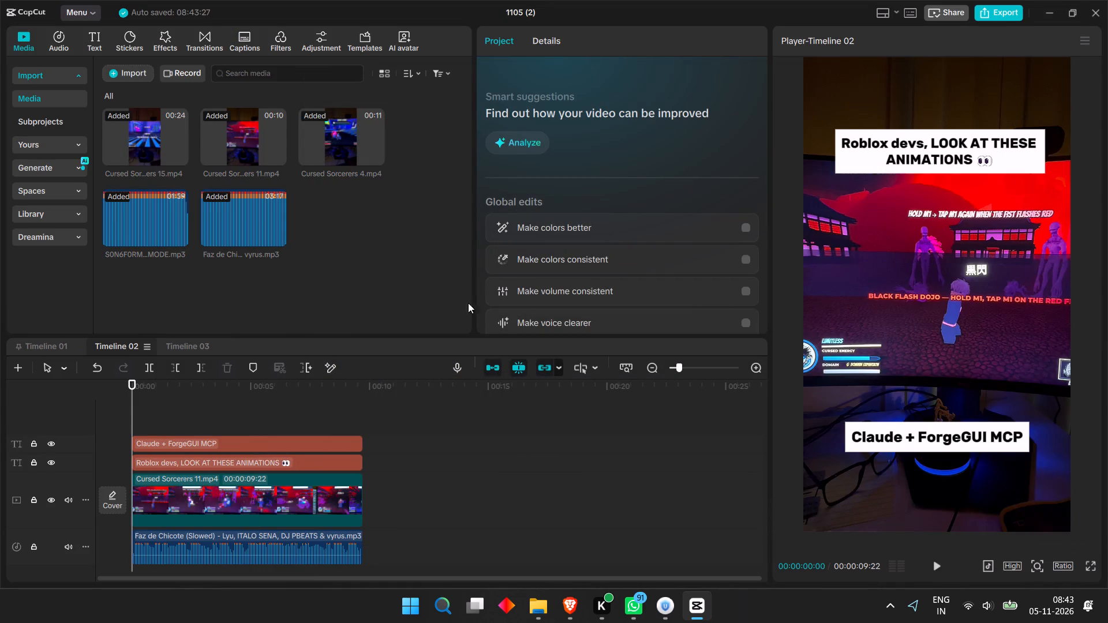
left_click(1006, 17)
left_click_drag(751, 133, 646, 132)
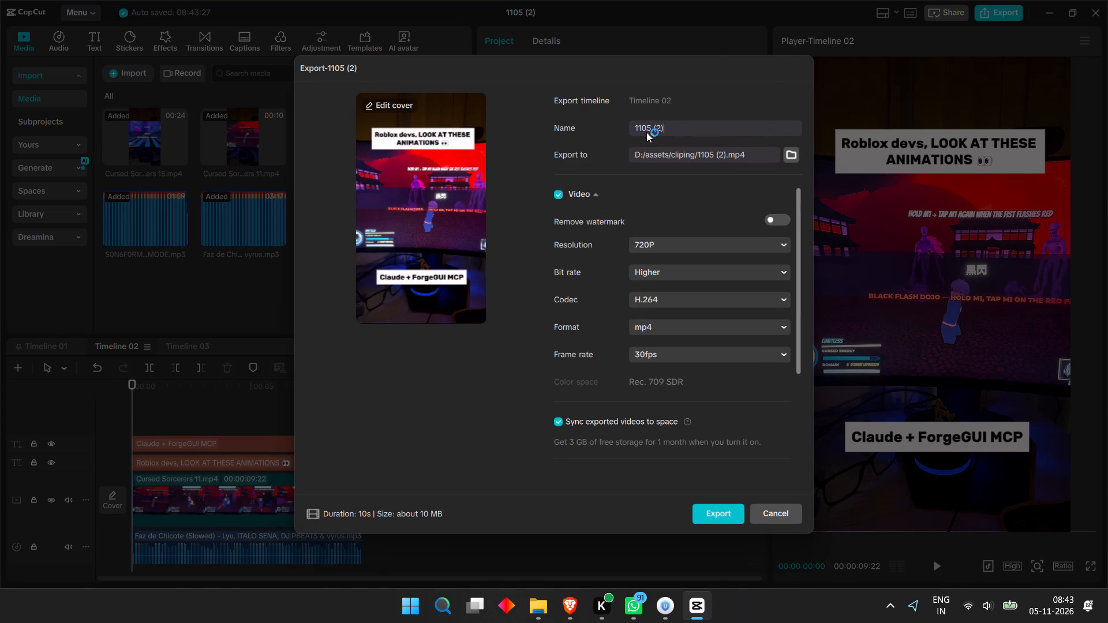
left_click_drag(646, 132, 585, 133)
key("ctrl+v")
key("space")
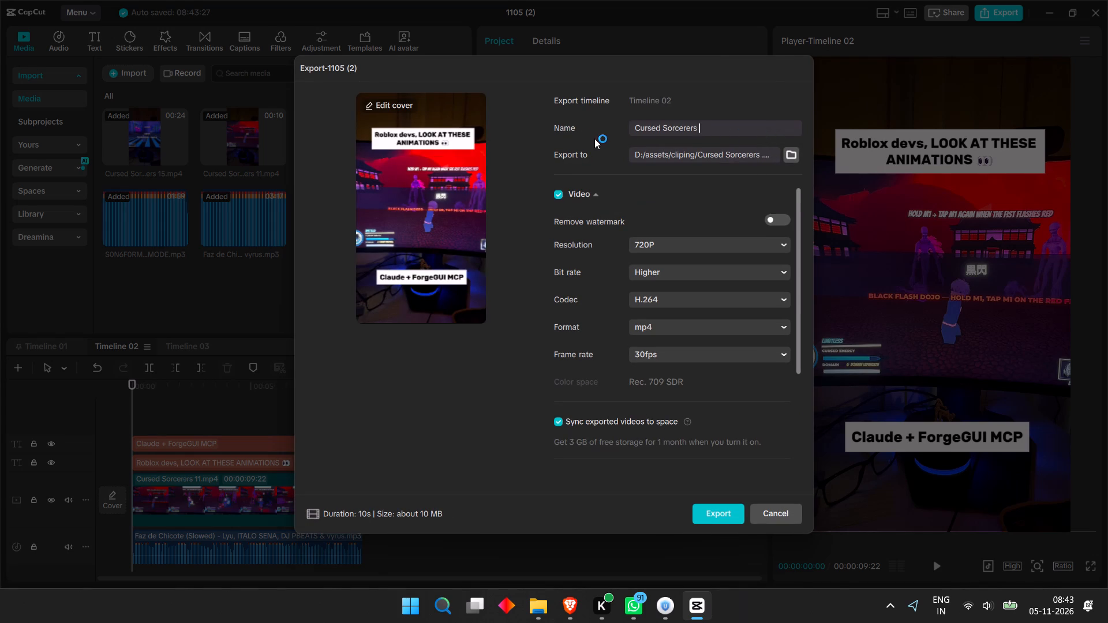
key("2")
left_click(709, 517)
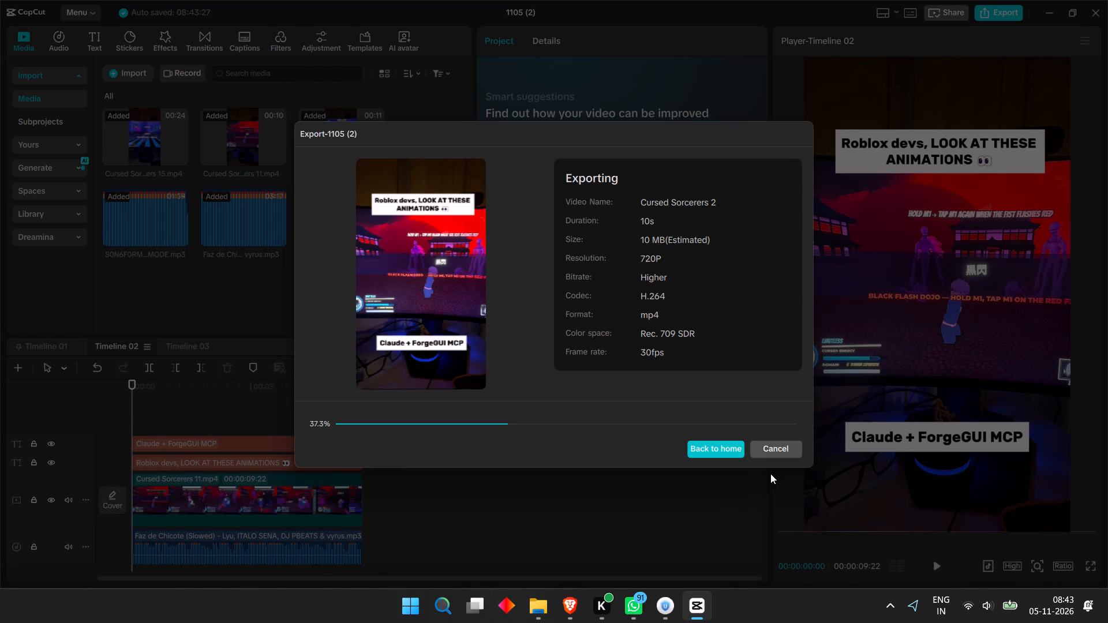
left_click(781, 501)
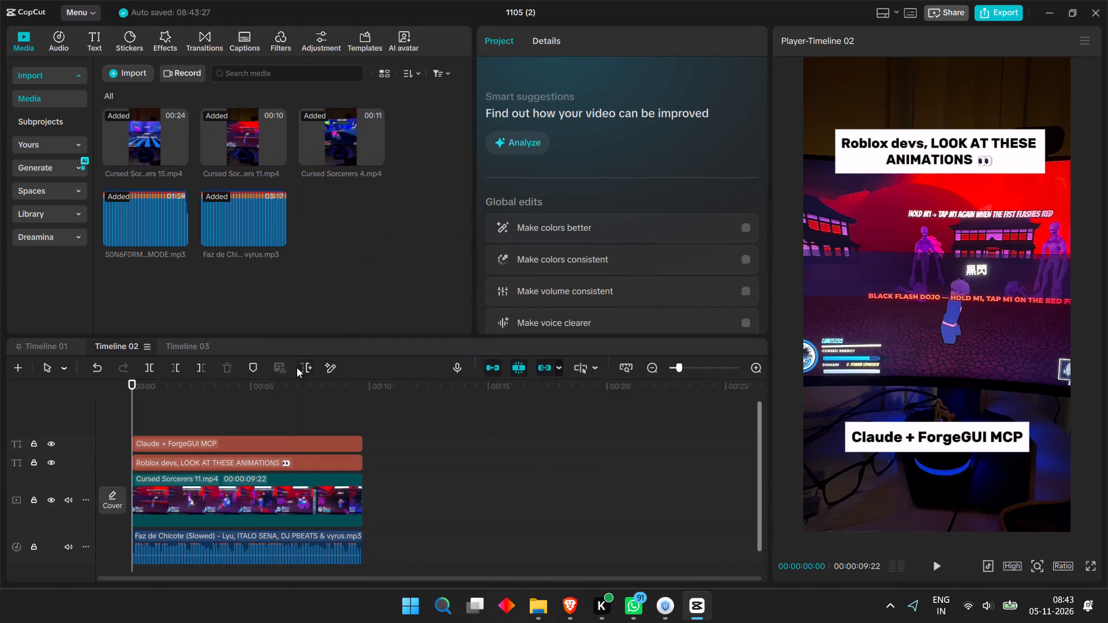
Export Timeline 03 as a video named Cursed Sorcerers 3, keeping the existing export settings, and skip sharing.
left_click(169, 347)
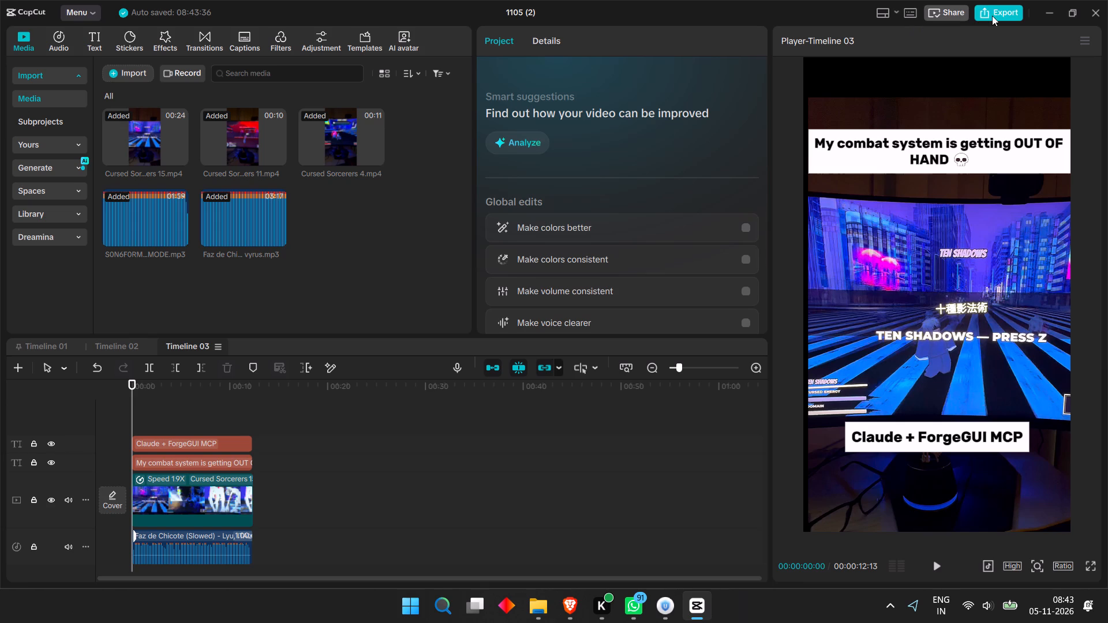
left_click(992, 16)
left_click_drag(679, 129, 570, 135)
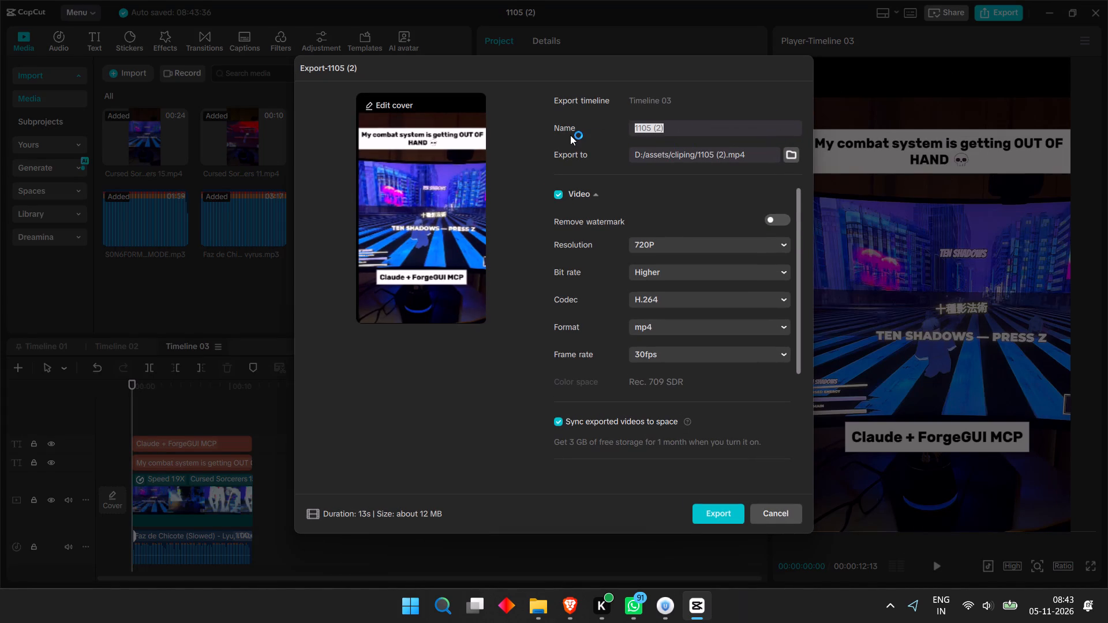
key("ctrl+v")
key("space")
key("3")
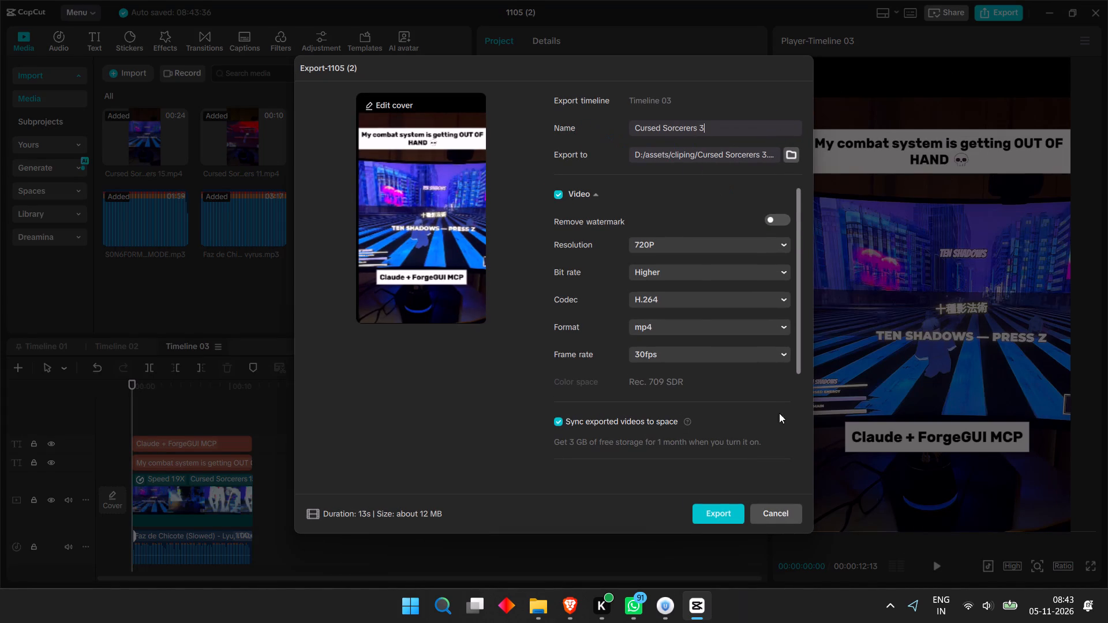
left_click(713, 518)
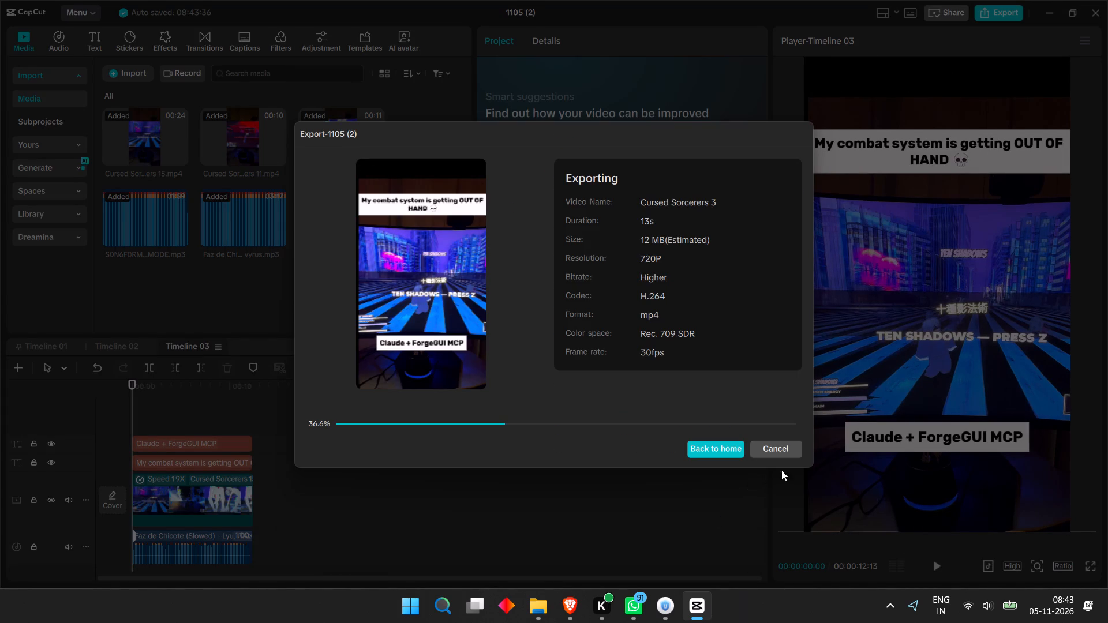
left_click(785, 499)
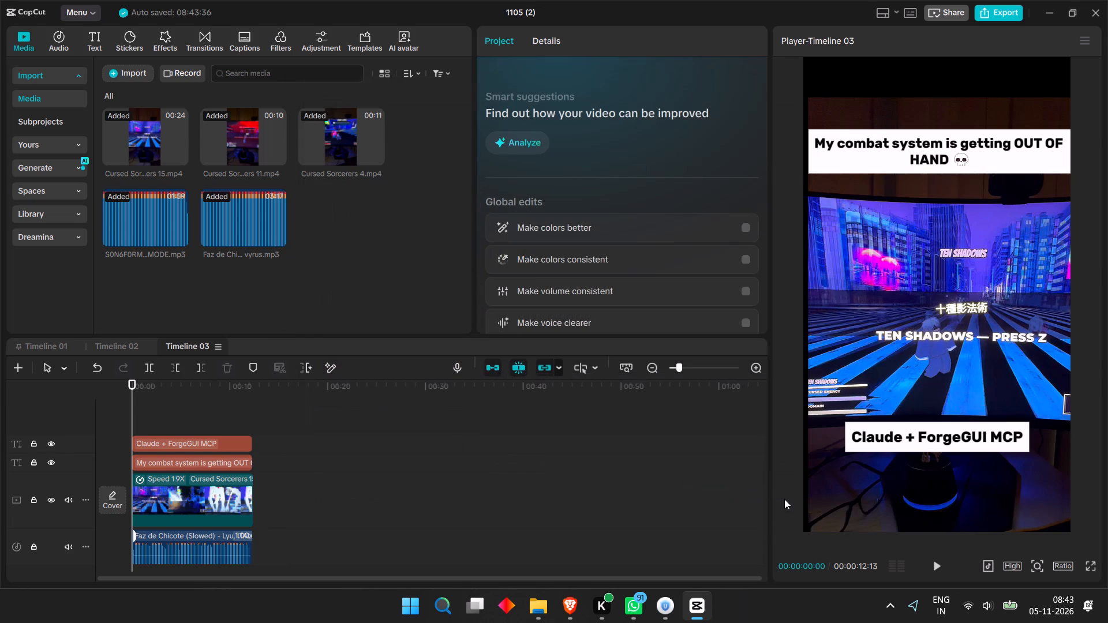
Play a short preview of Timeline 03 from the start.
left_click_drag(129, 401, 117, 401)
key("space")
key("space")
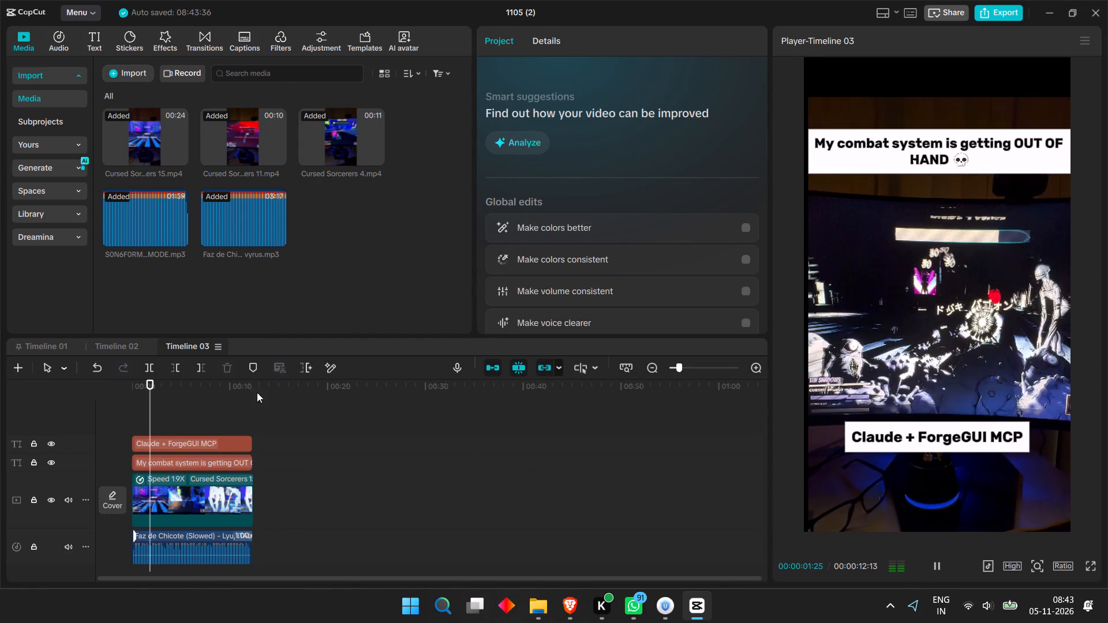
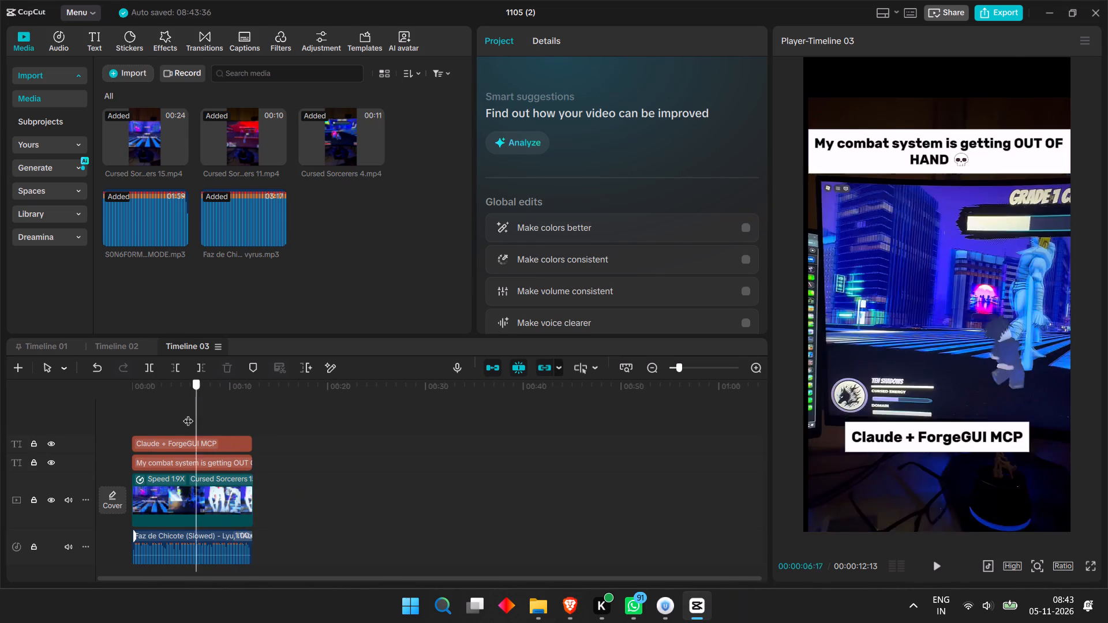
Return the playhead to the start of Timeline 03 and close the 1105 (2) project.
left_click_drag(188, 414, 74, 426)
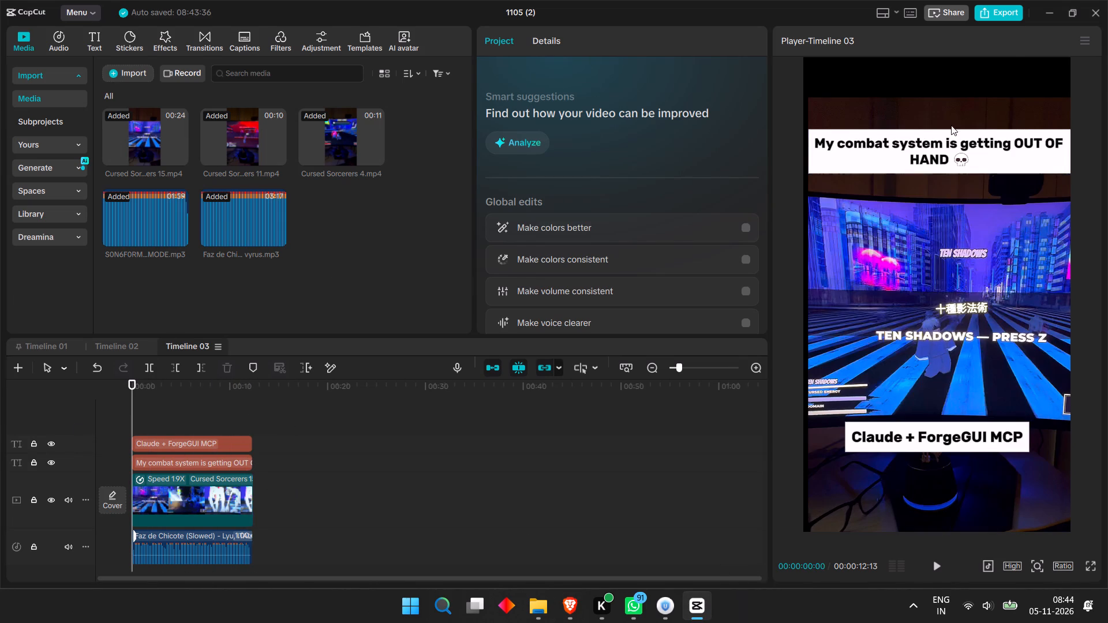
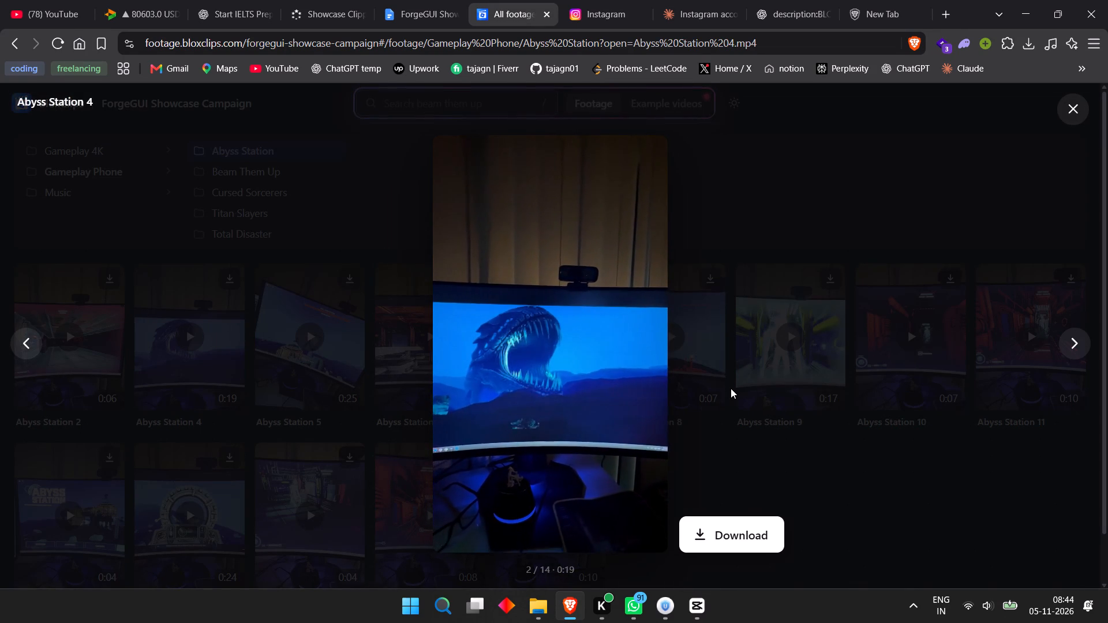
left_click(704, 534)
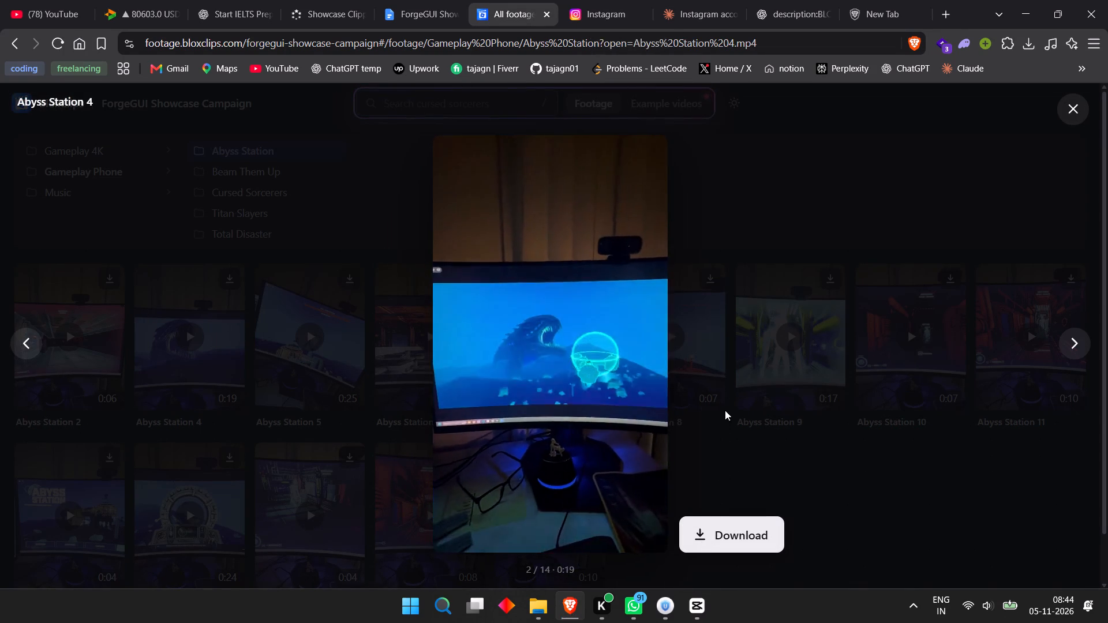
left_click(953, 556)
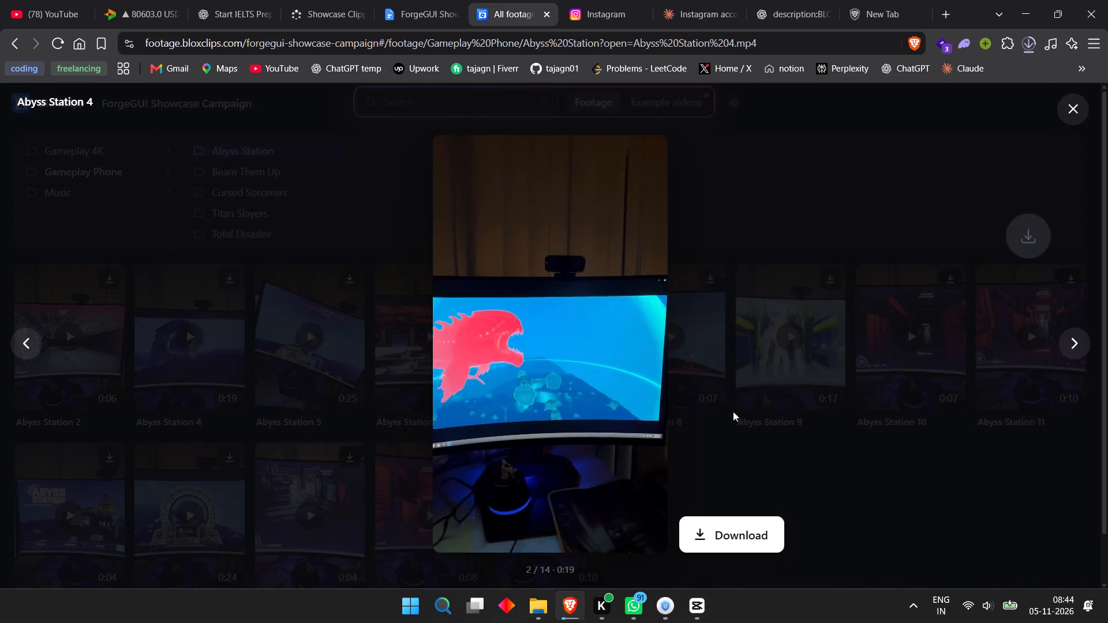
left_click(733, 411)
Preview the Abyss Station 5, 12, 13 and 7 clips to judge which footage is usable.
left_click(314, 355)
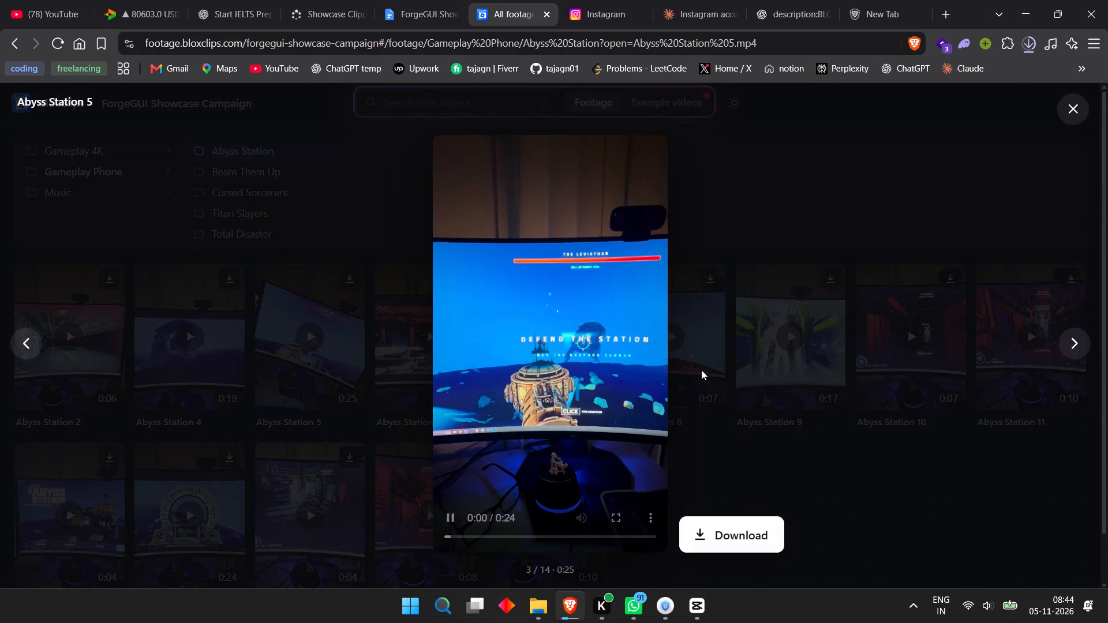
left_click(729, 363)
left_click(85, 511)
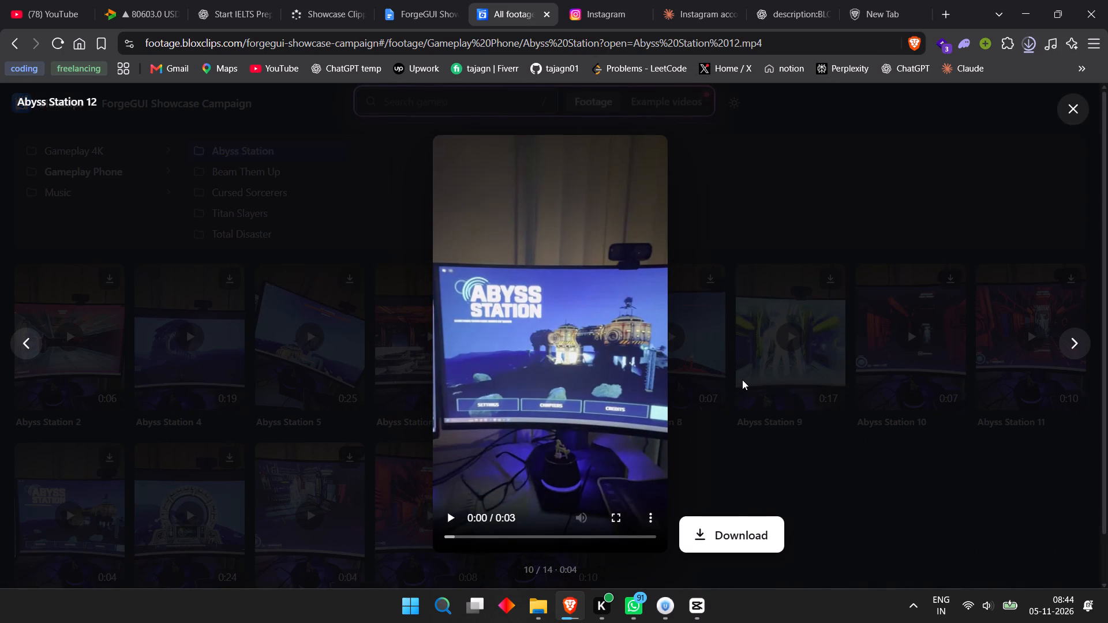
left_click(739, 413)
left_click(188, 486)
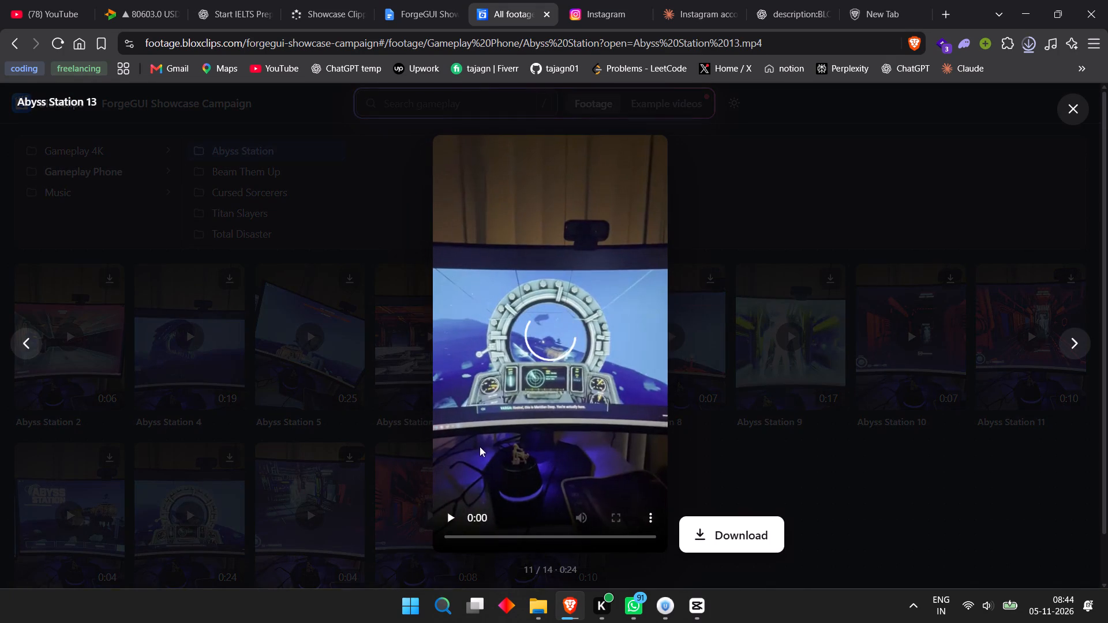
left_click(911, 368)
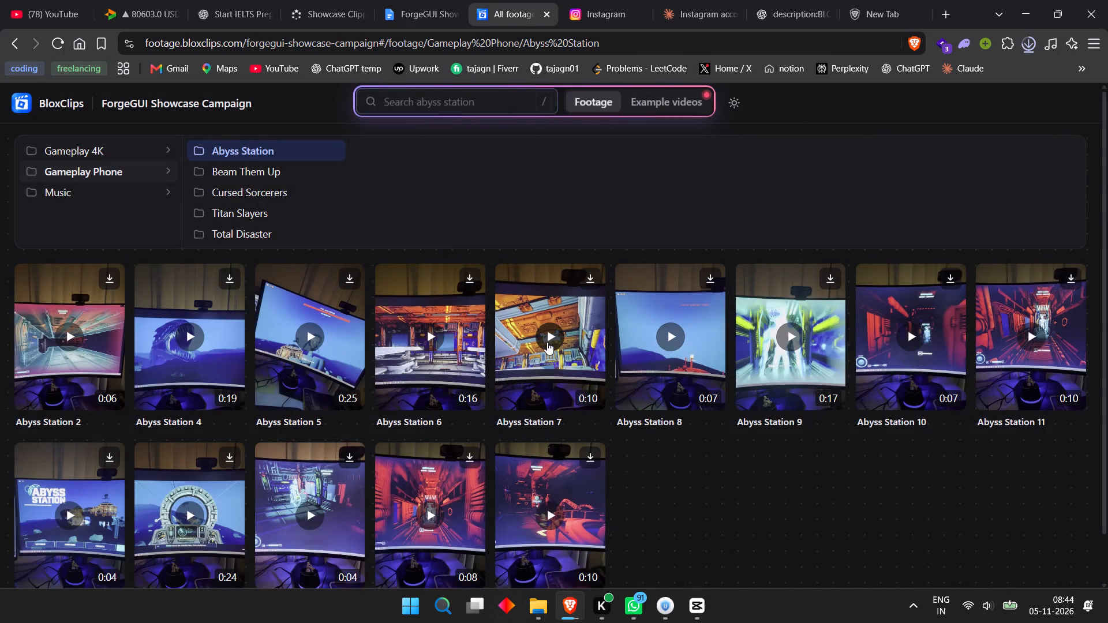
left_click(547, 342)
left_click(761, 369)
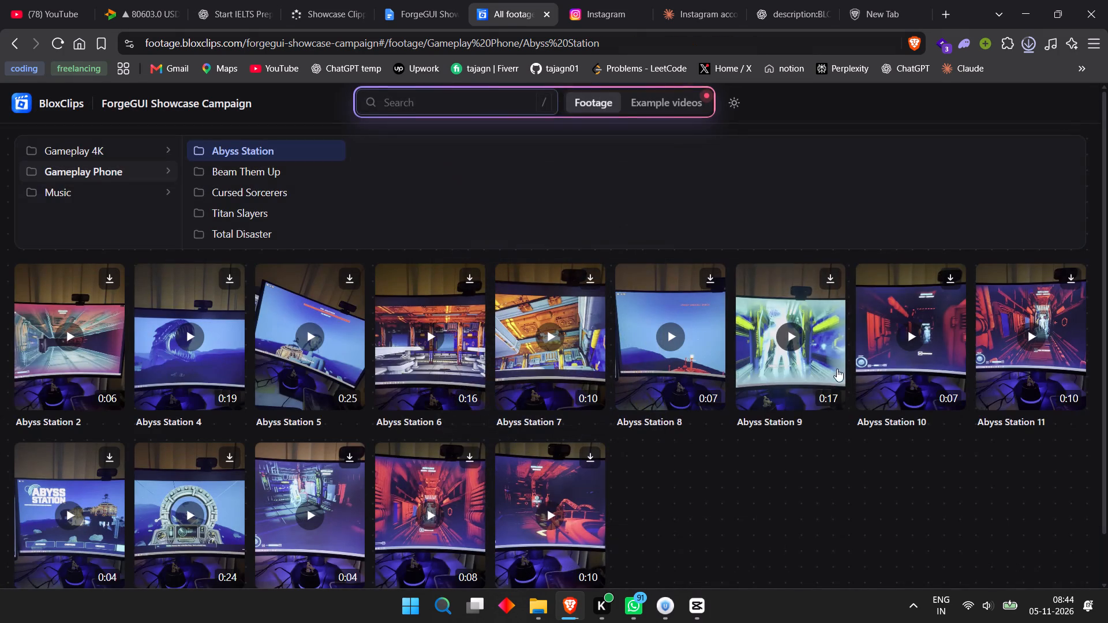
Play the Abyss Station 11 clip, download it to the Downloads folder and close its preview.
left_click(986, 340)
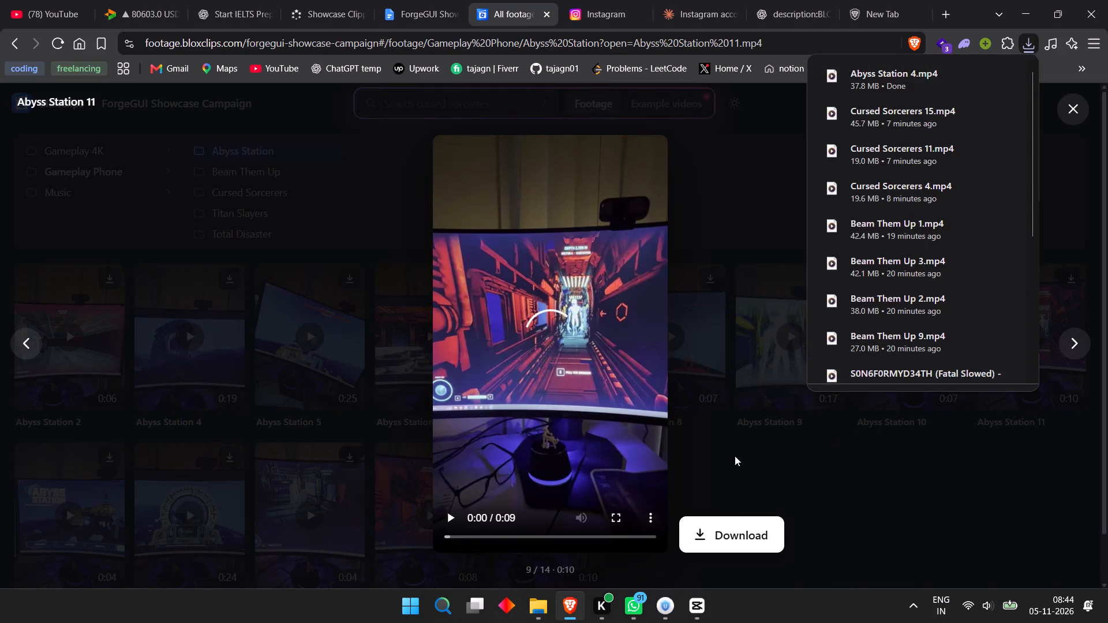
left_click(452, 511)
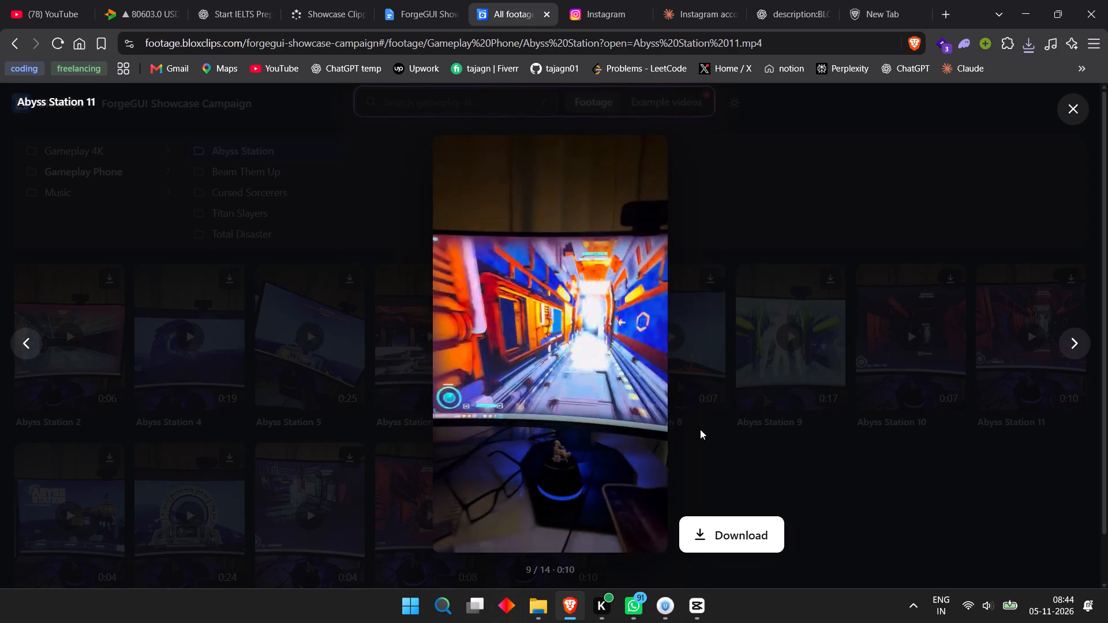
left_click(704, 524)
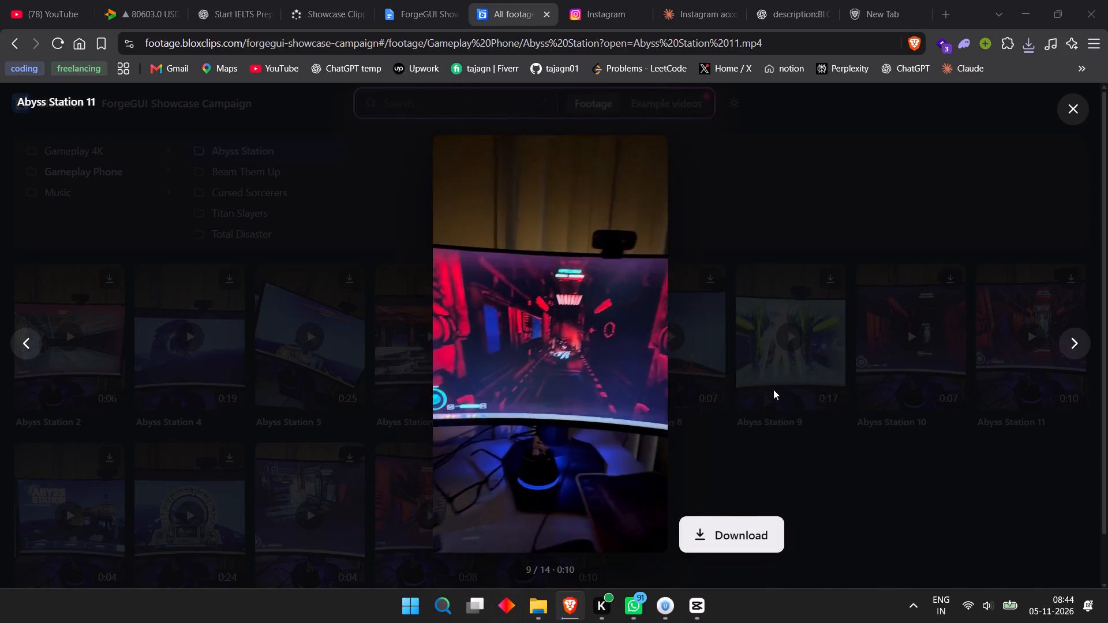
left_click(938, 564)
left_click(790, 425)
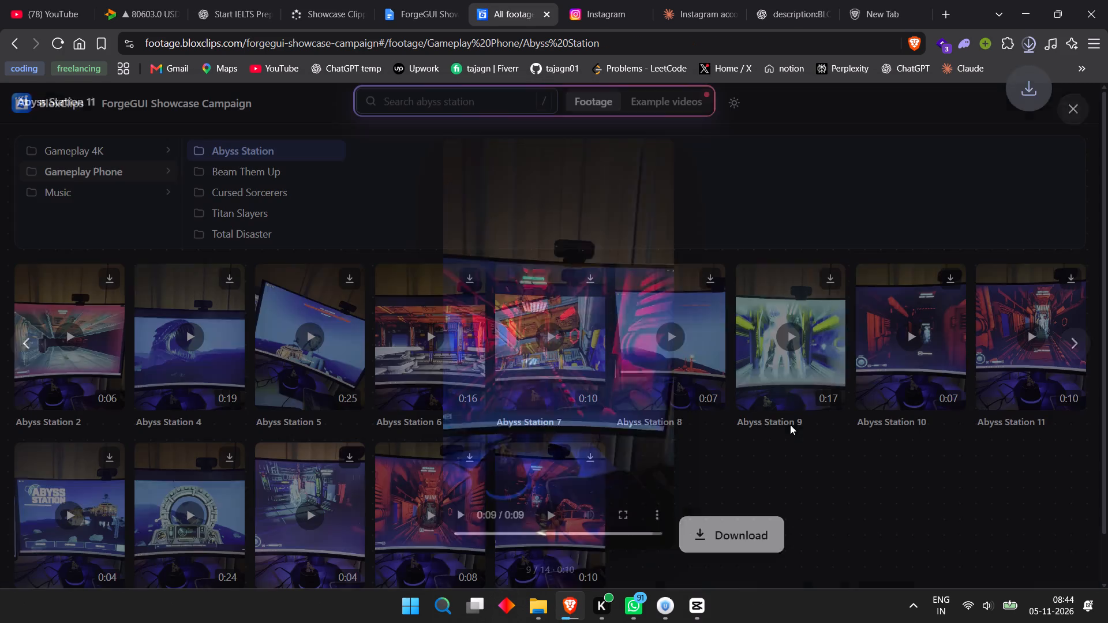
Check the Abyss Station 6 clip, close it, and download the Abyss Station 17 clip to the Downloads folder.
left_click(418, 328)
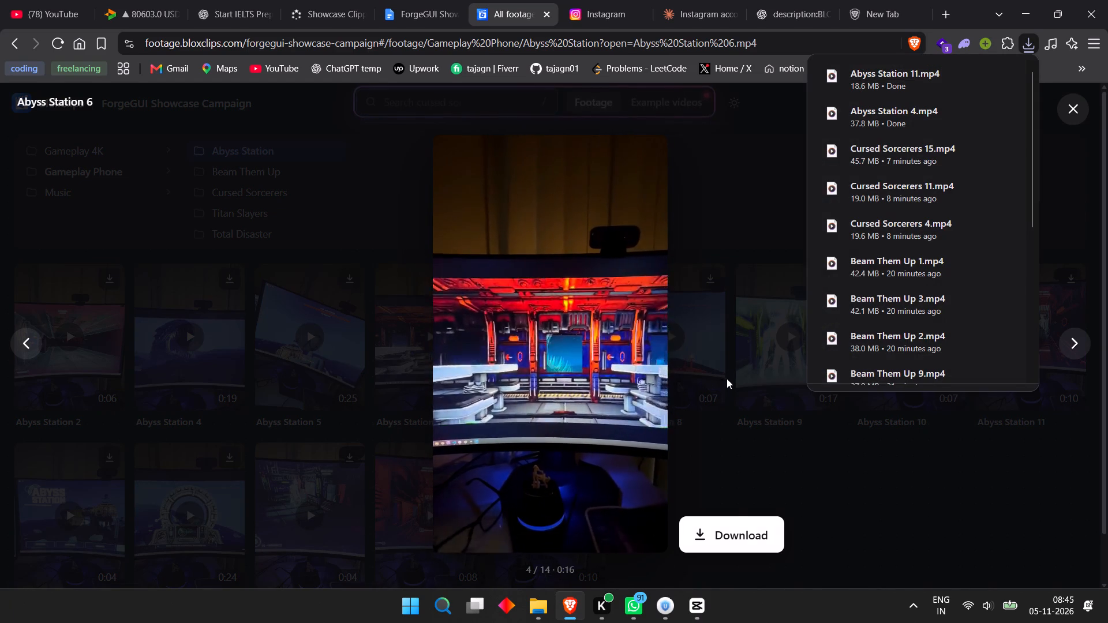
left_click(732, 416)
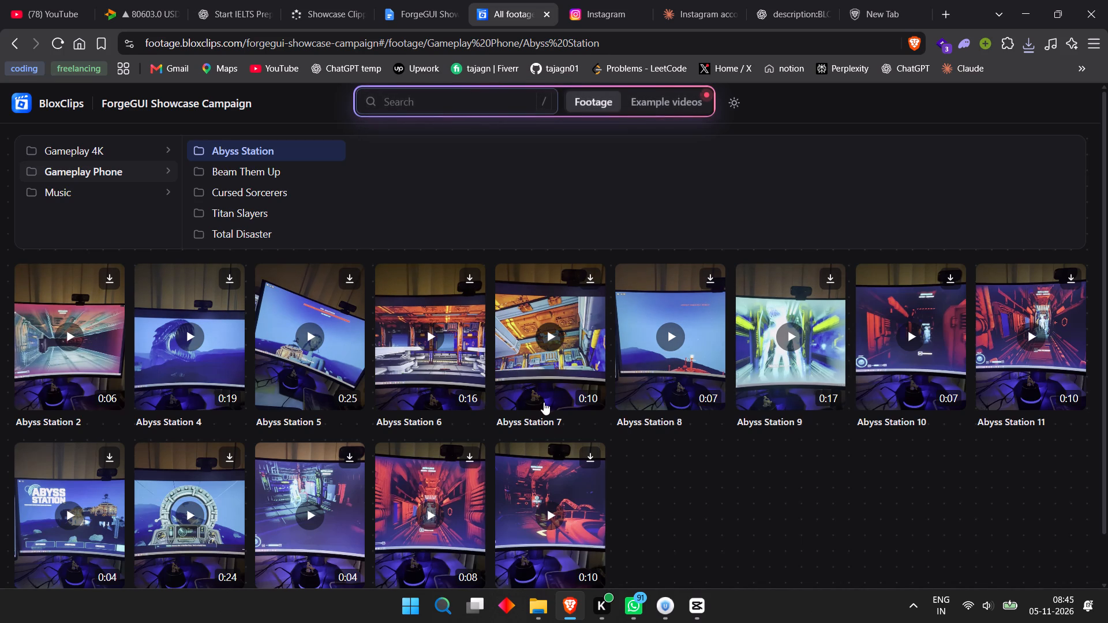
scroll(551, 459, "down", 2)
left_click(550, 452)
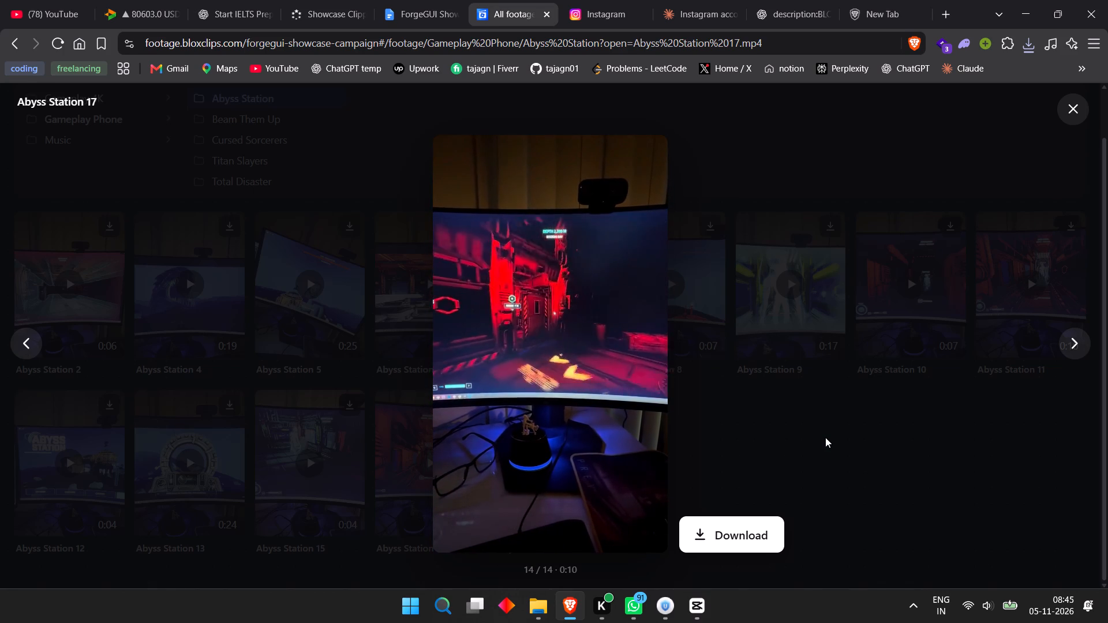
left_click(717, 525)
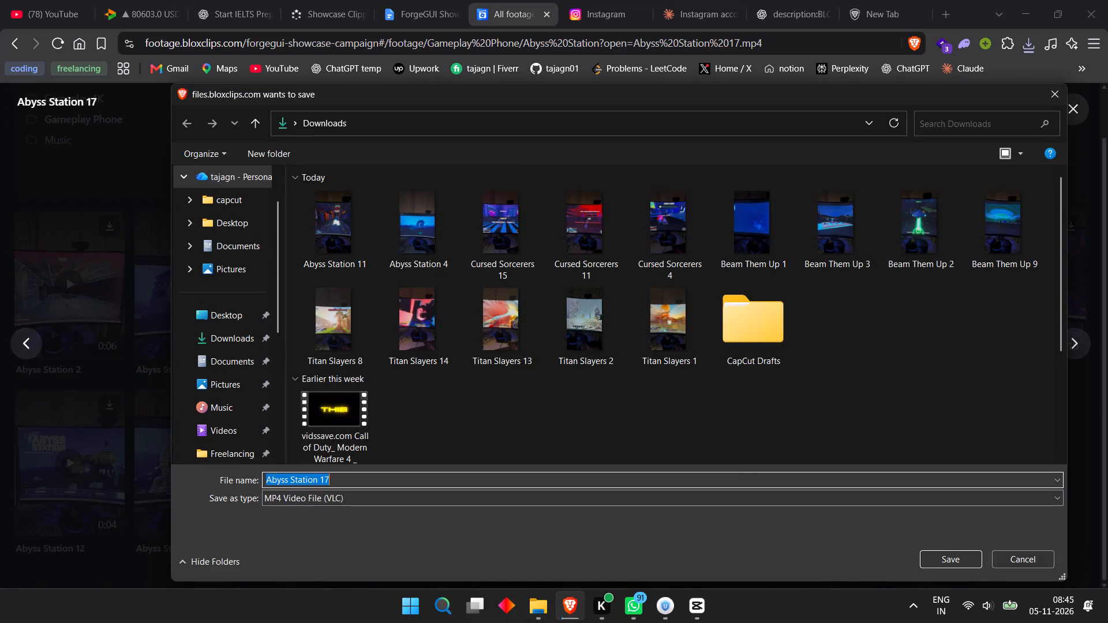
left_click(934, 556)
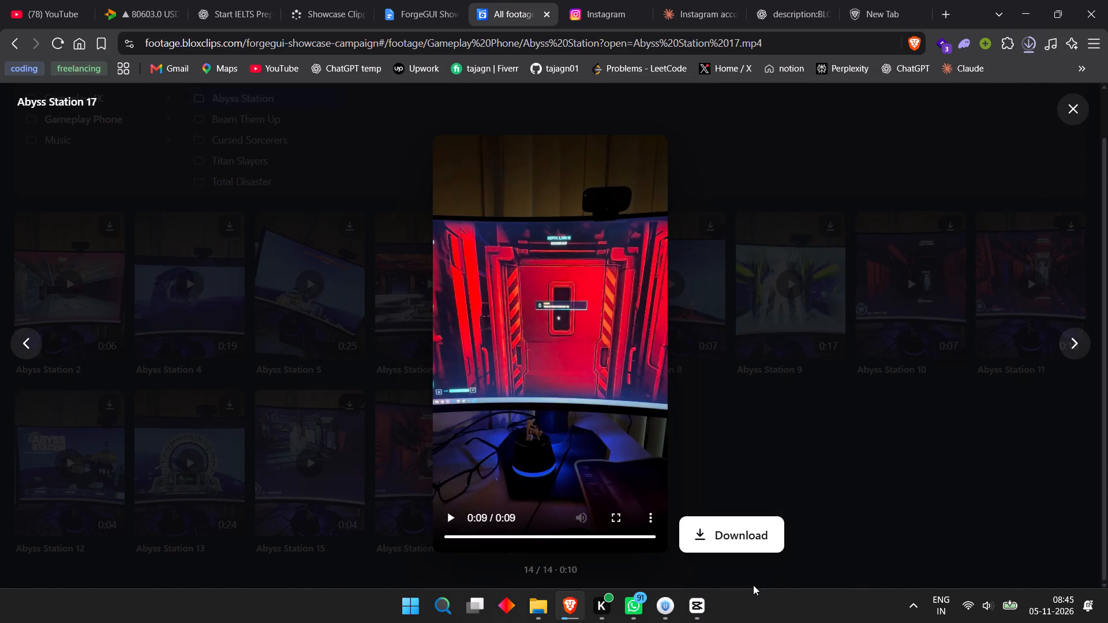
Switch to CapCut and create a new project.
left_click(694, 614)
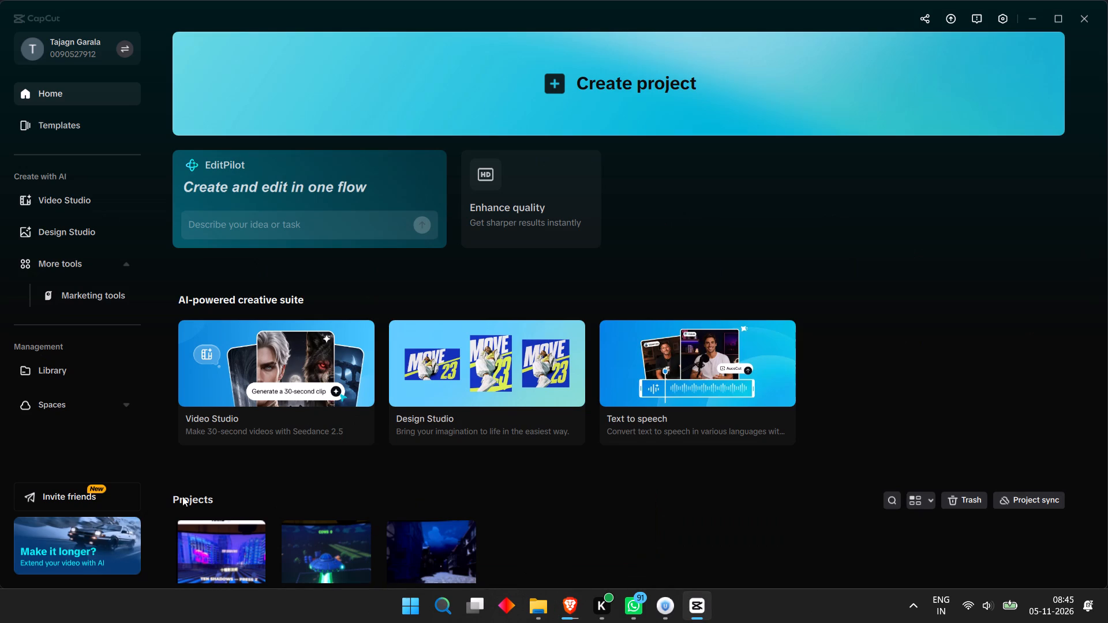
left_click(567, 71)
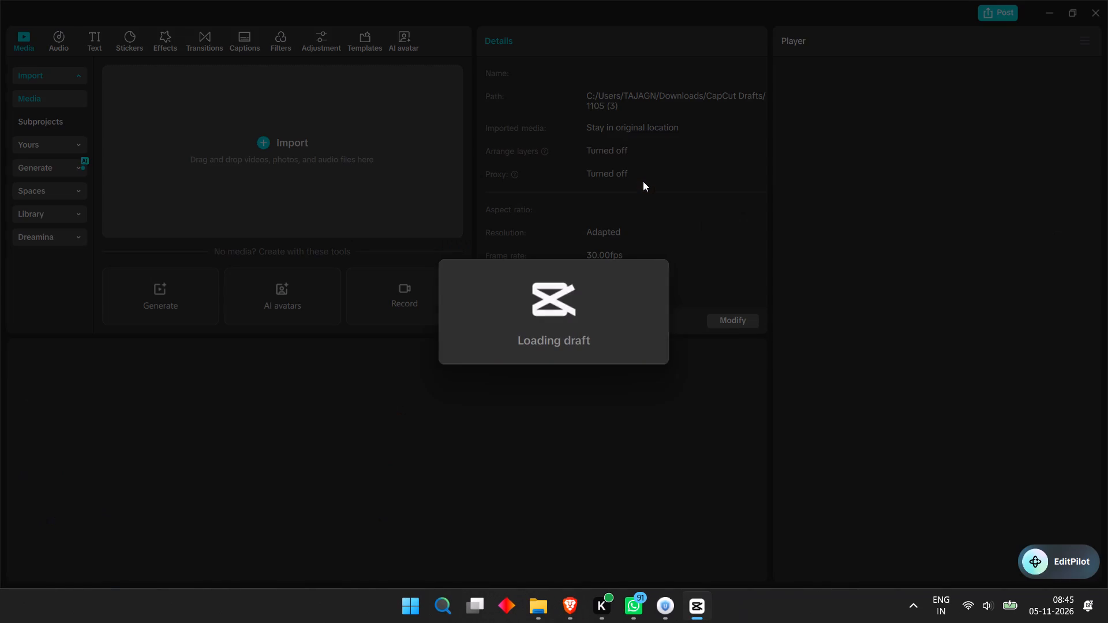
Import the Abyss Station 17, Abyss Station 11 and Abyss Station 4 videos from Downloads into the project media.
left_click(276, 156)
left_click(279, 158)
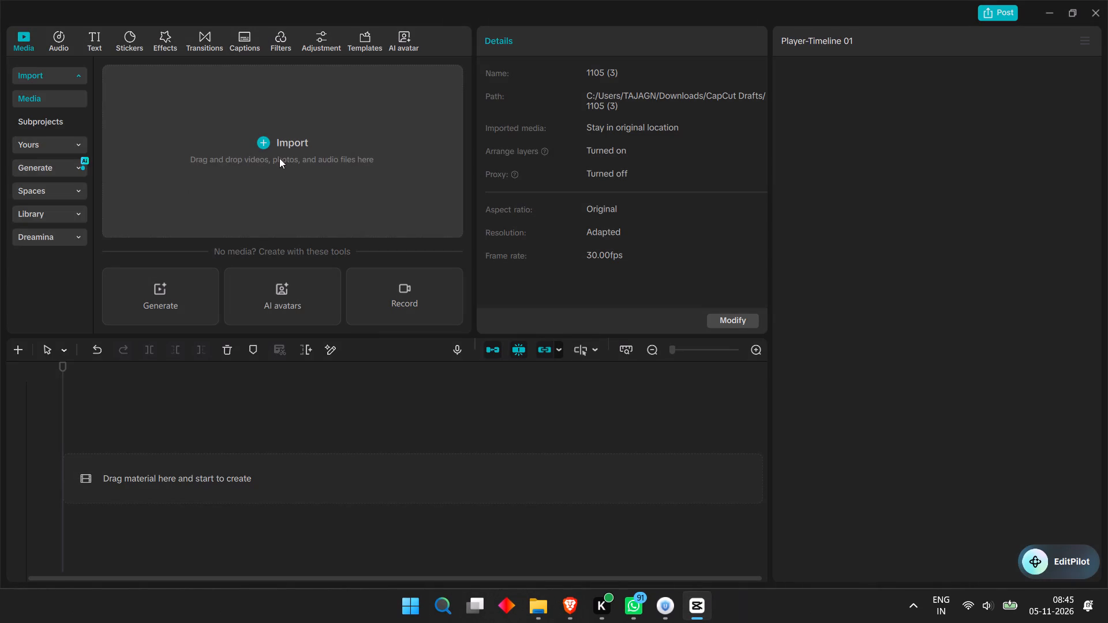
left_click(178, 149)
left_click(335, 147, "shift")
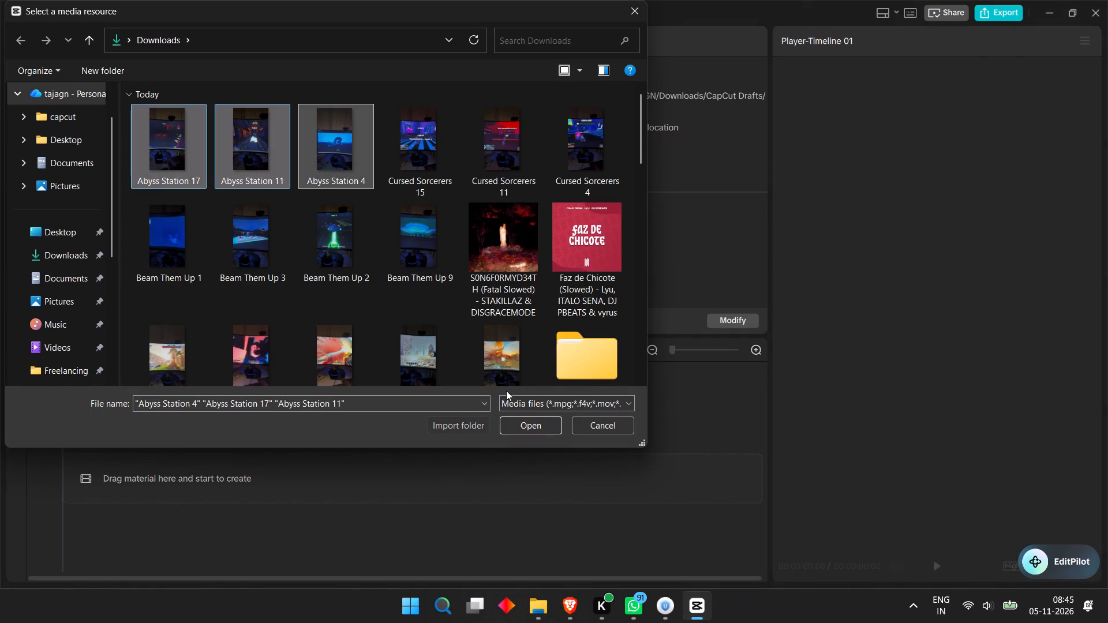
left_click(525, 421)
Import the four songs focus (Ultra Slowed), WE ON GO, Alors on danse and MONTAGEM ALQUIMIA (SLOWED) from Downloads.
left_click(109, 78)
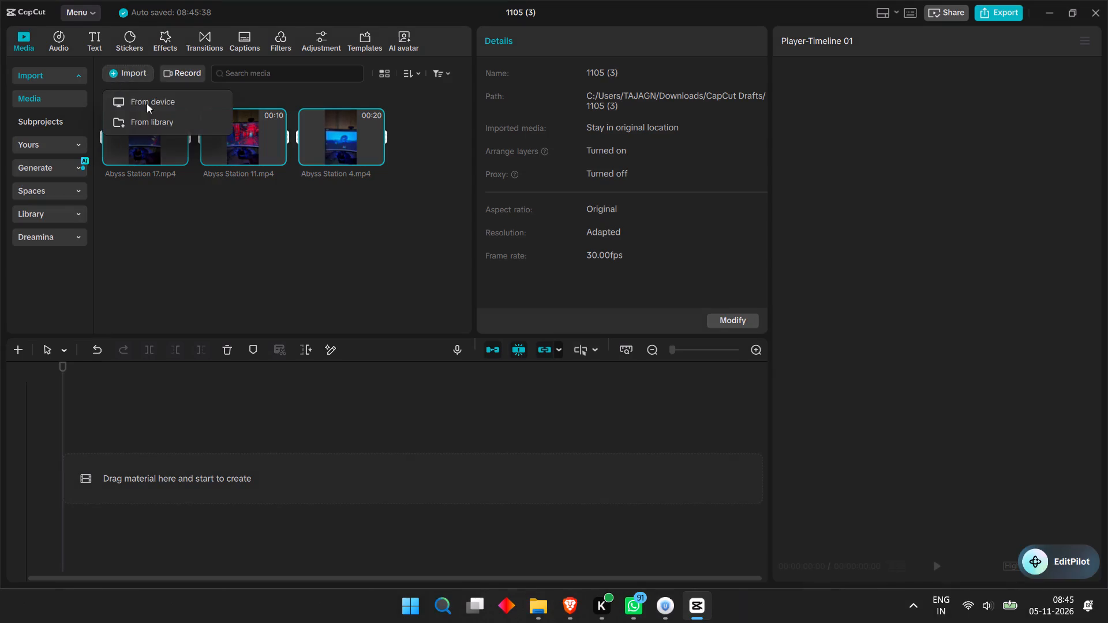
left_click(181, 102)
scroll(466, 237, "down", 5)
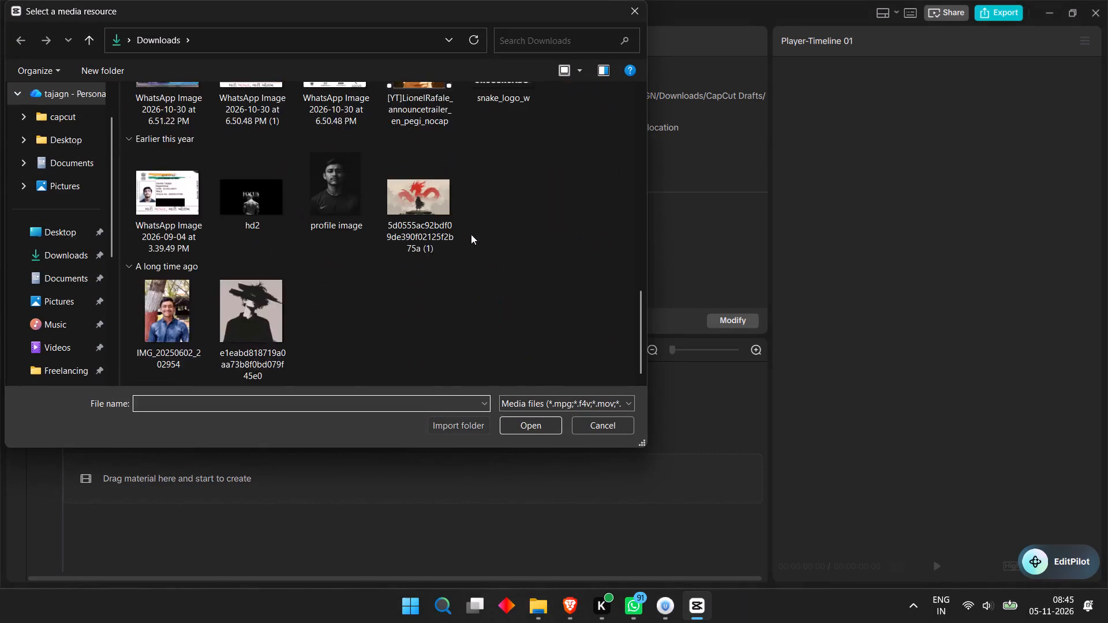
scroll(471, 234, "up", 2)
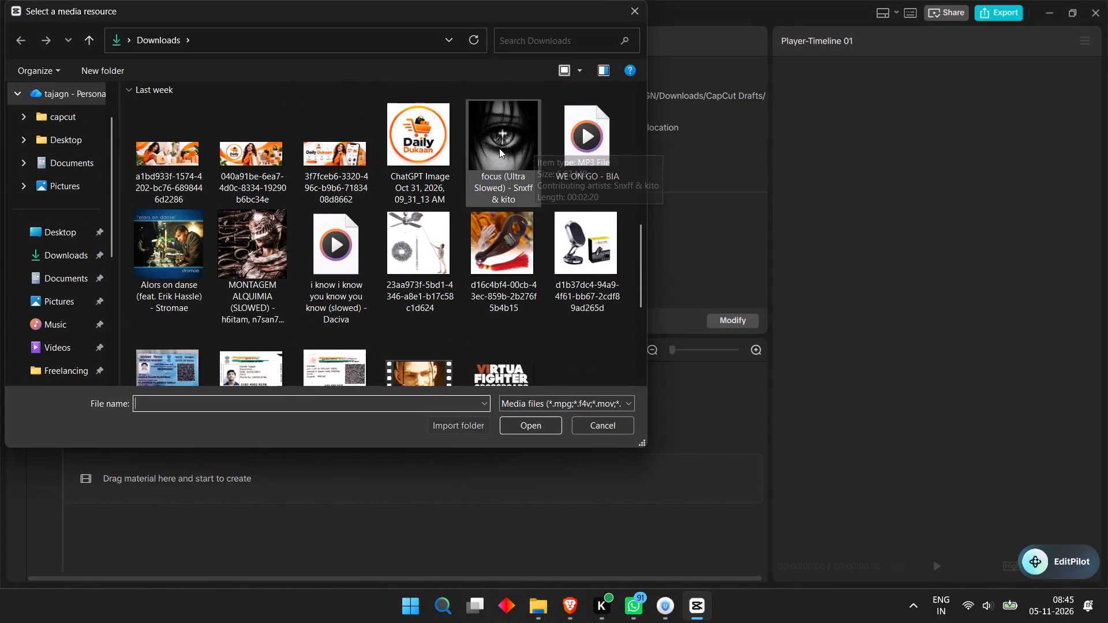
left_click(506, 146, "shift")
left_click(473, 159)
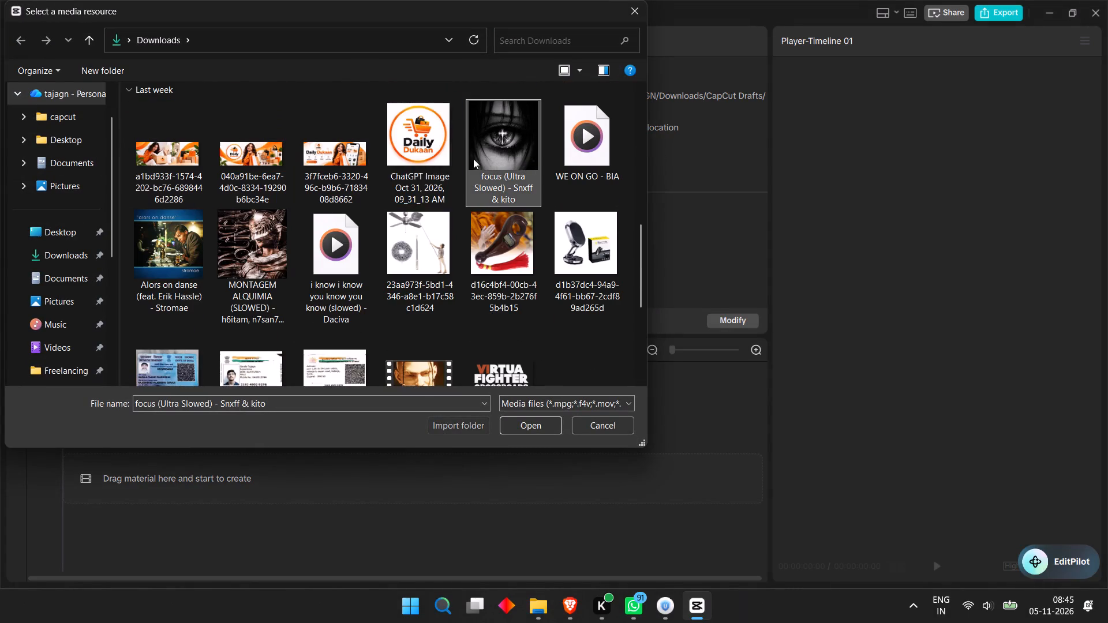
left_click(258, 243)
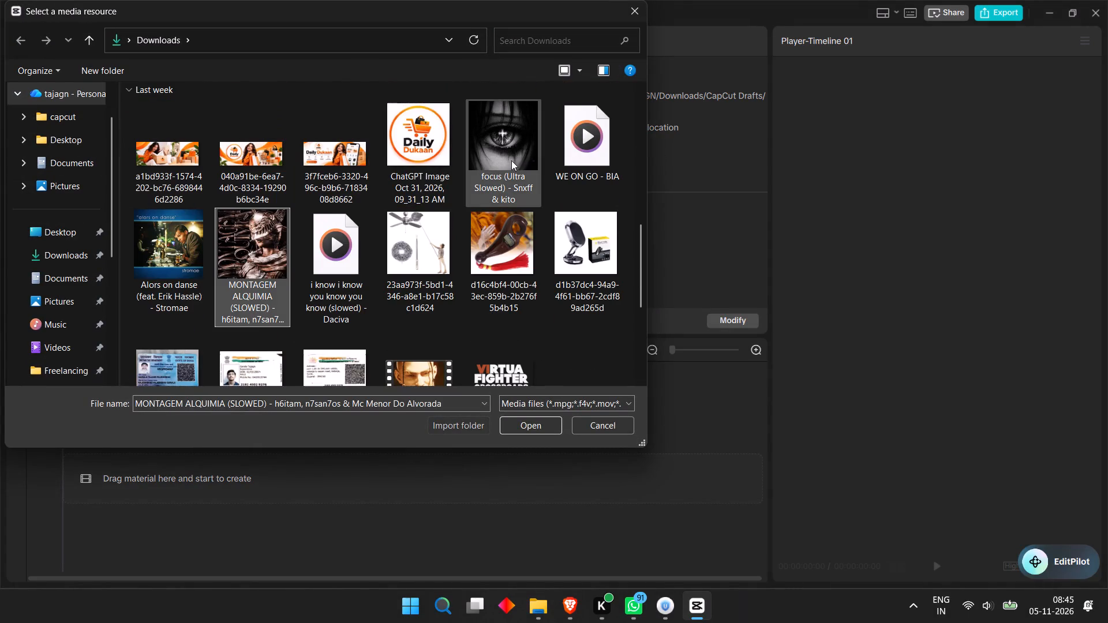
left_click(511, 160, "shift")
left_click(516, 421)
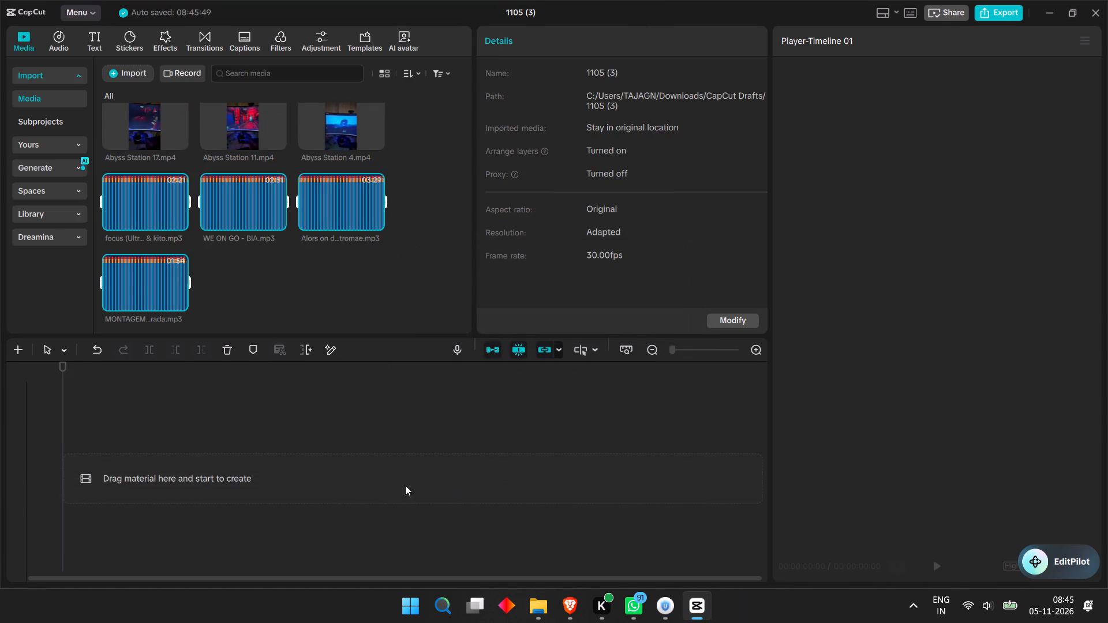
Add the Abyss Station 17 video to Timeline 01 and move the playhead to the clip's end at 00:00:09:17.
left_click(177, 133)
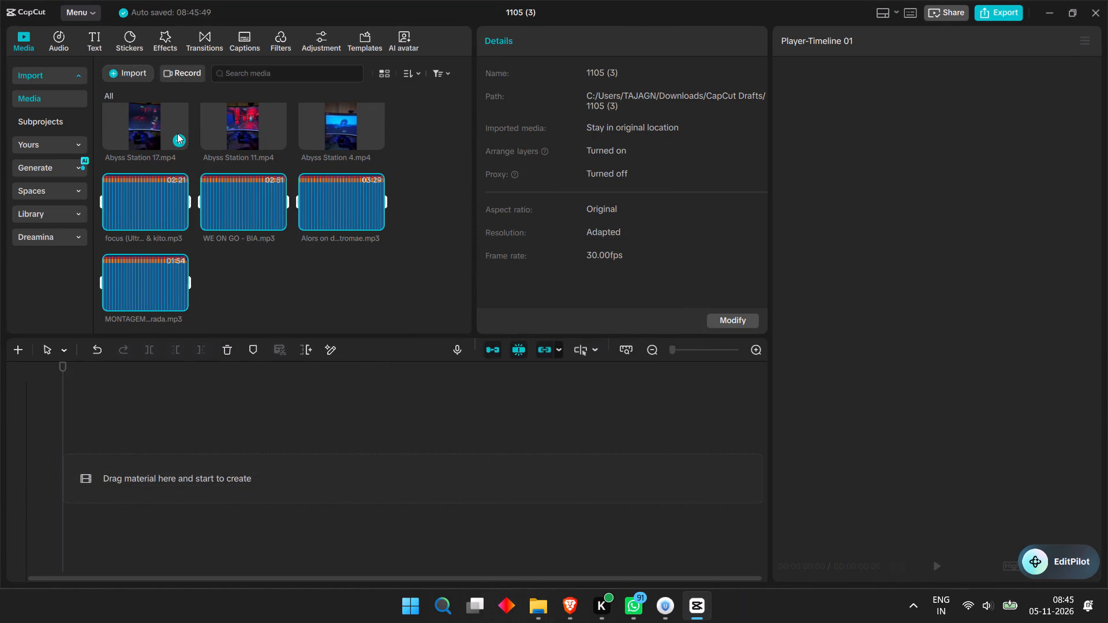
left_click(181, 141)
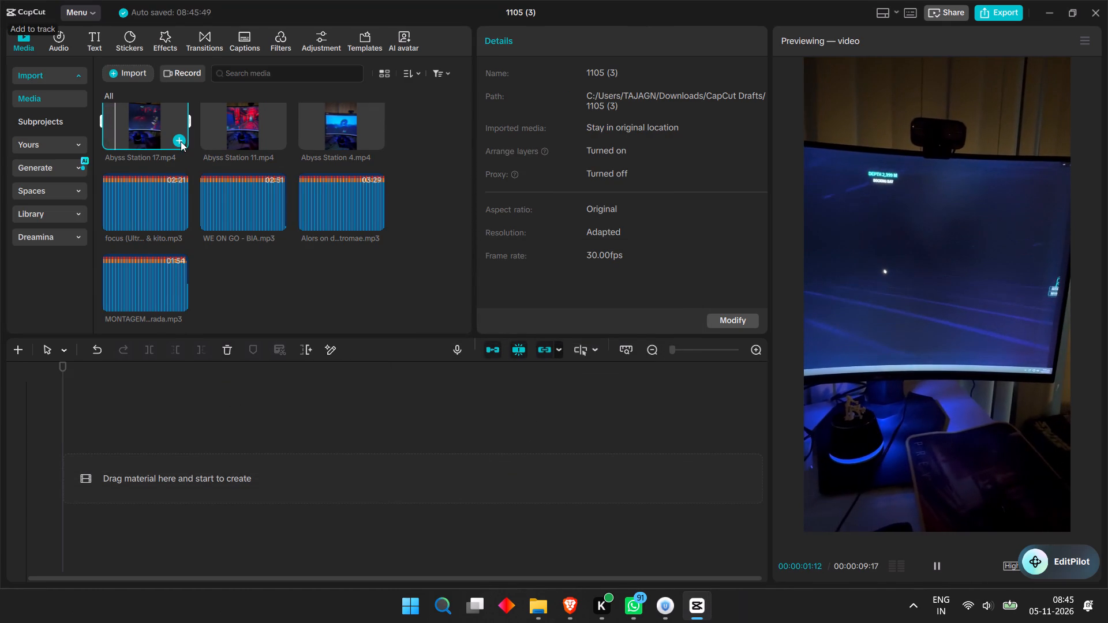
left_click(520, 344)
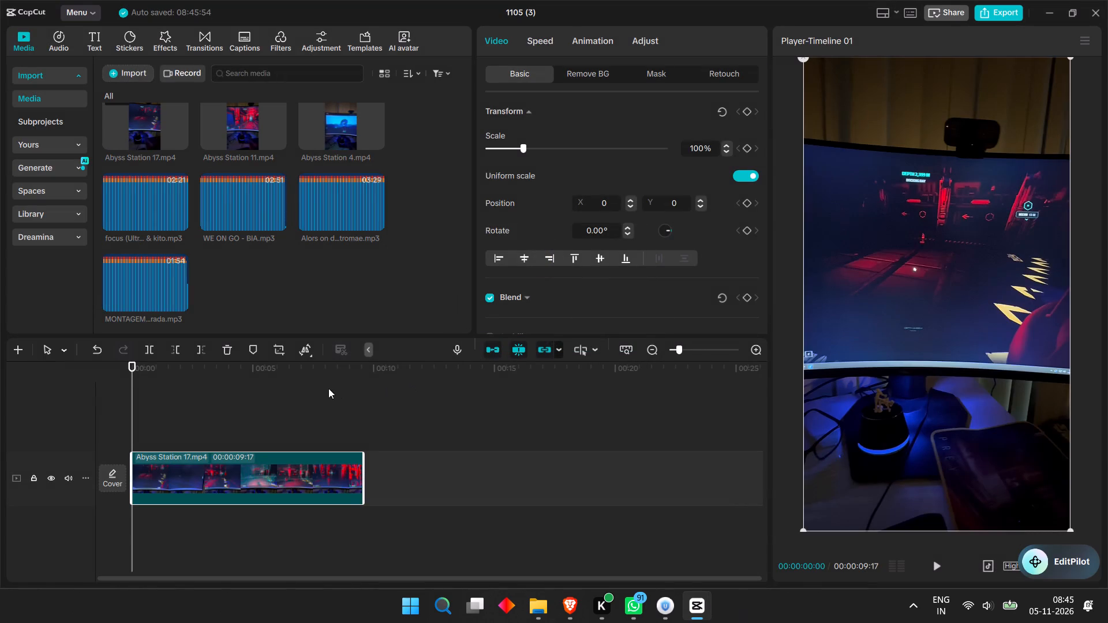
left_click_drag(360, 373, 379, 371)
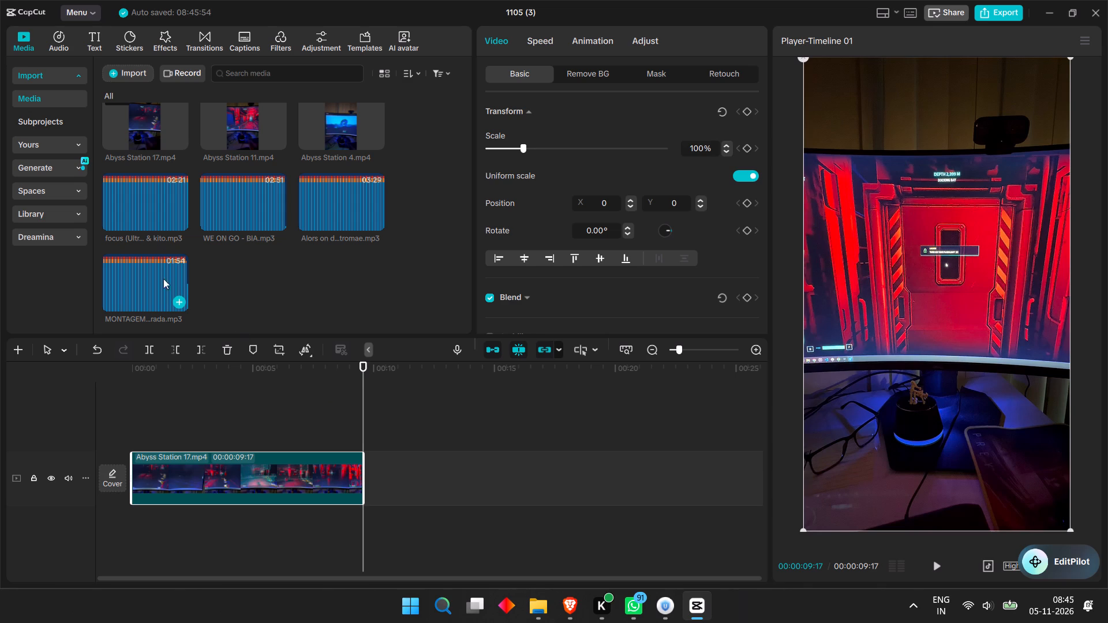
Audition the four imported songs and place MONTAGEM ALQUIMIA (SLOWED) beneath the Abyss Station 17 clip, starting at 00:00.
left_click(175, 285)
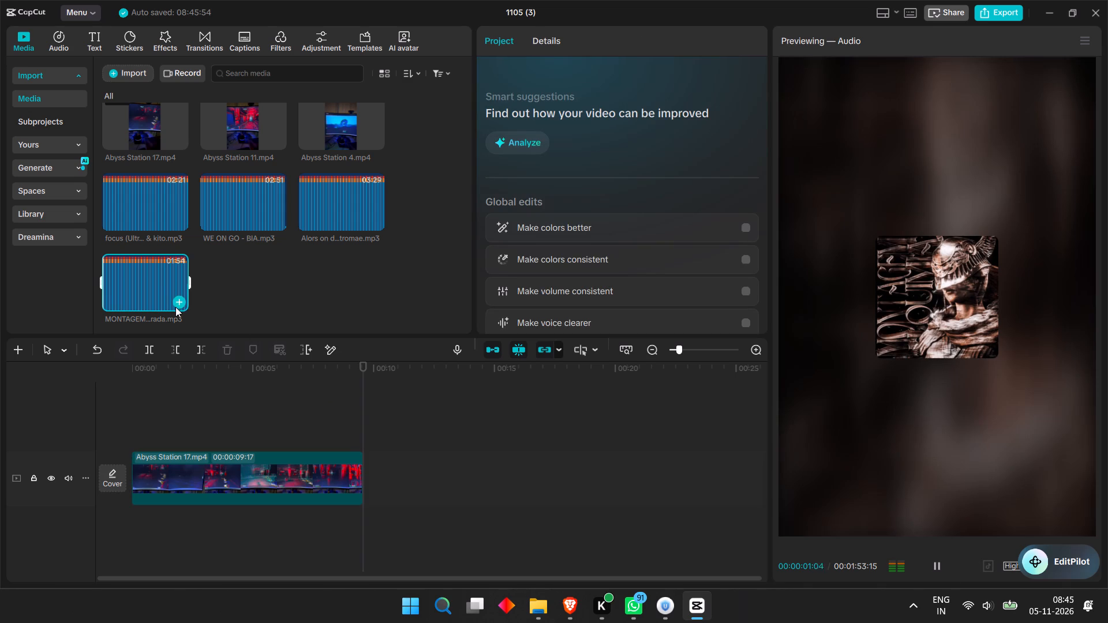
left_click(161, 171)
left_click(149, 192)
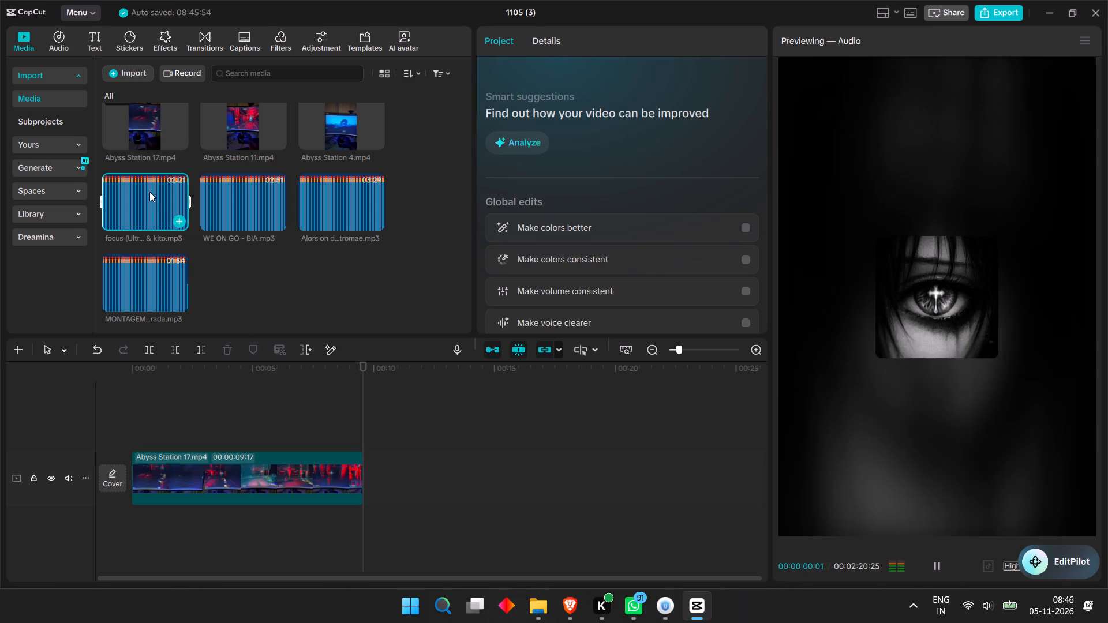
left_click(253, 192)
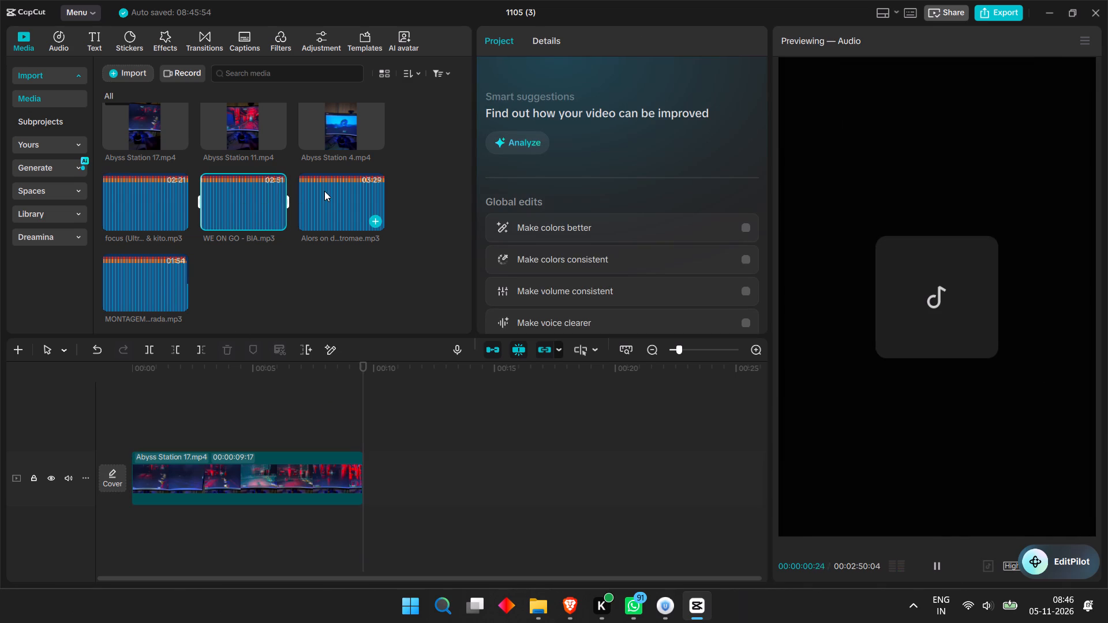
left_click(324, 191)
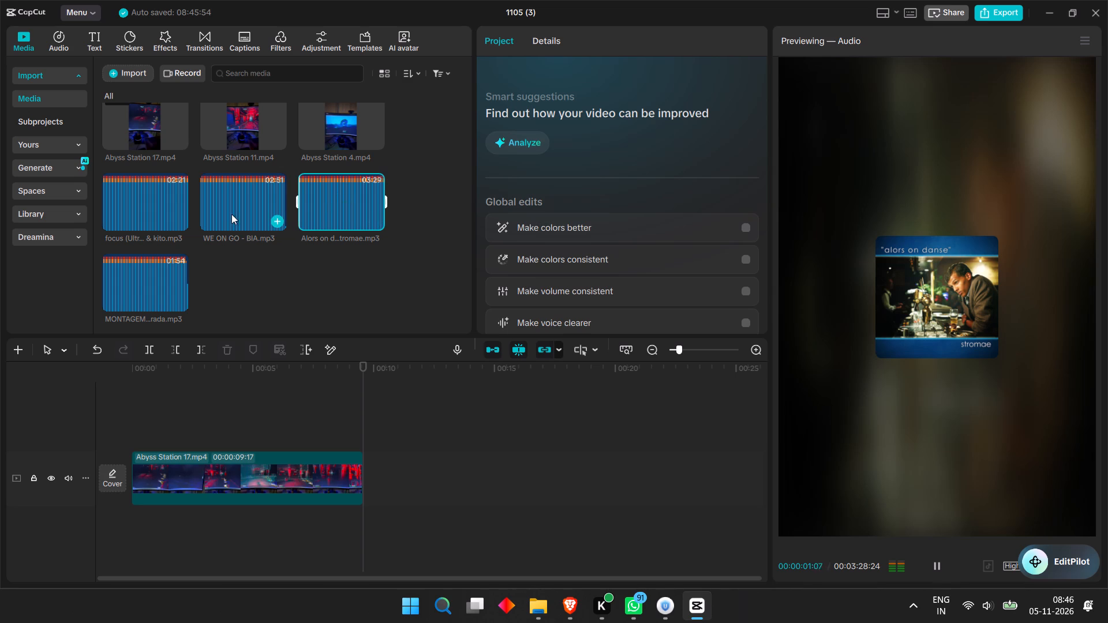
left_click(163, 292)
left_click(173, 301)
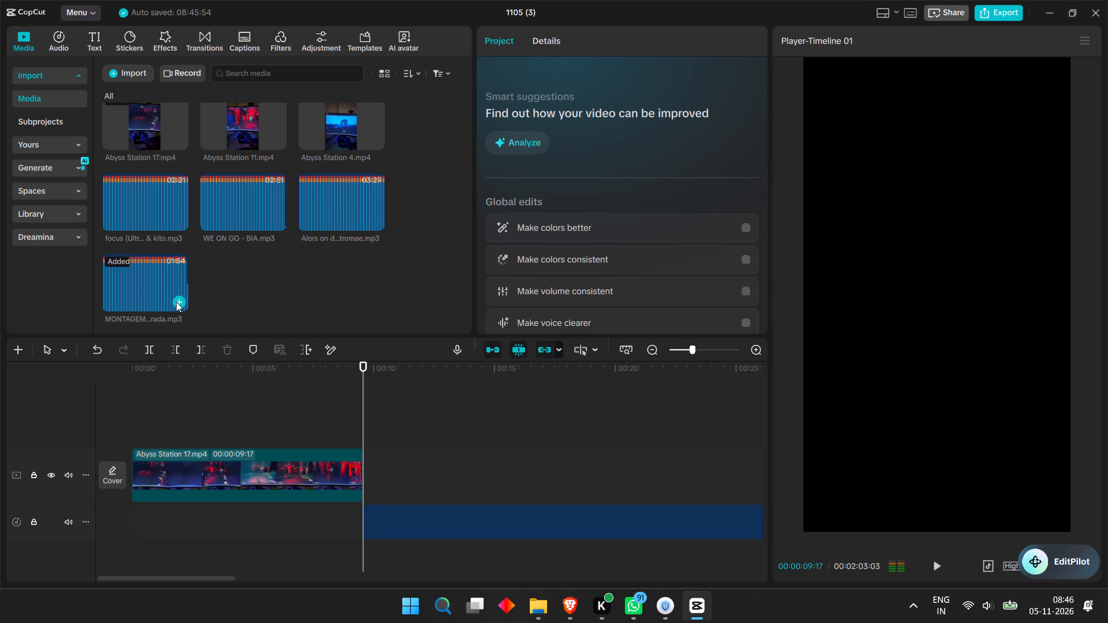
left_click_drag(420, 508, 213, 501)
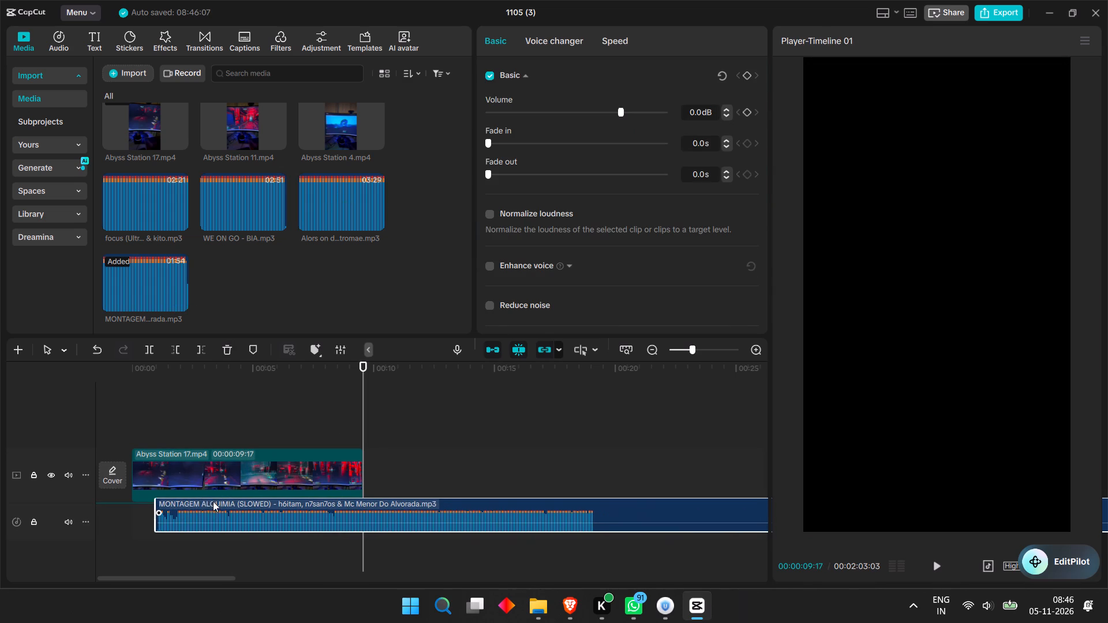
left_click_drag(213, 501, 188, 505)
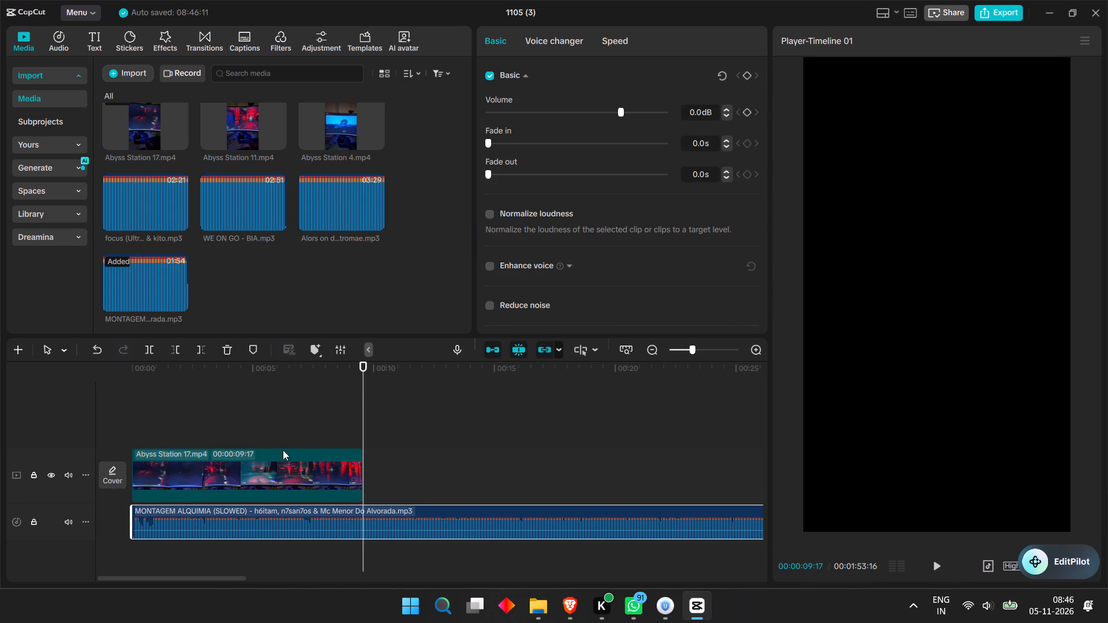
Split the MONTAGEM ALQUIMIA audio at the video's end, 00:00:09:17, and delete the excess part.
left_click(360, 381)
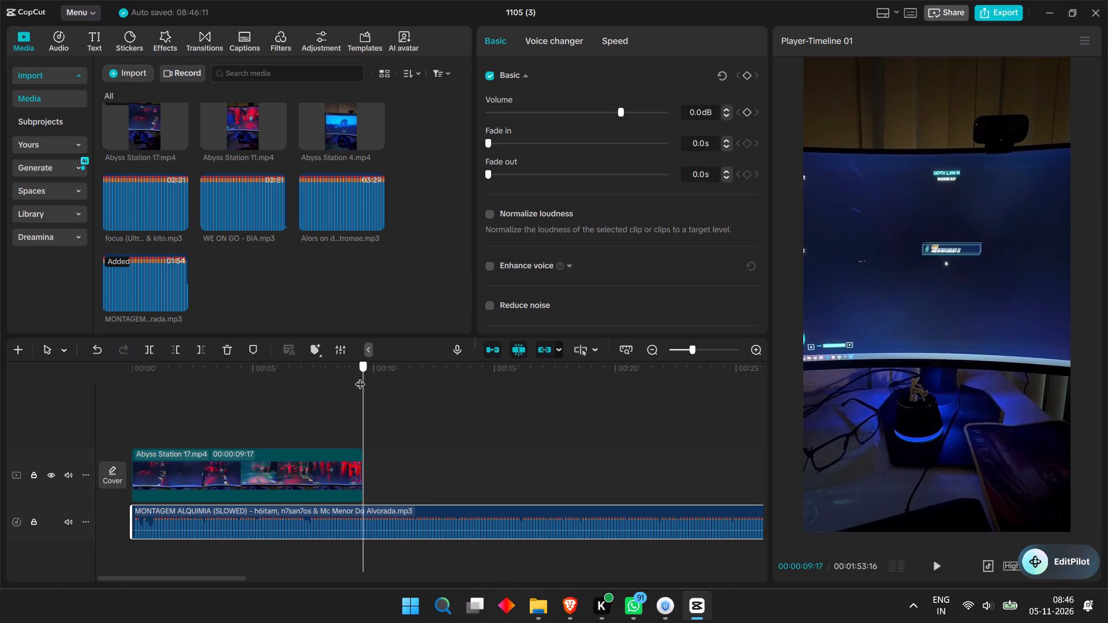
key("ctrl+b")
key("BackSpace")
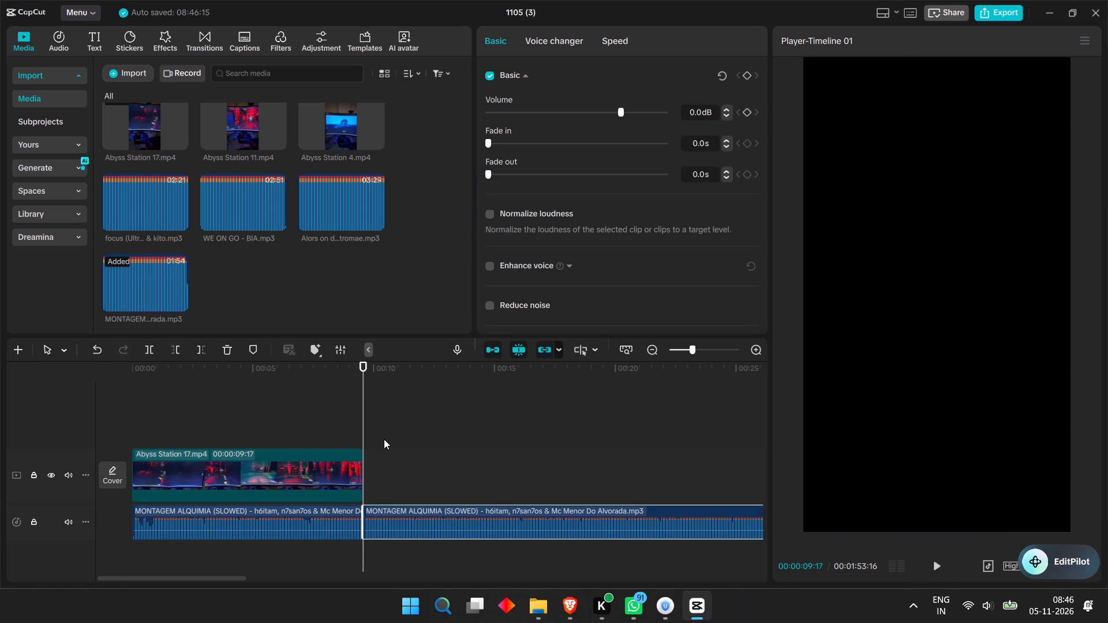
Add a default text clip above the video, spanning the full length of the Abyss Station 17 clip.
scroll(162, 142, "up", 7)
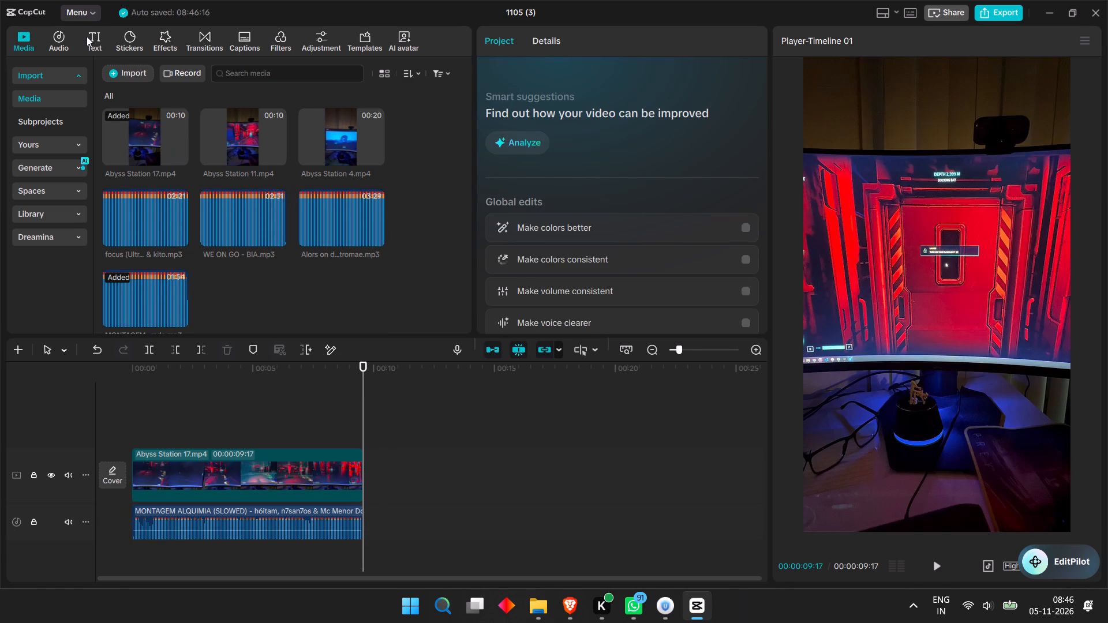
left_click(87, 36)
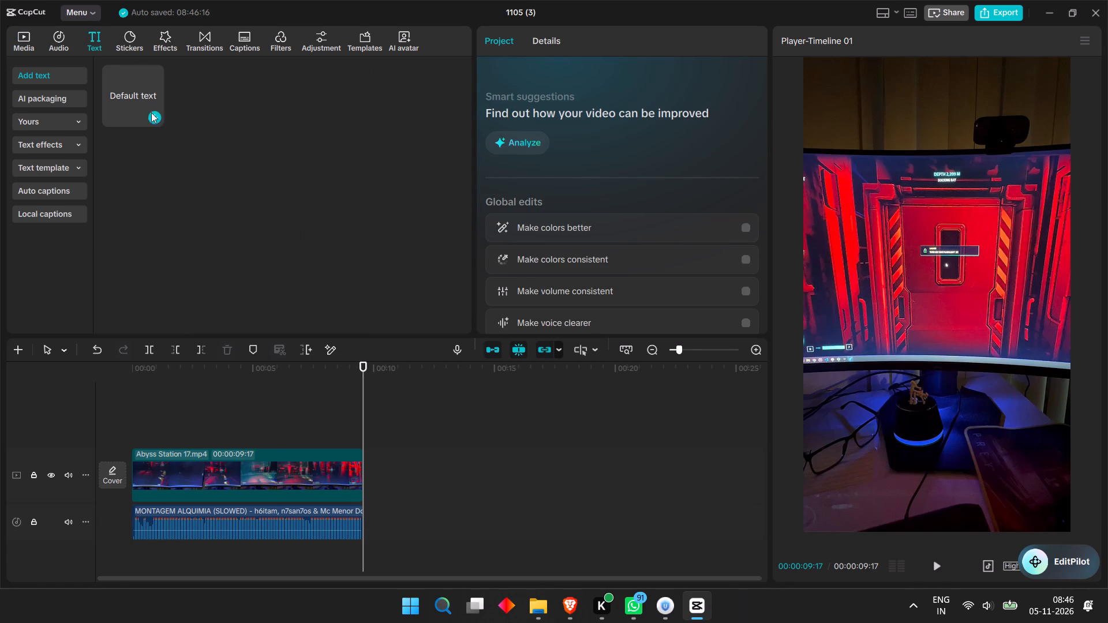
left_click_drag(152, 117, 155, 123)
left_click(156, 122)
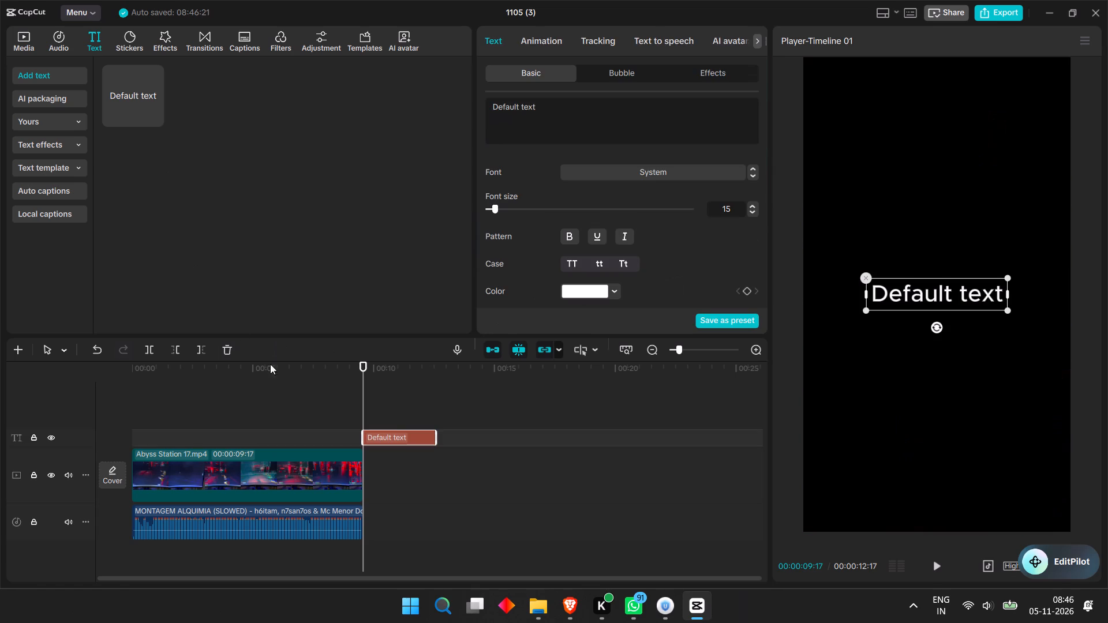
left_click_drag(394, 434, 157, 439)
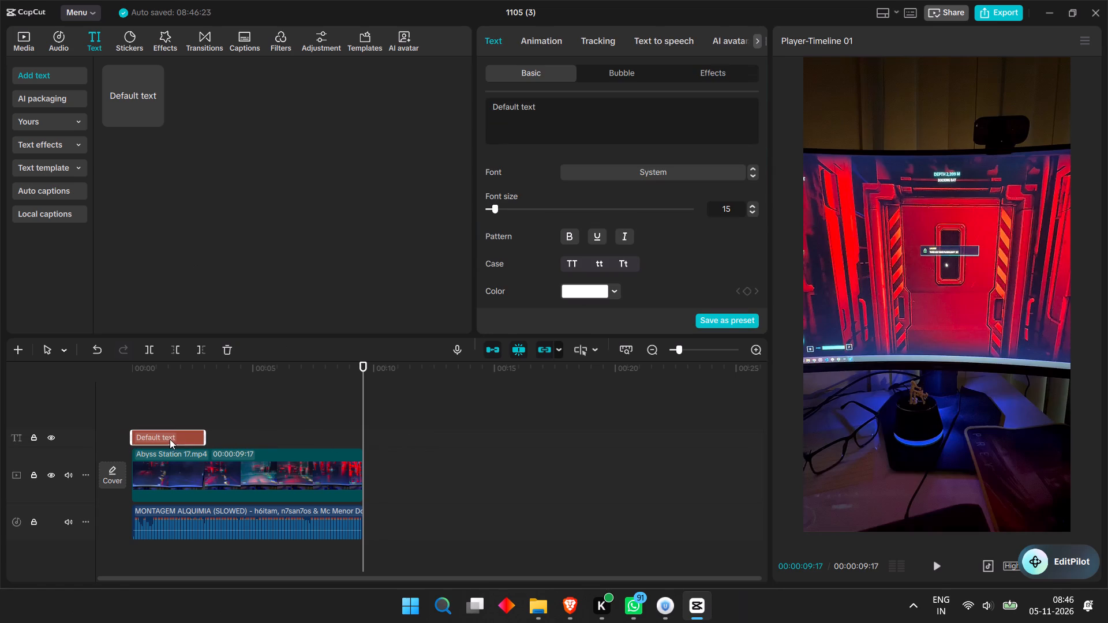
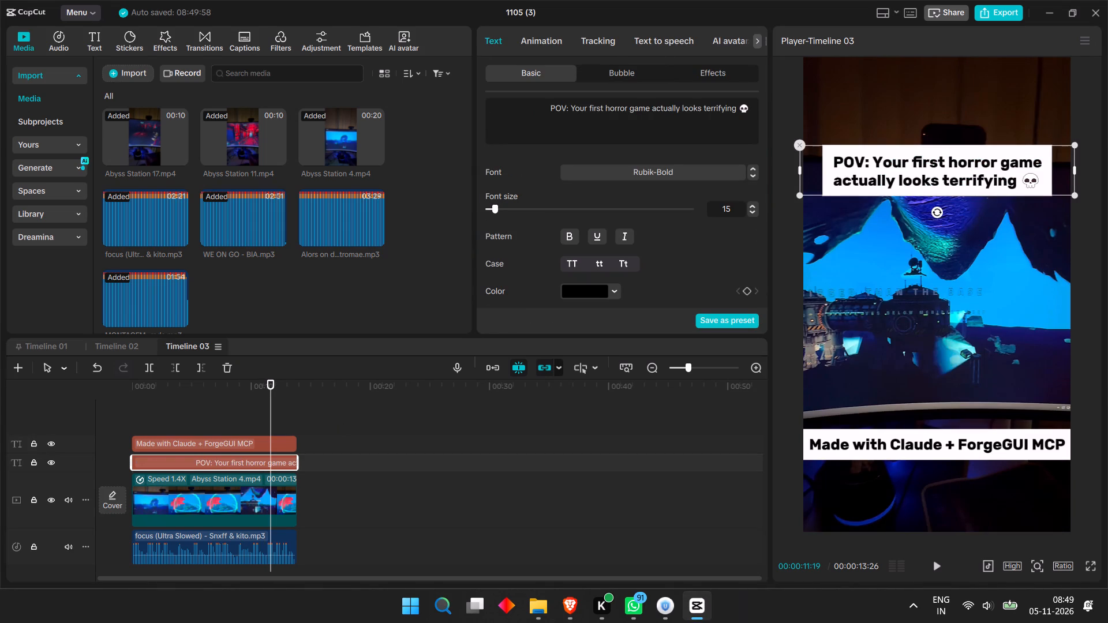
Remove the leading spaces before "POV: Your first horror game actually looks terrifying" in the upper caption of Timeline 03.
key("BackSpace")
key("space")
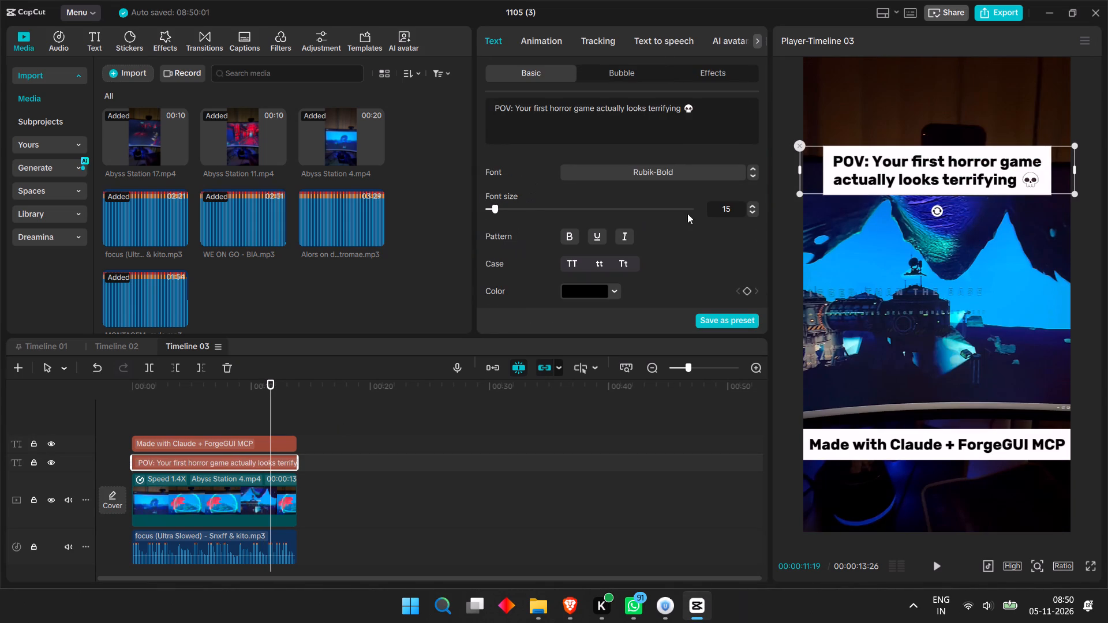
Widen, scale down and centre the POV caption so it fits the frame, breaking after "actually" with "looks terrifying" on the second line.
left_click_drag(800, 171, 768, 177)
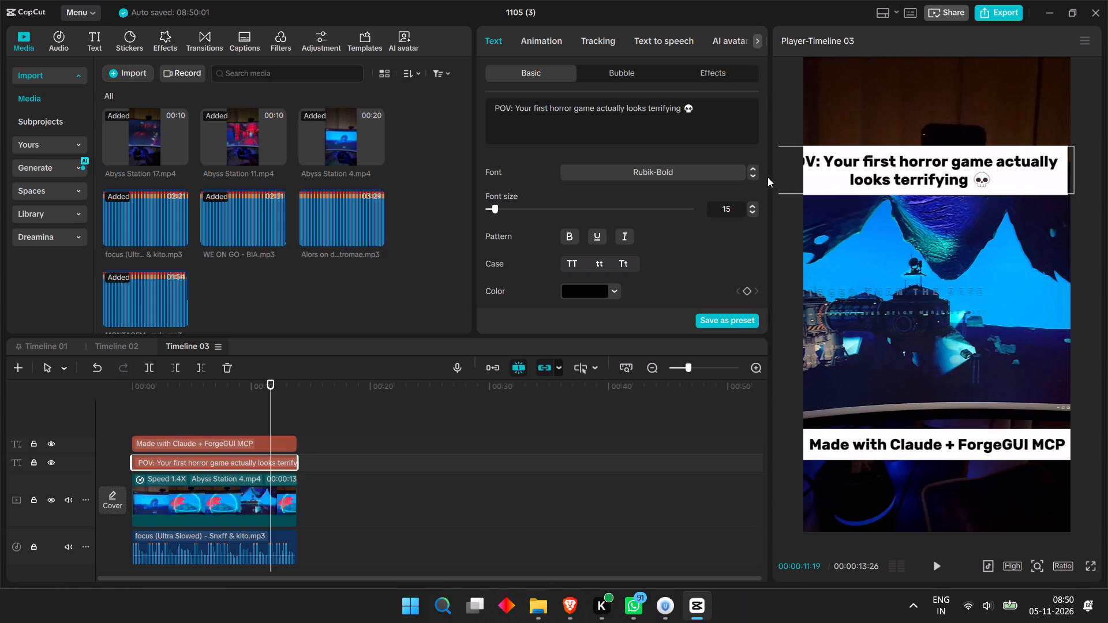
left_click_drag(768, 177, 792, 175)
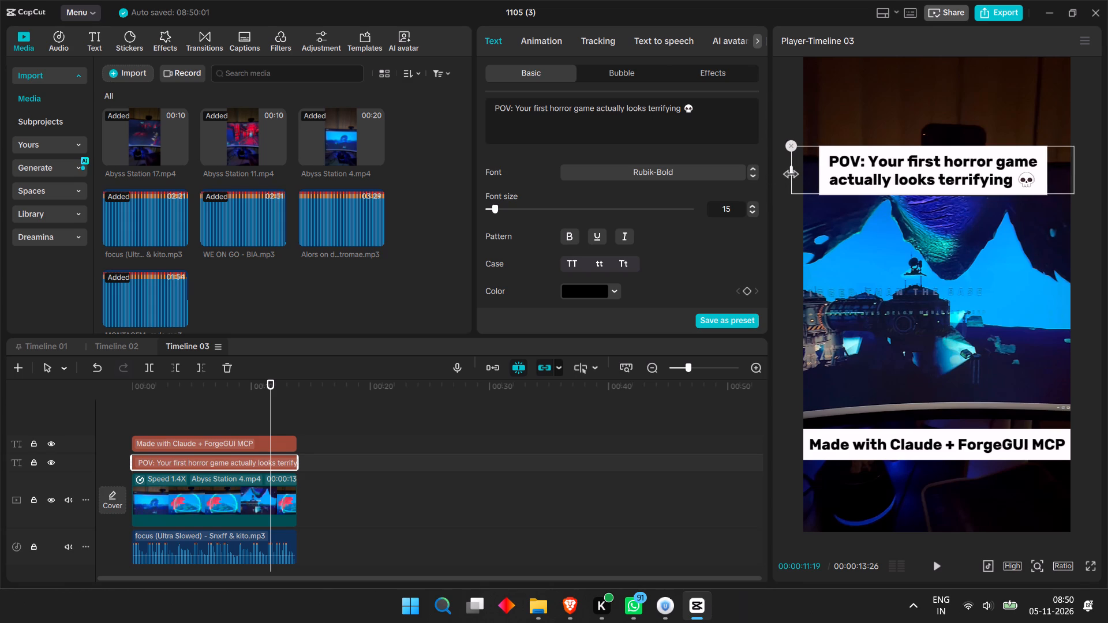
left_click_drag(792, 175, 789, 175)
left_click_drag(873, 168, 889, 167)
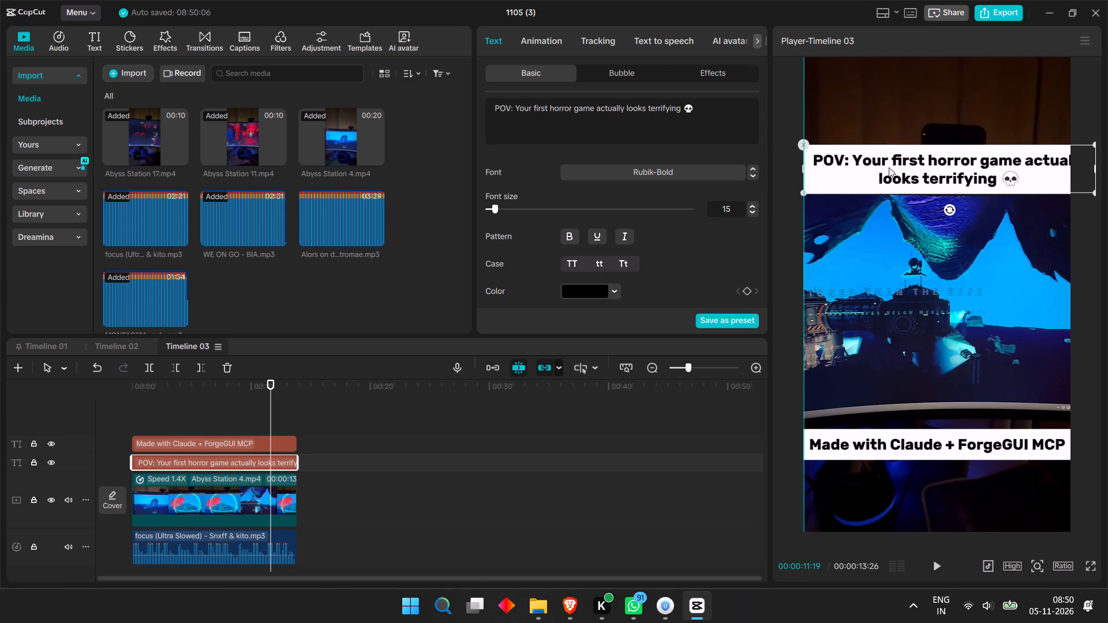
left_click_drag(889, 167, 888, 168)
left_click_drag(1094, 145, 1058, 155)
left_click_drag(1038, 164, 1028, 167)
left_click_drag(1057, 171, 1062, 171)
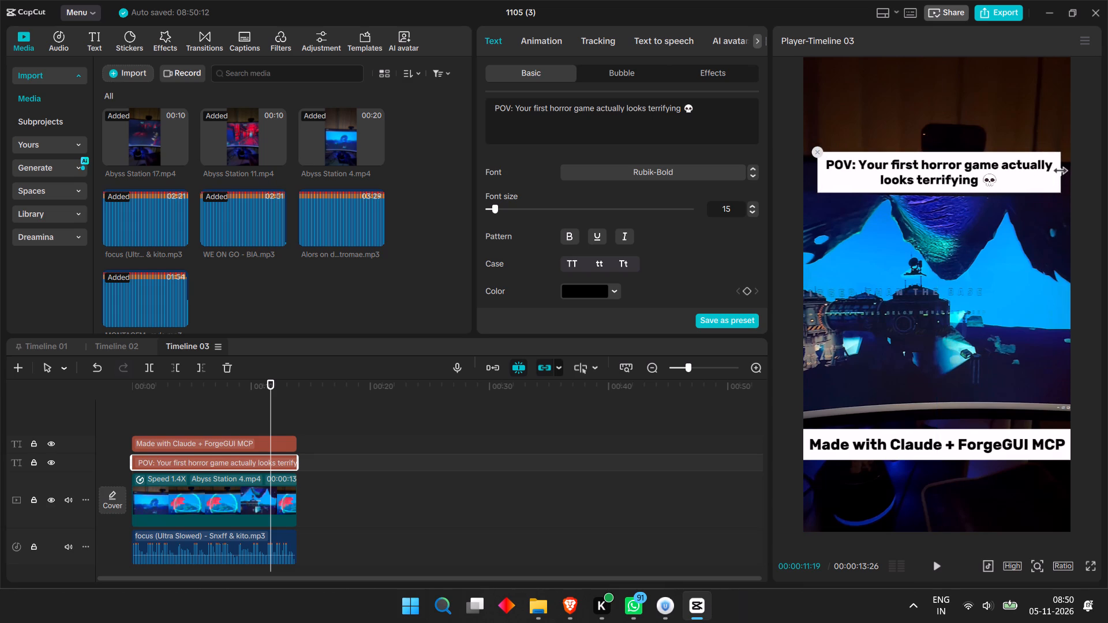
left_click_drag(1062, 171, 1077, 170)
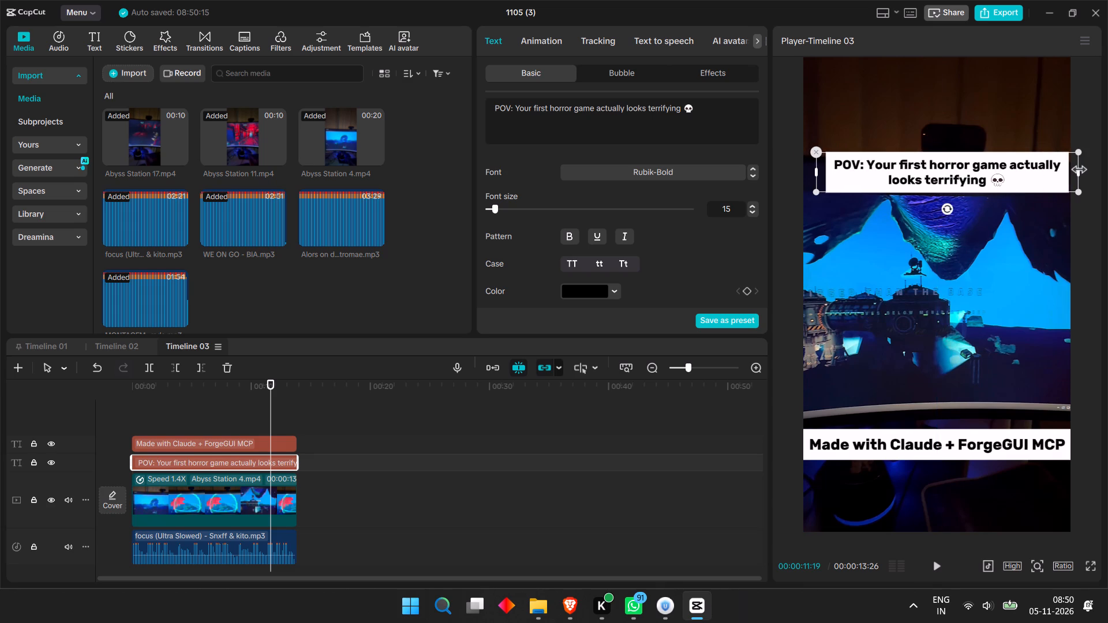
left_click_drag(1049, 178, 1039, 179)
Play Timeline 03 to its end and replay it from about five seconds in to check the resized POV caption.
key("space")
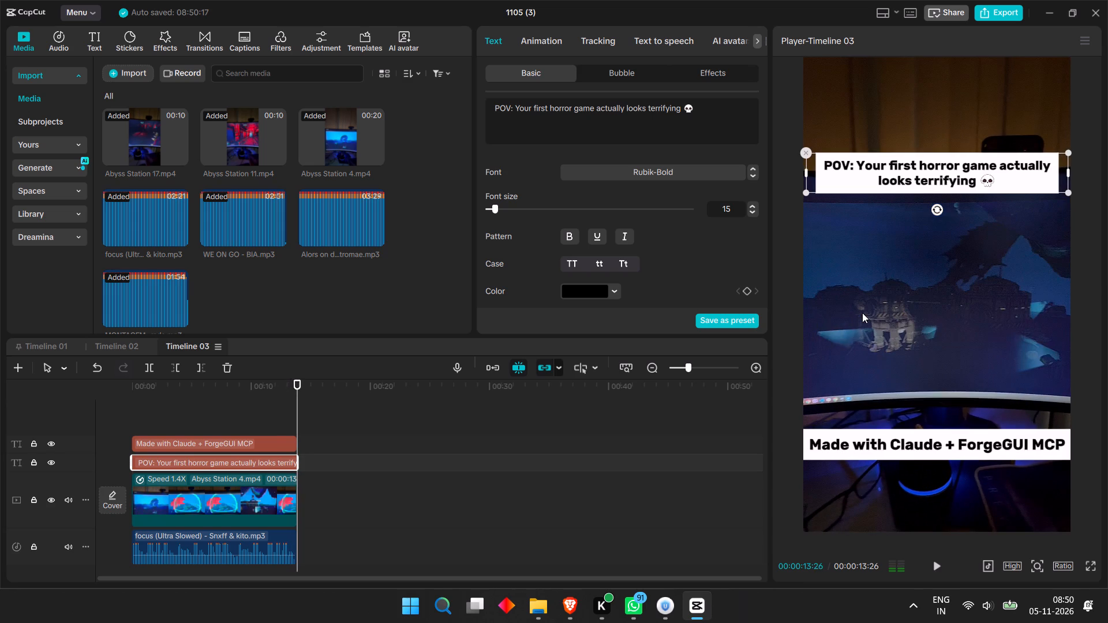
left_click_drag(291, 395, 191, 417)
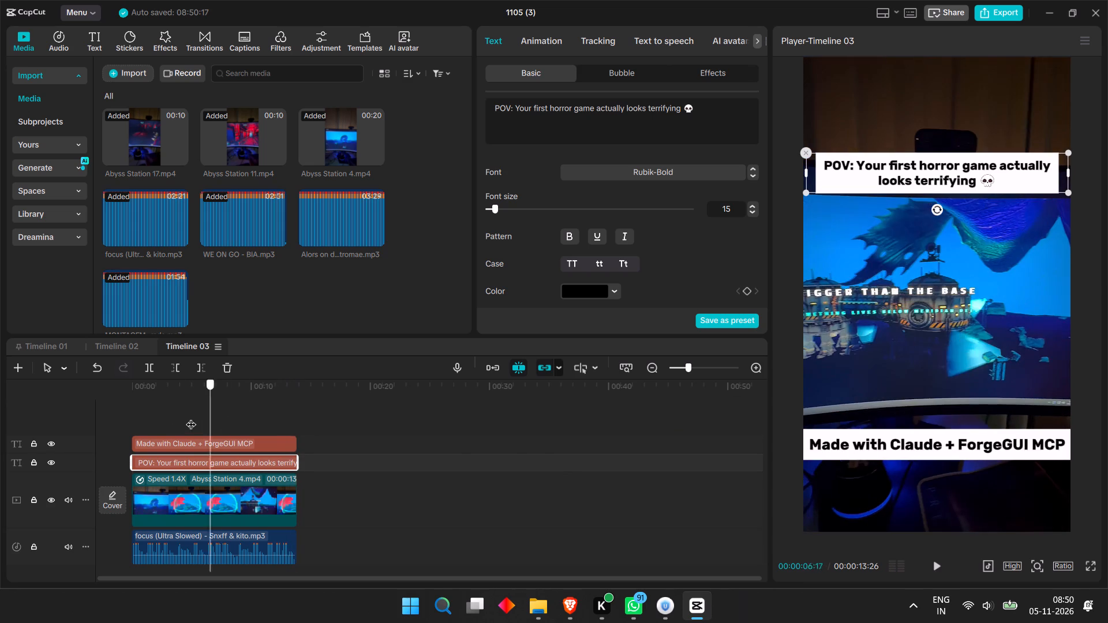
left_click_drag(191, 417, 178, 419)
key("space")
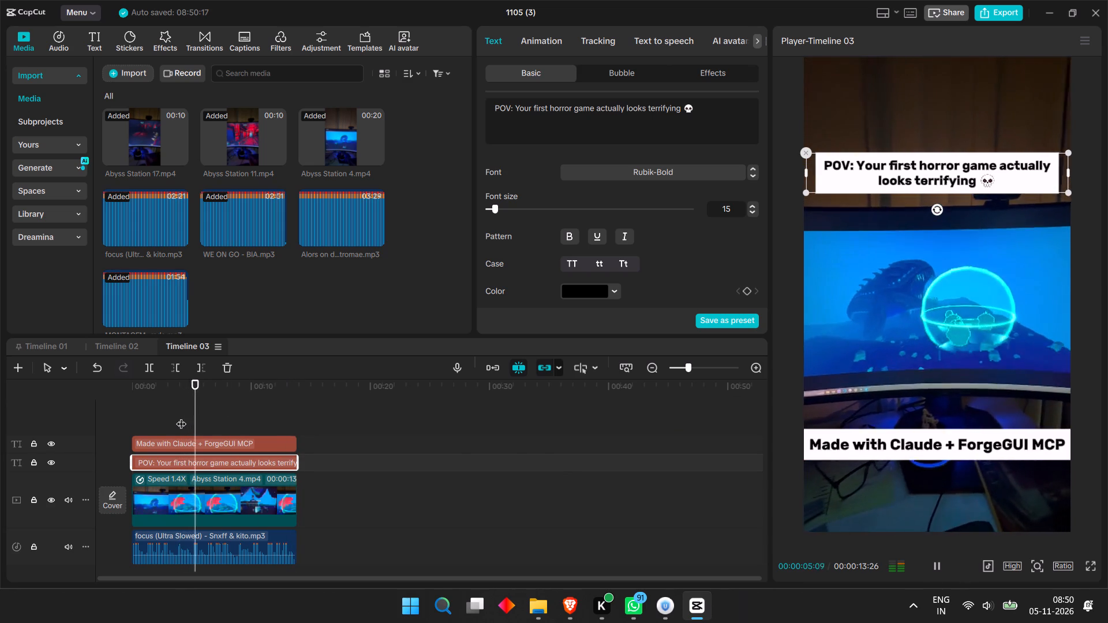
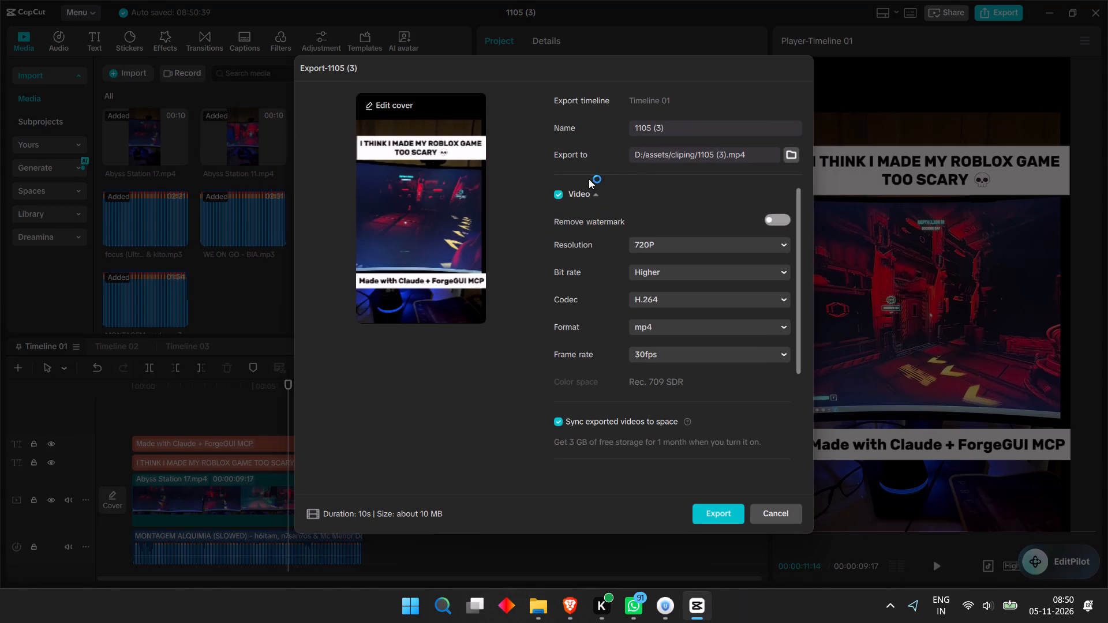
Name the Timeline 01 export "Abyss Station 1", export the video and close the finished export.
left_click_drag(690, 133, 615, 132)
key("ctrl+v")
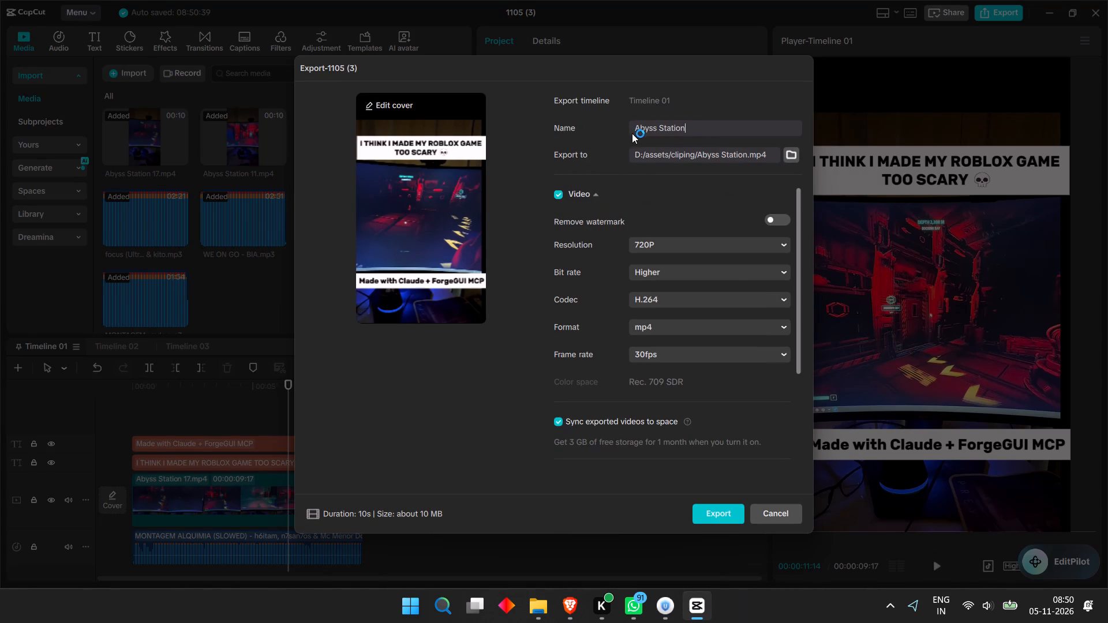
key("space")
key("1")
left_click(708, 514)
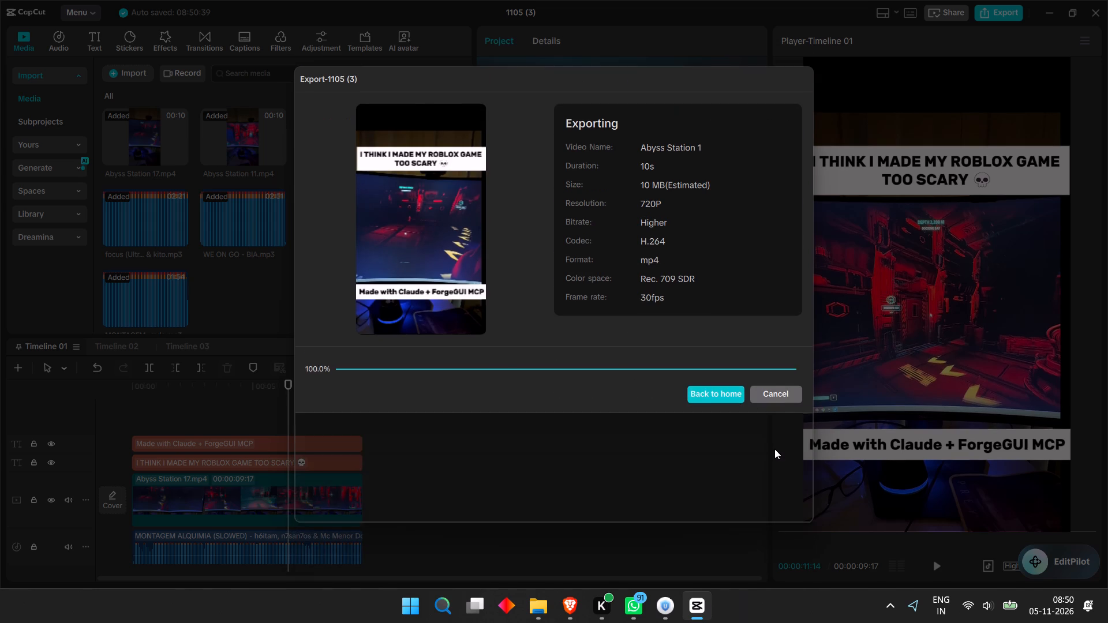
left_click(768, 502)
Export Timeline 02 as a video named "Abyss Station 2" and close the finished export.
left_click(127, 348)
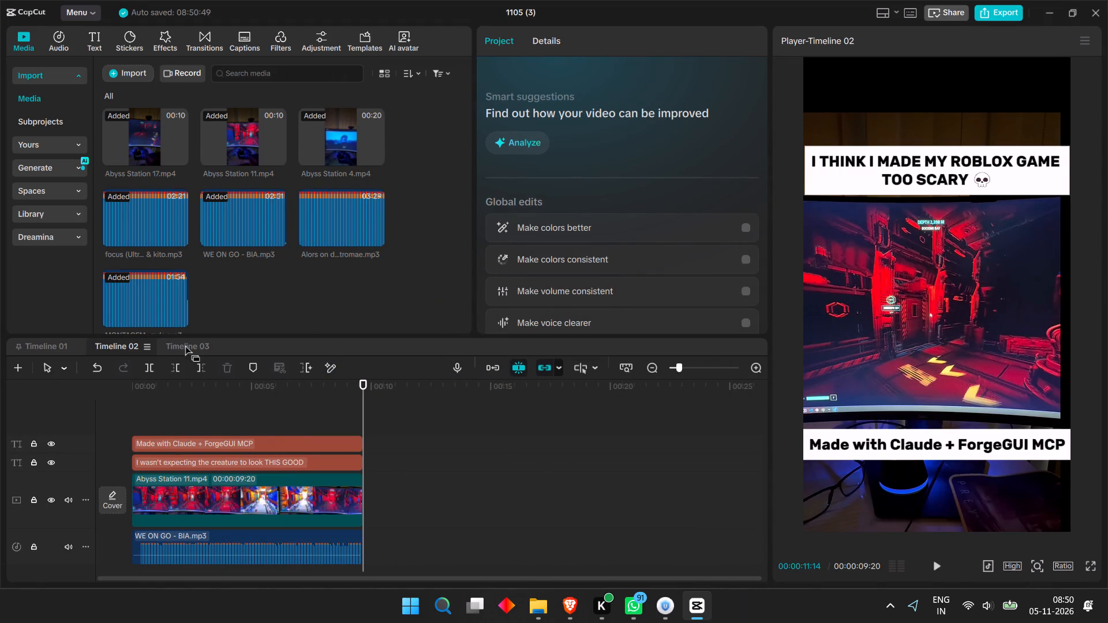
left_click(999, 13)
left_click_drag(680, 132, 563, 132)
key("ctrl+v")
key("space")
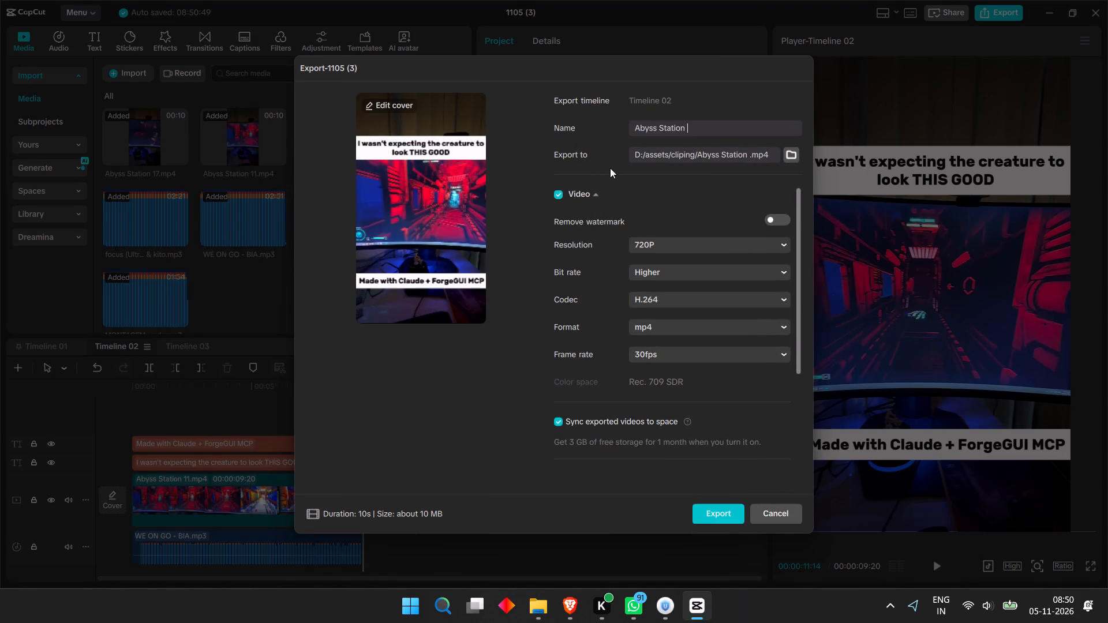
key("2")
left_click(715, 515)
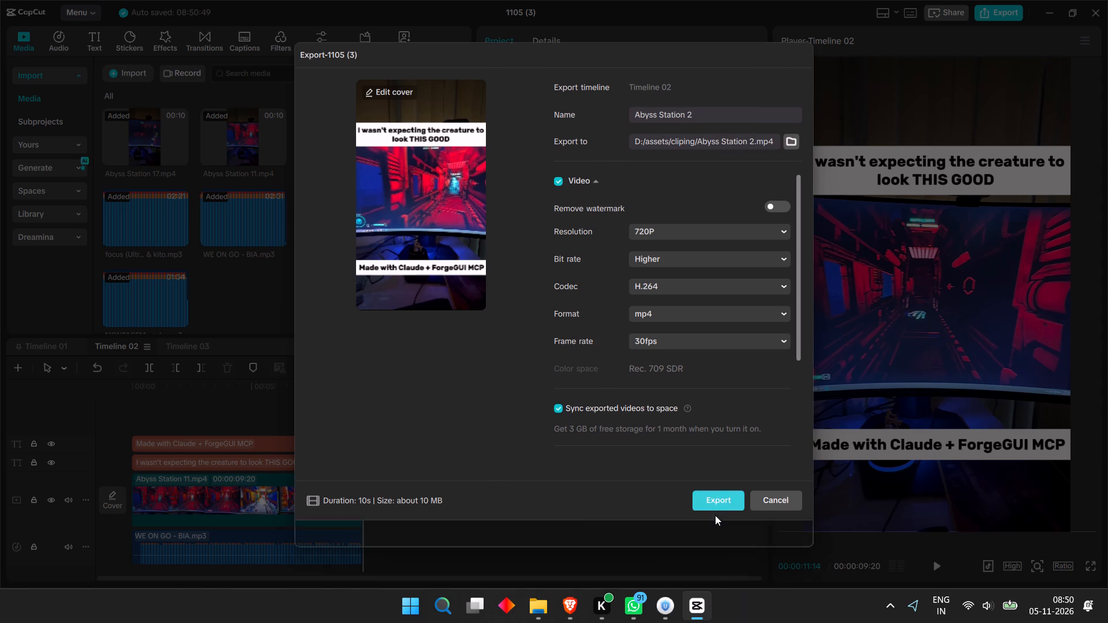
left_click(761, 504)
Export Timeline 03, the POV horror game video, under the name "Abyss Station 3".
left_click(169, 344)
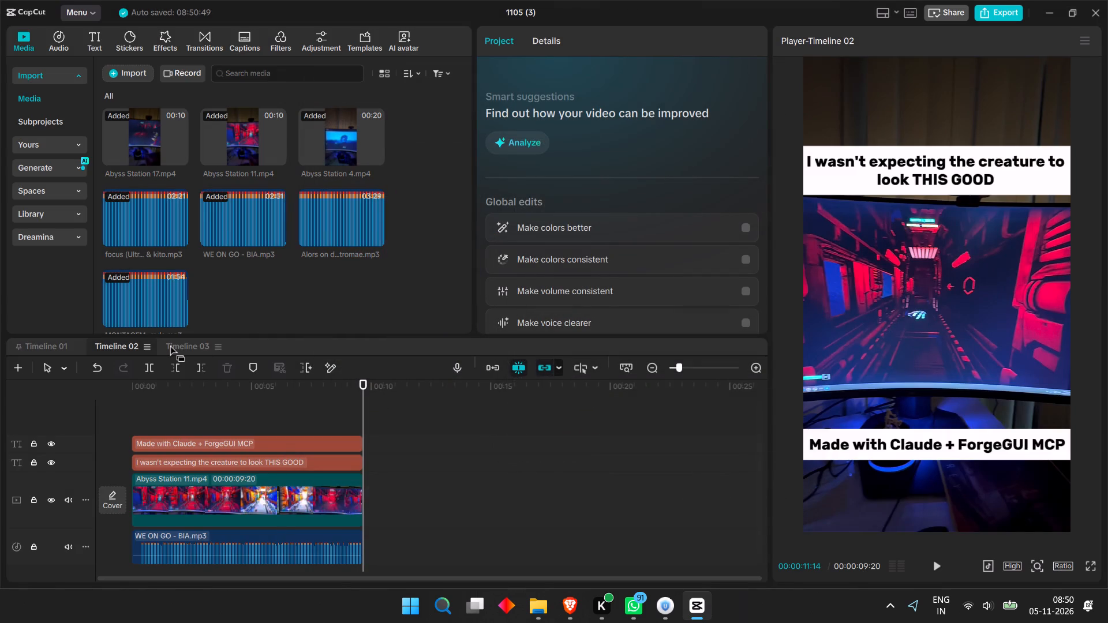
left_click(1004, 7)
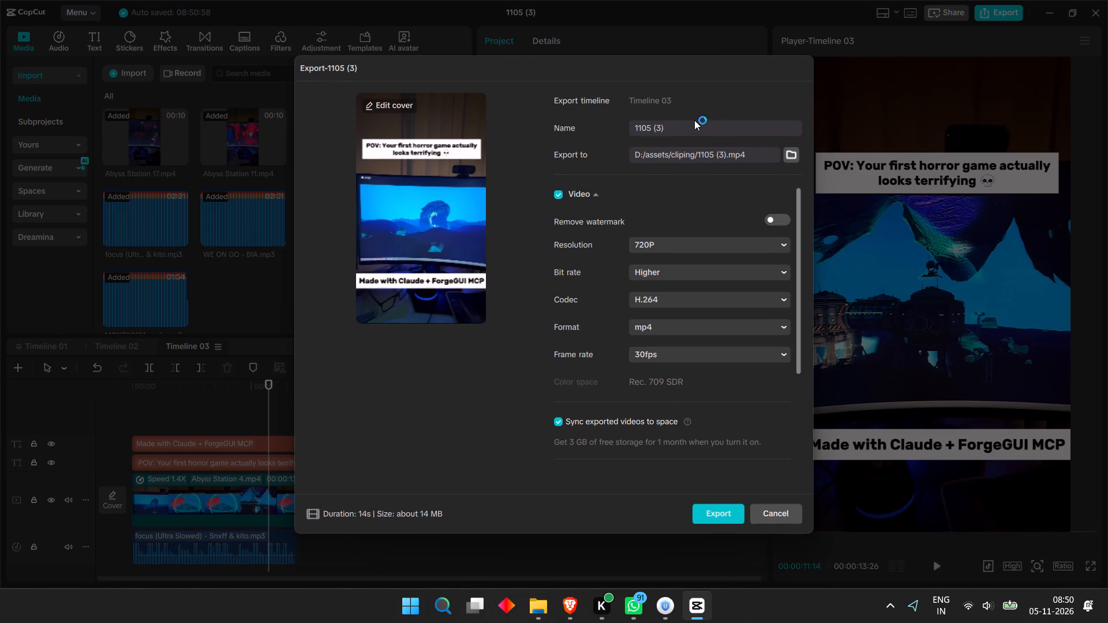
left_click_drag(680, 126, 570, 138)
key("ctrl+v")
key("space")
key("3")
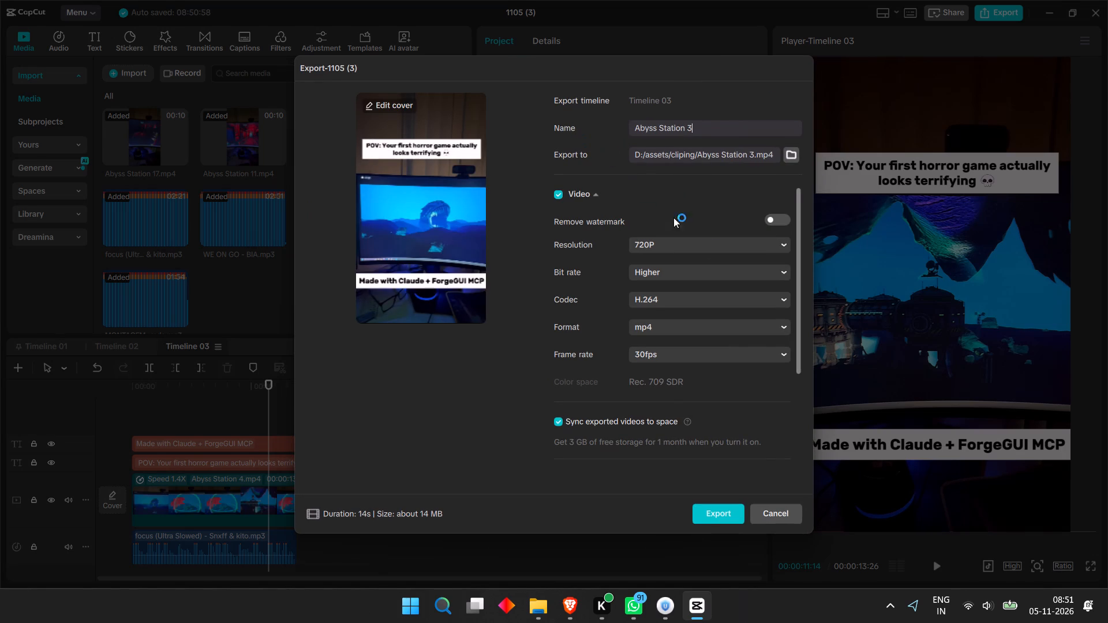
left_click(735, 502)
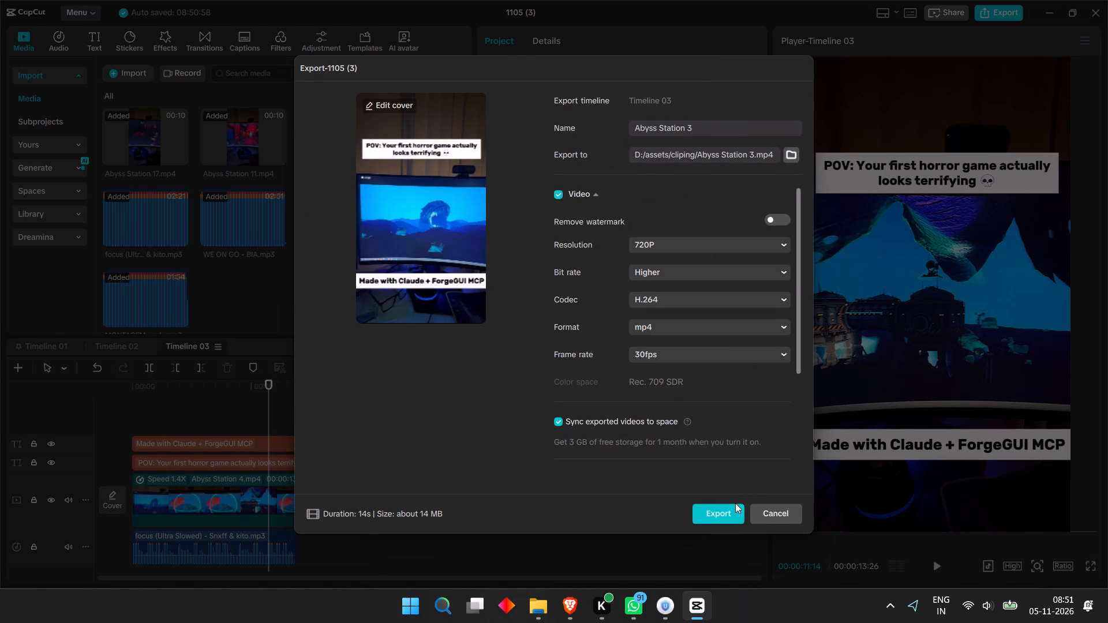
left_click(728, 506)
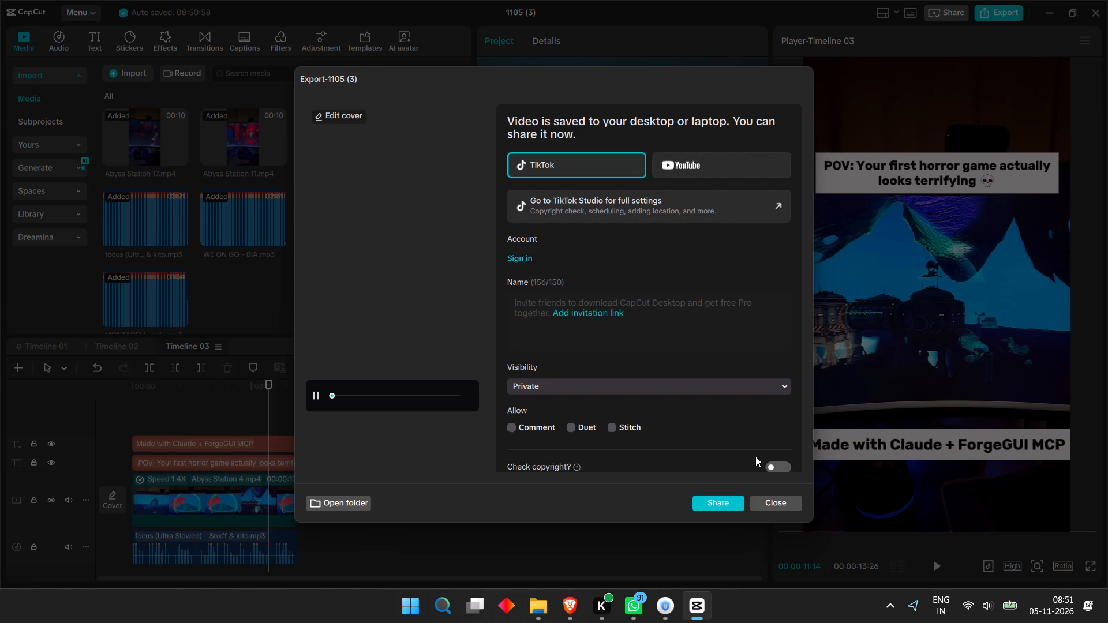
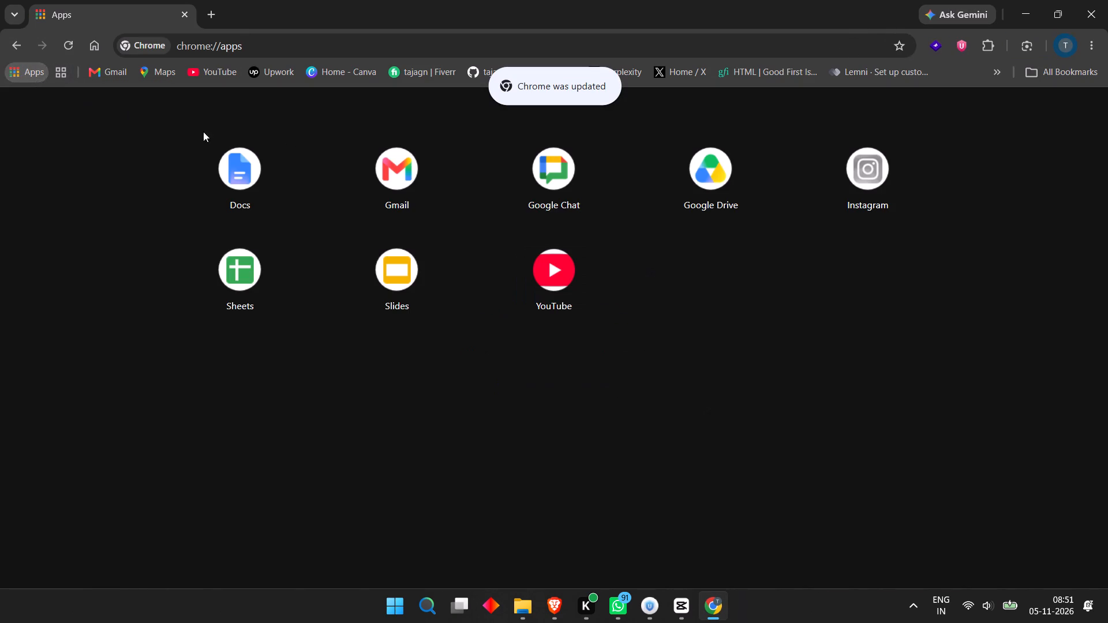
Open My Drive in Google Drive under the account with the teal avatar, closing the extra tab for the other account.
left_click(728, 168)
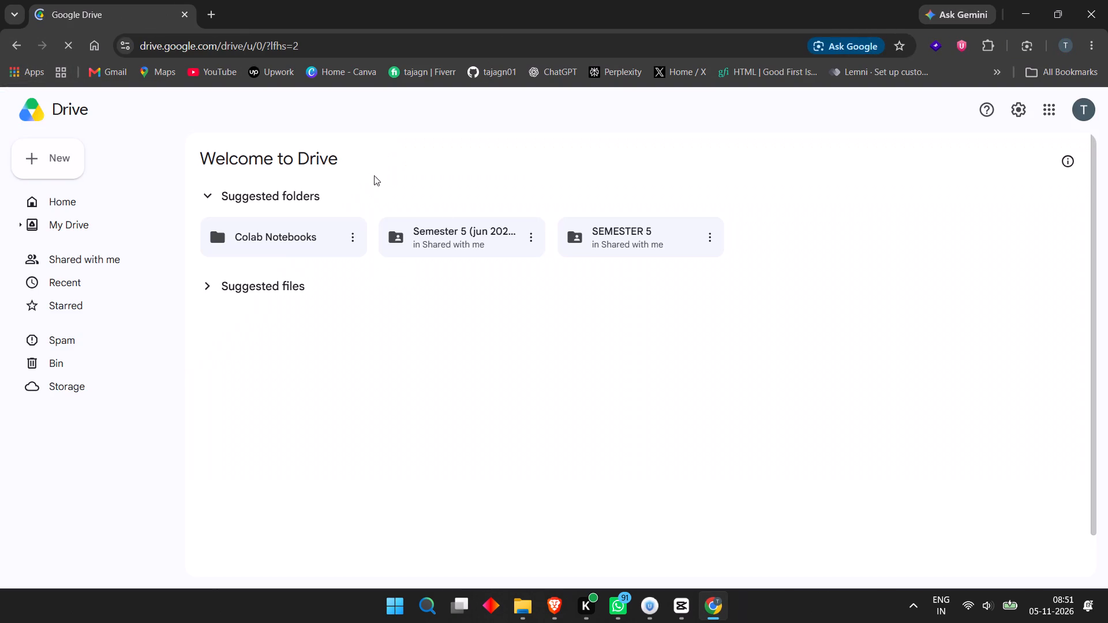
left_click(1088, 122)
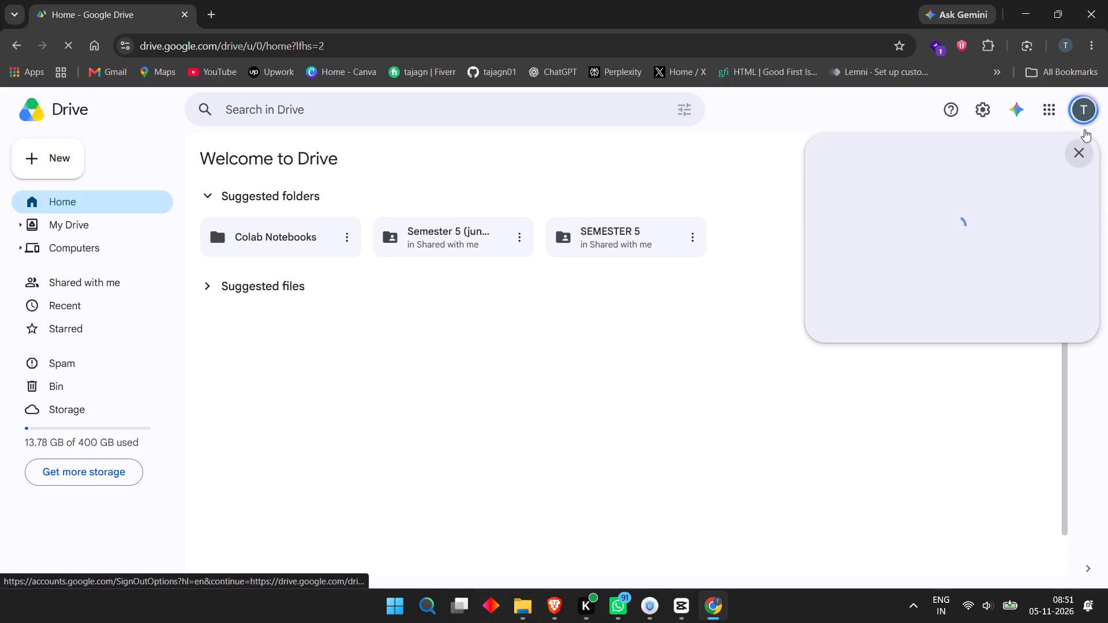
left_click(933, 263)
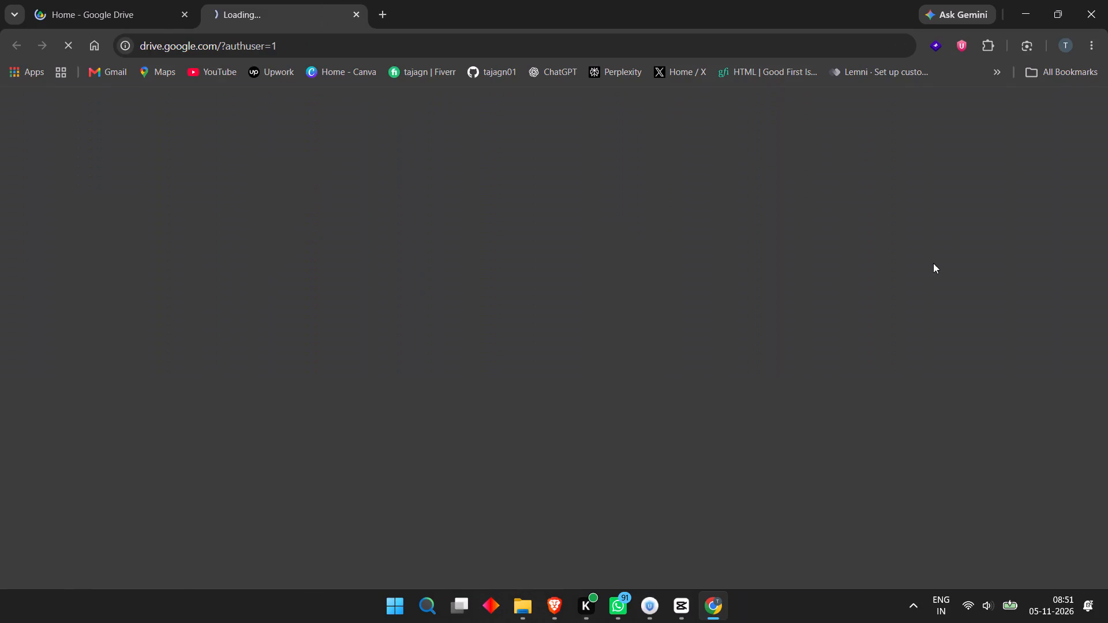
left_click(93, 8)
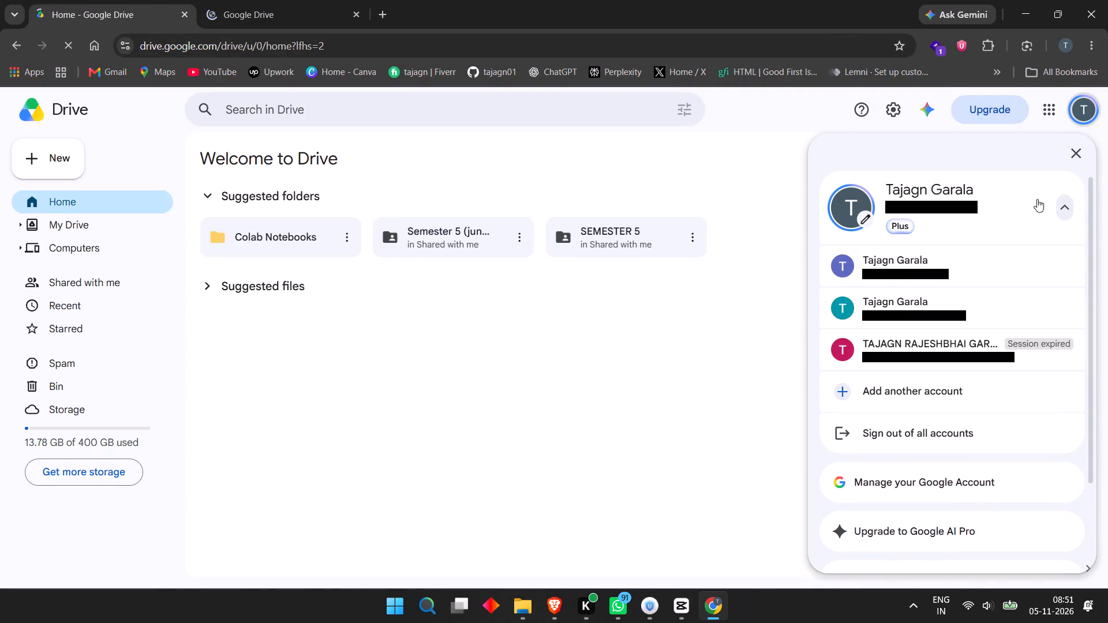
left_click(968, 307)
left_click(529, 17)
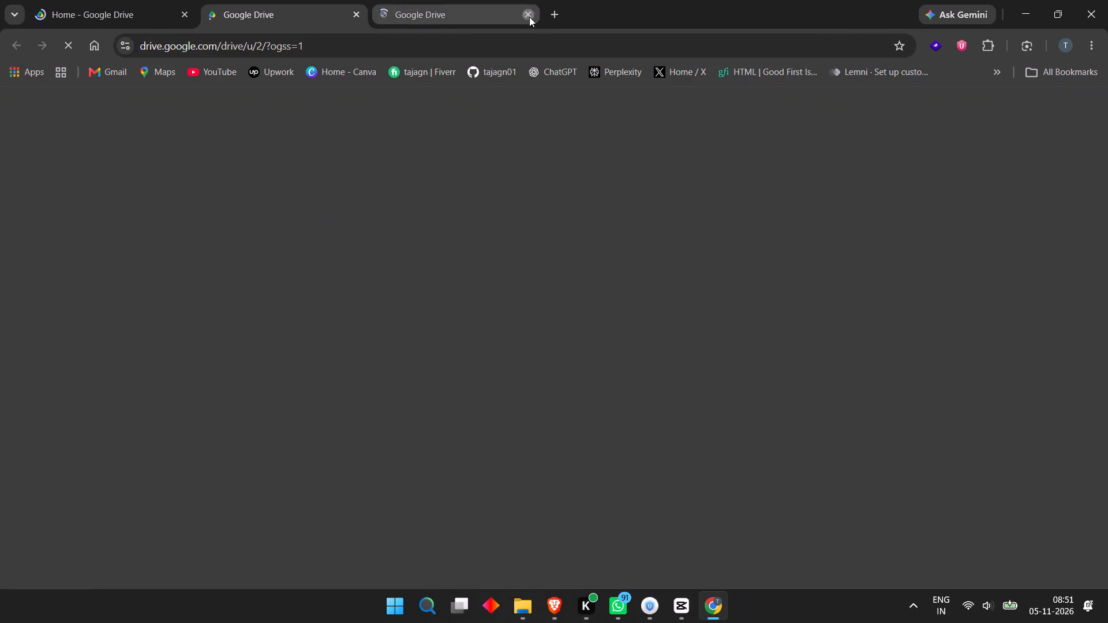
left_click(111, 196)
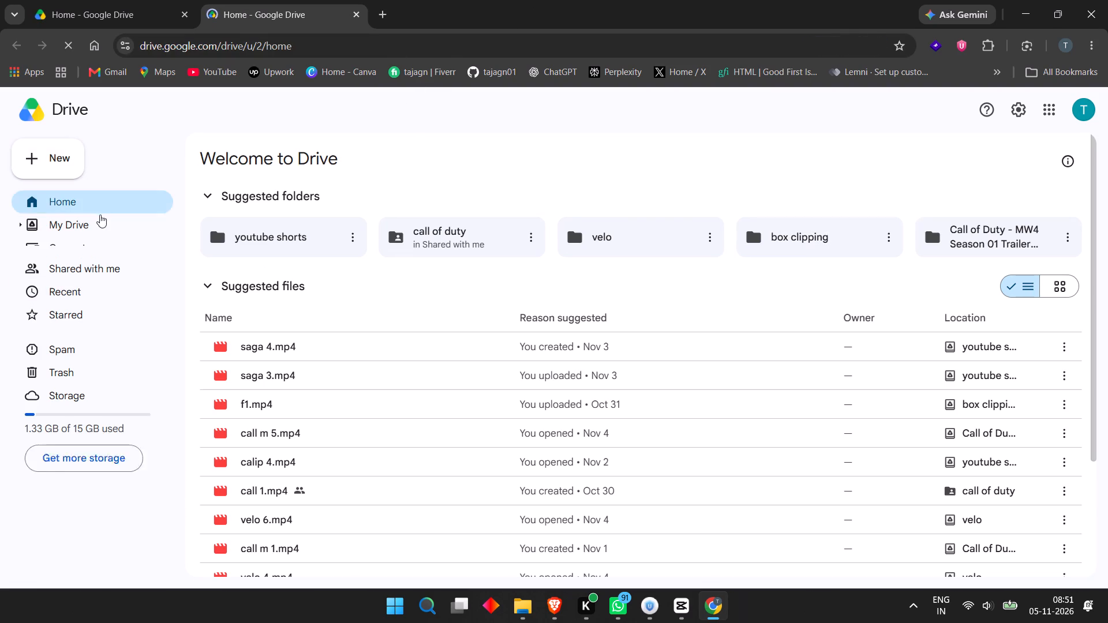
left_click(99, 219)
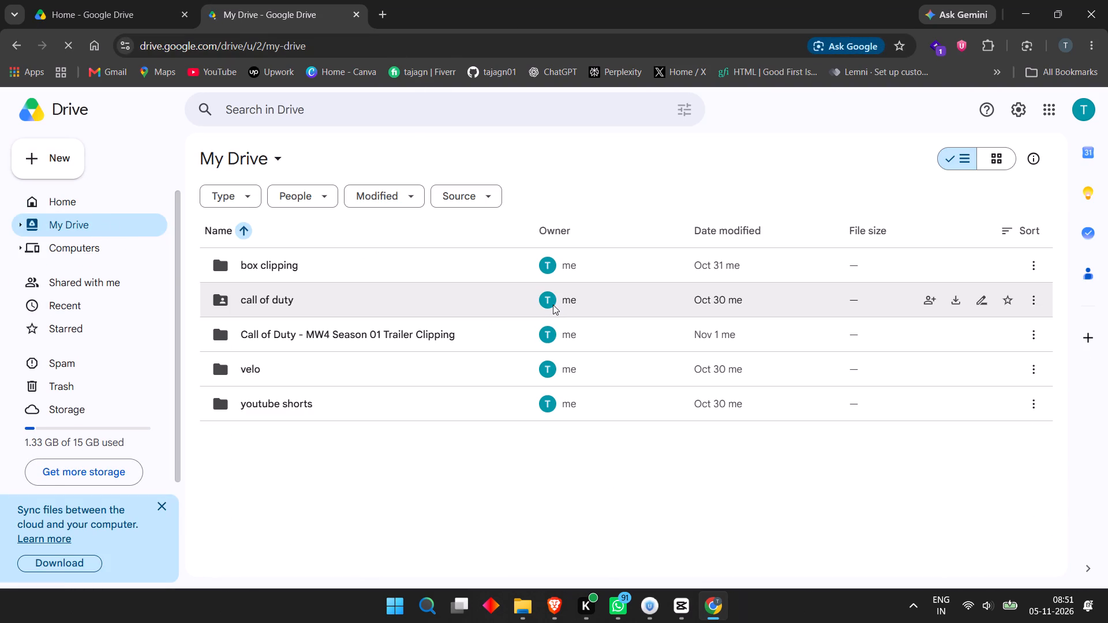
Look through the videos in the box clipping folder and return to My Drive.
double_click(289, 261)
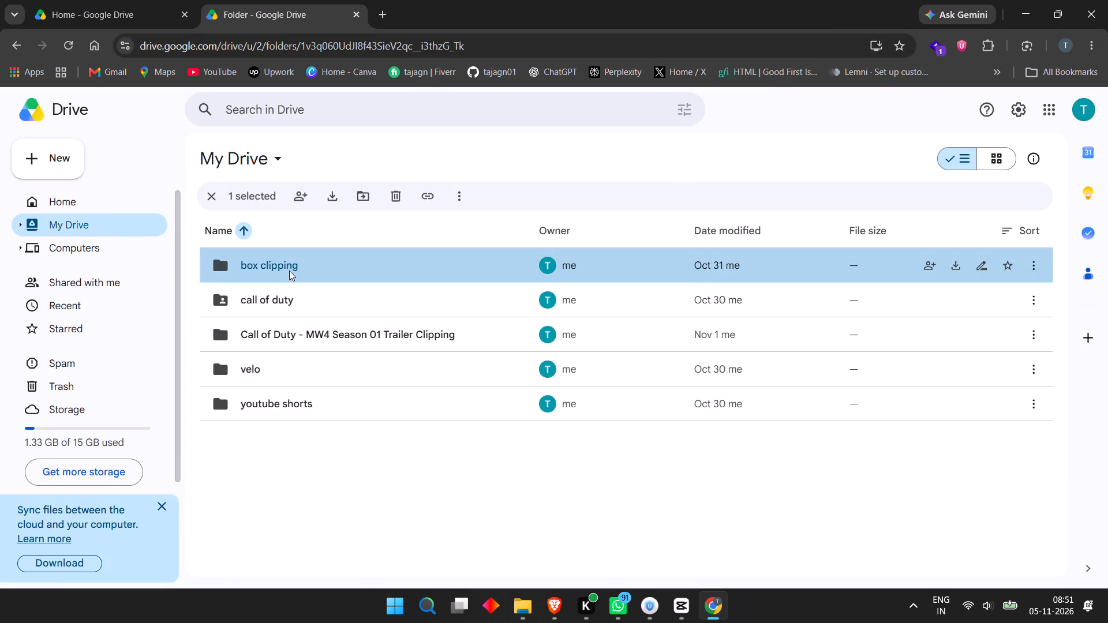
scroll(285, 341, "down", 7)
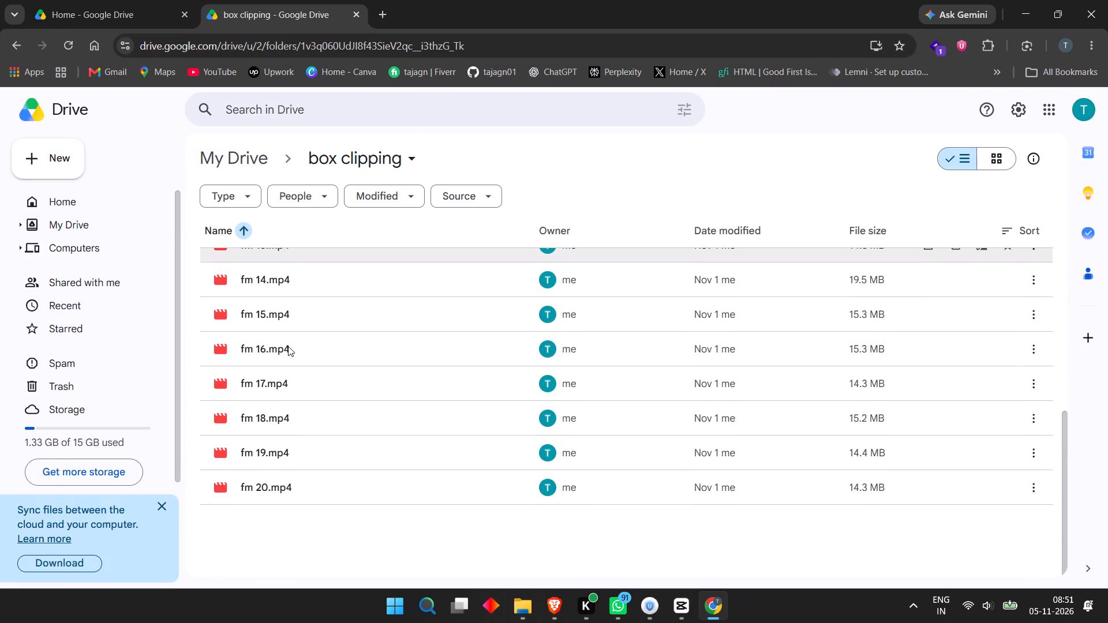
scroll(288, 346, "down", 5)
scroll(288, 346, "up", 8)
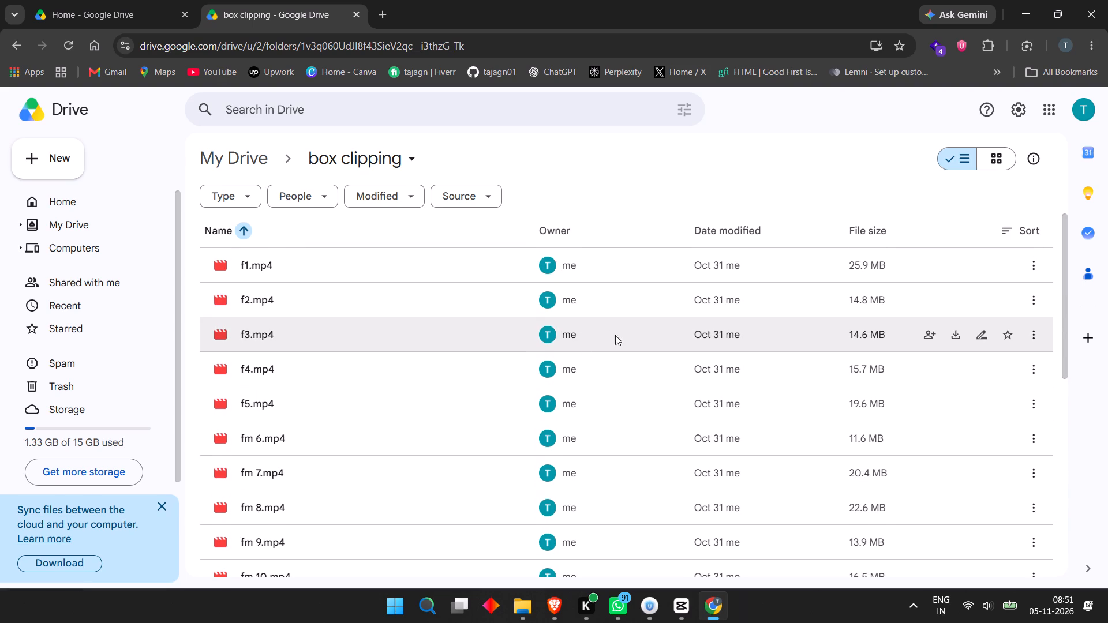
left_click(269, 161)
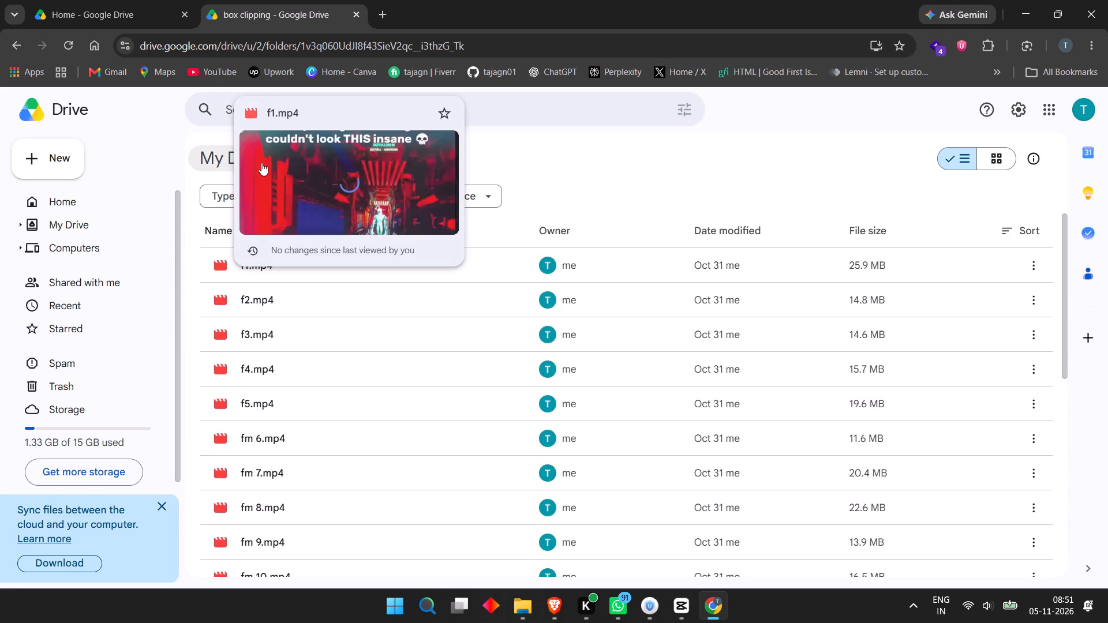
left_click(211, 153)
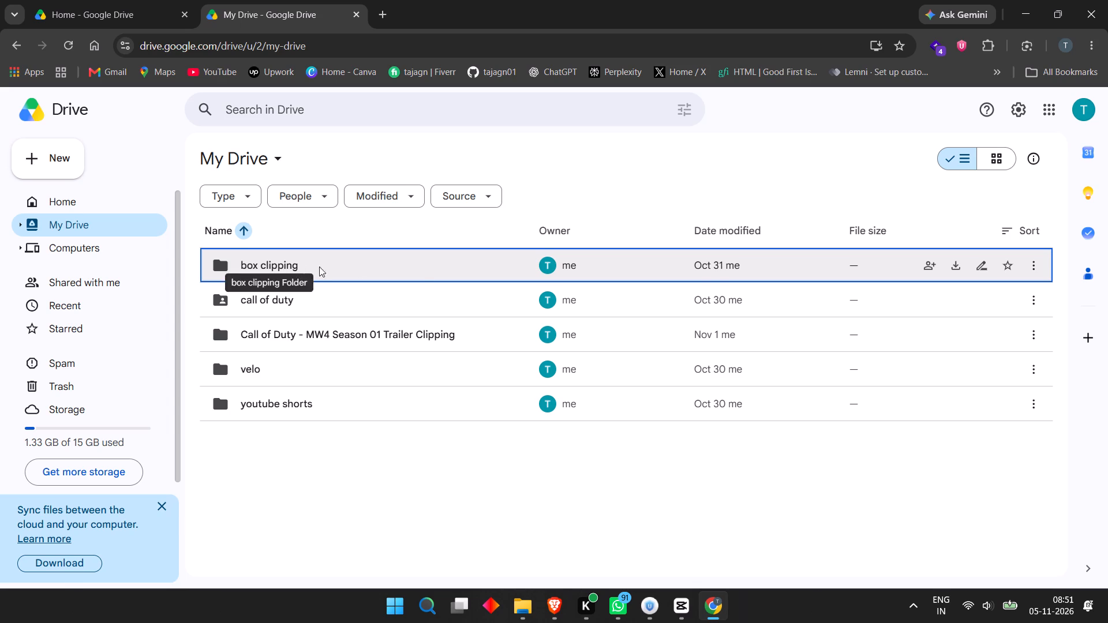
Create a new folder named "box clipping new" in My Drive.
right_click(413, 444)
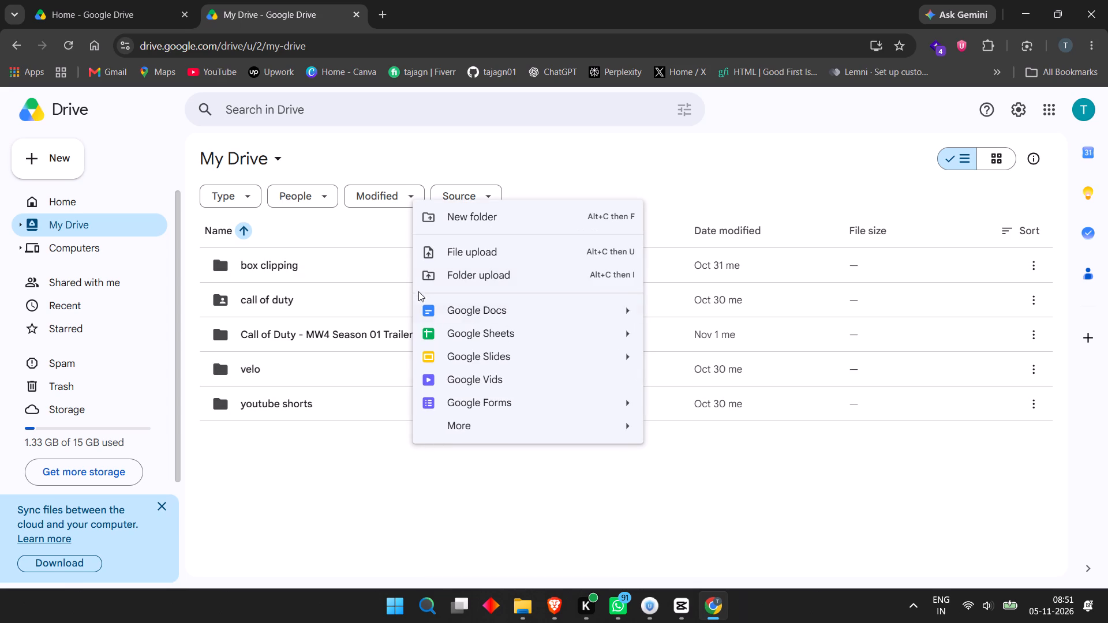
left_click(495, 213)
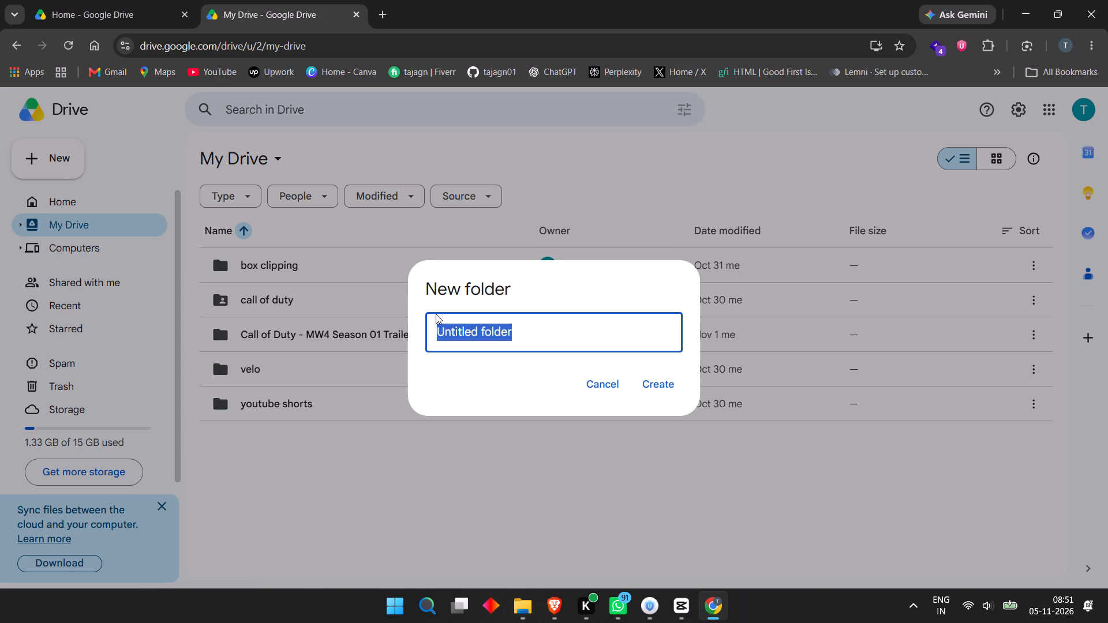
type("bolx")
key("BackSpace")
key("BackSpace")
type("x")
key("space")
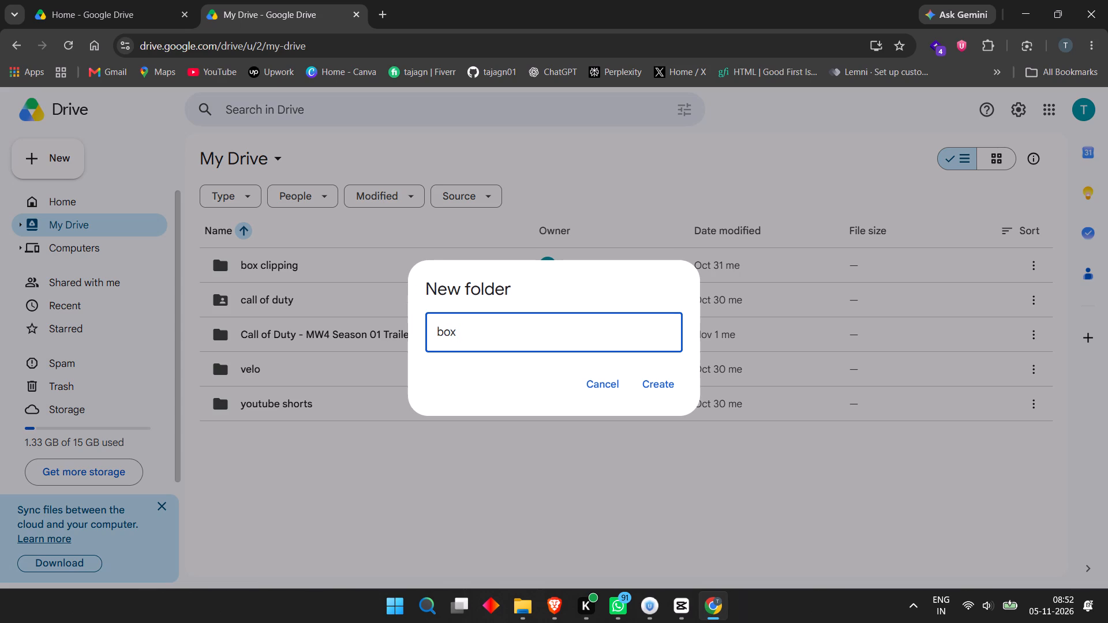
type("clipping")
key("space")
type("new")
key("BackSpace")
key("BackSpace")
key("BackSpace")
type("new")
key("Return")
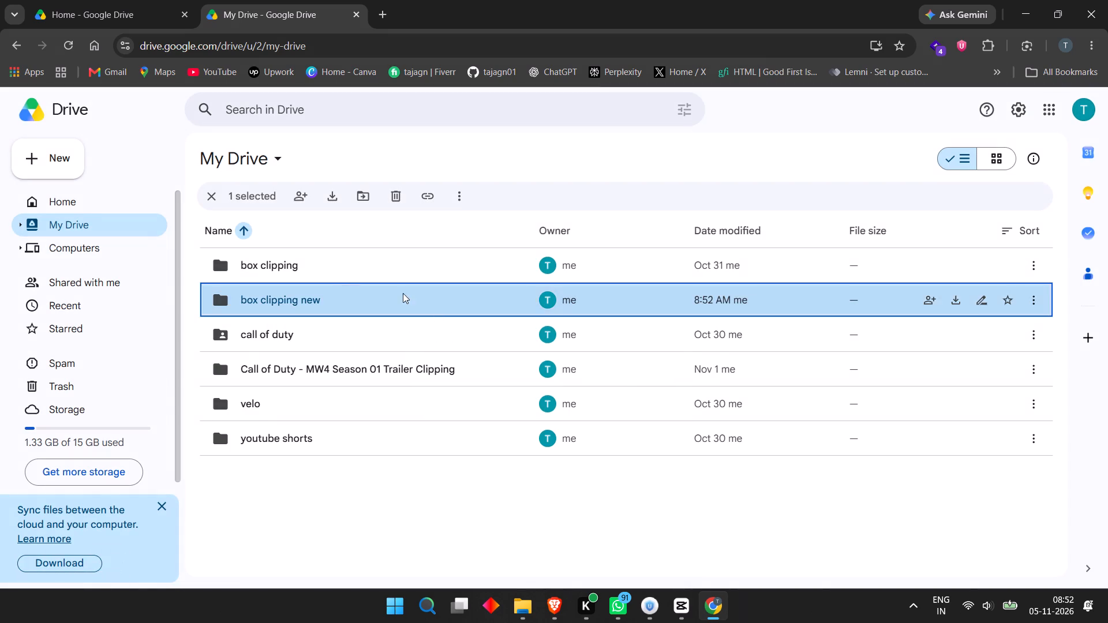
Upload all the videos from the local cliping folder, Abyss Station 1 through Titan Slayer 5, into the box clipping new folder.
double_click(297, 292)
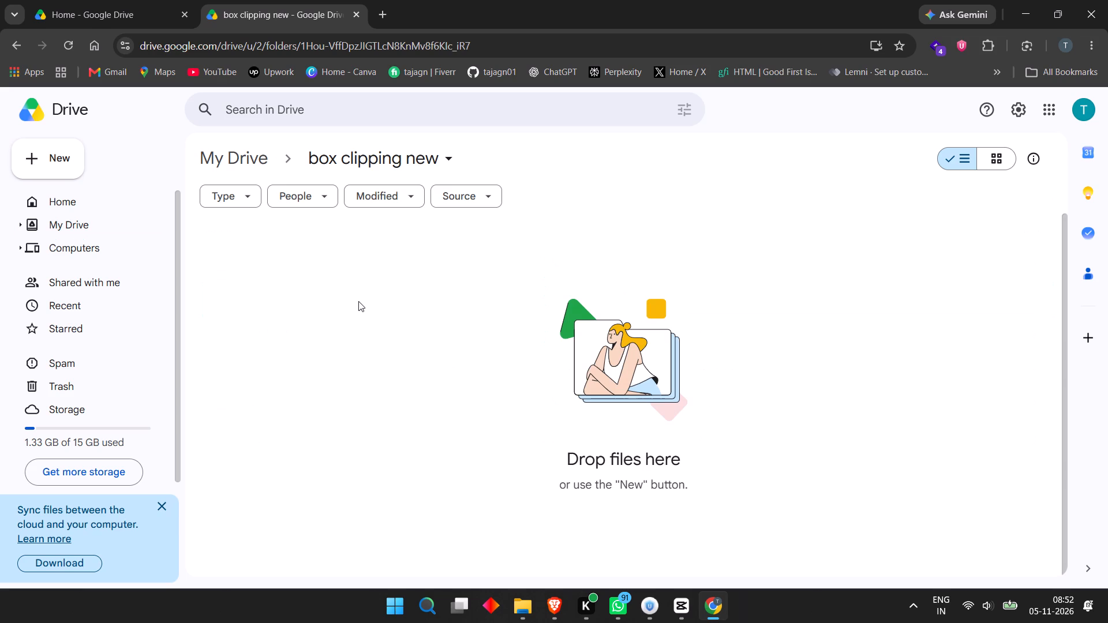
right_click(361, 301)
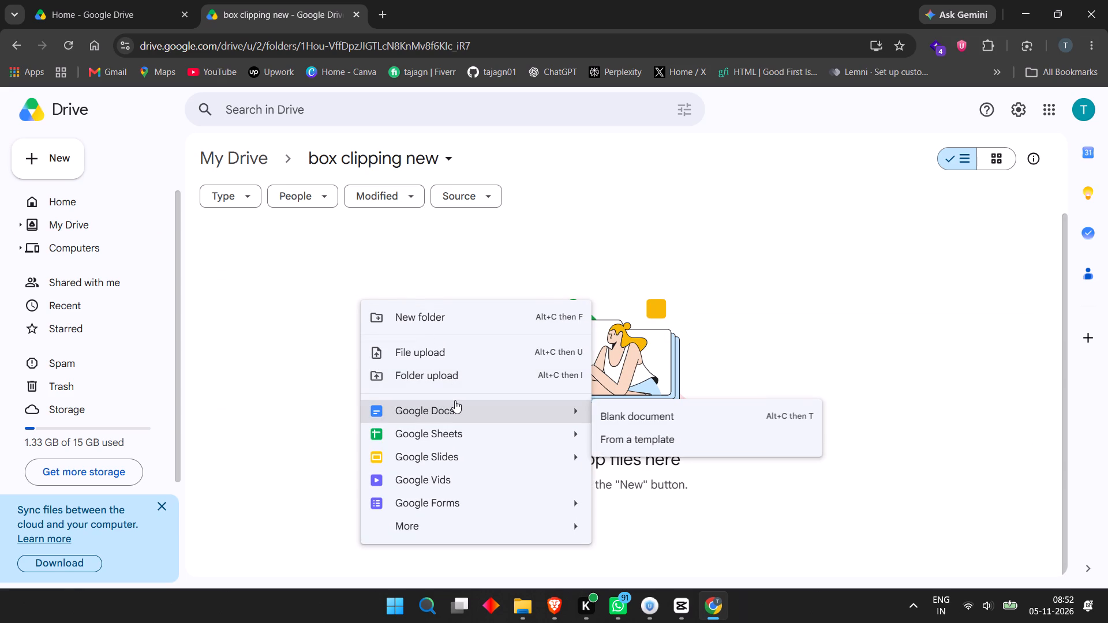
left_click(440, 345)
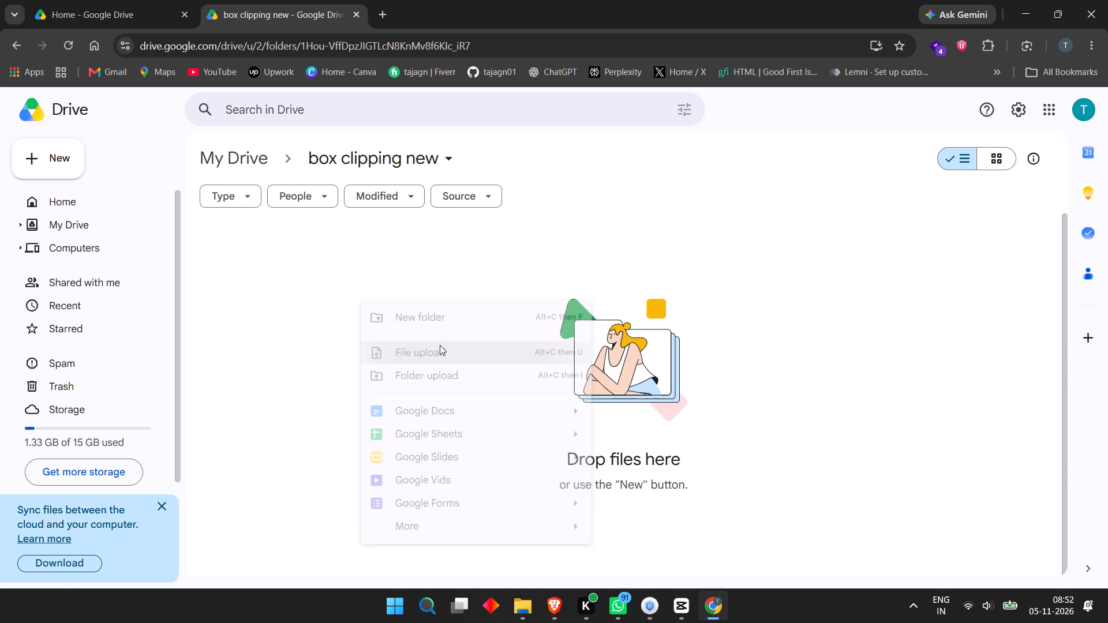
left_click(187, 130)
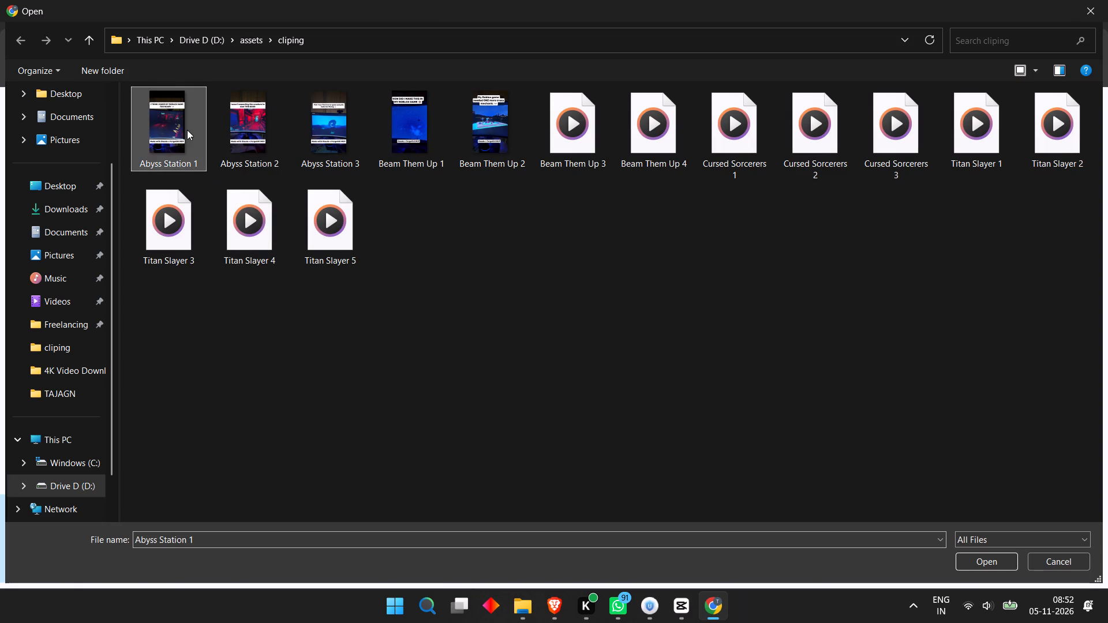
left_click(333, 235, "shift")
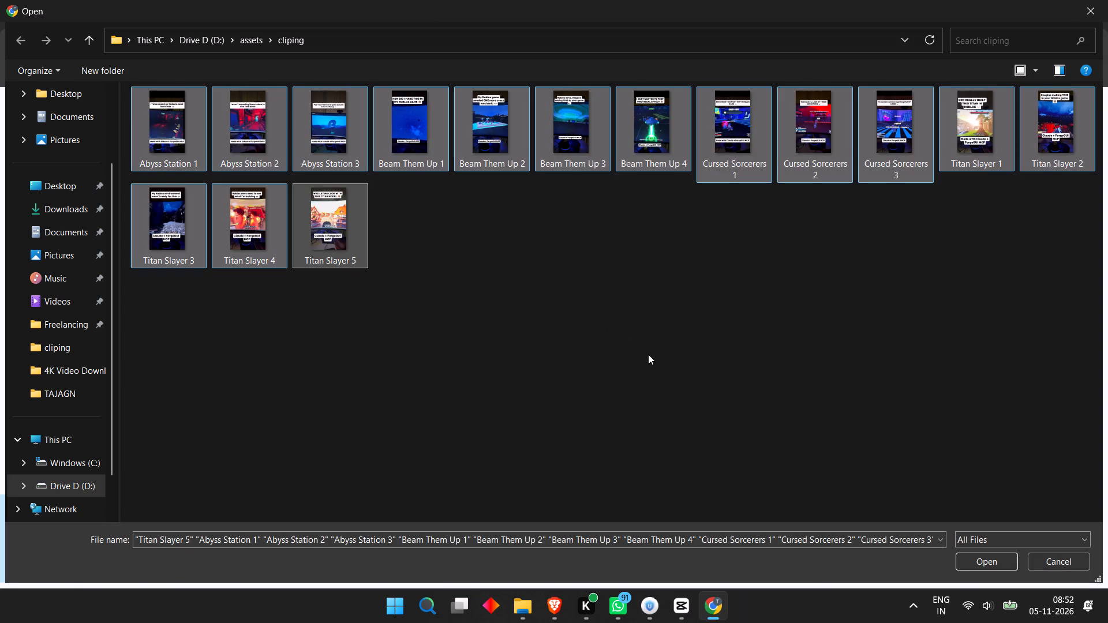
left_click(977, 565)
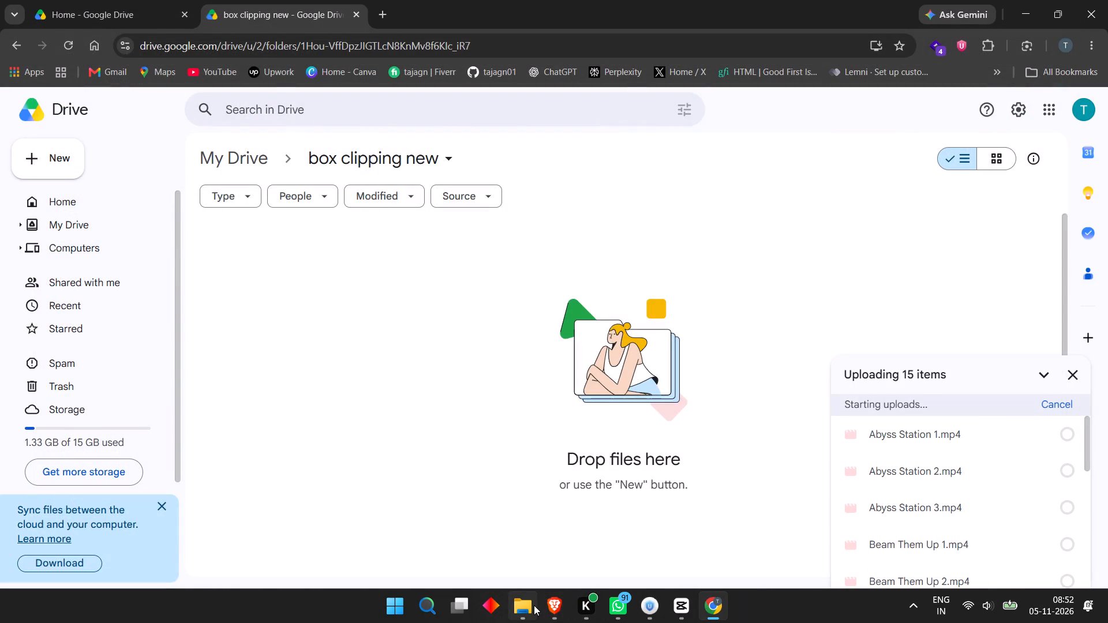
In File Explorer, delete all of today's items from Downloads, Abyss Station 11 through Abyss Station 17, skipping those in use.
left_click(534, 605)
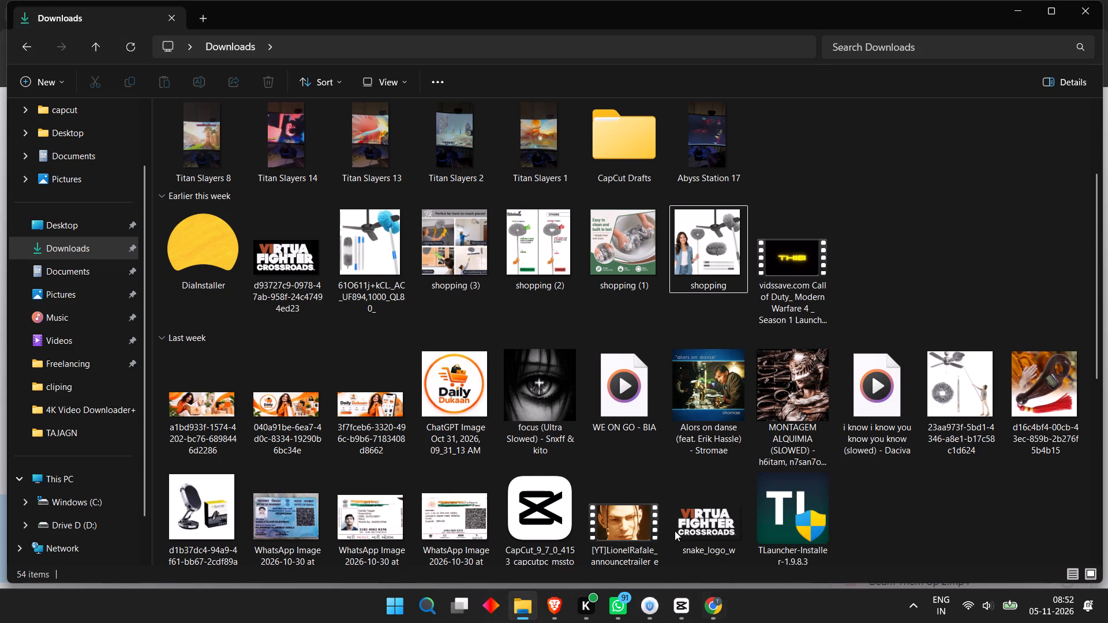
scroll(623, 190, "up", 6)
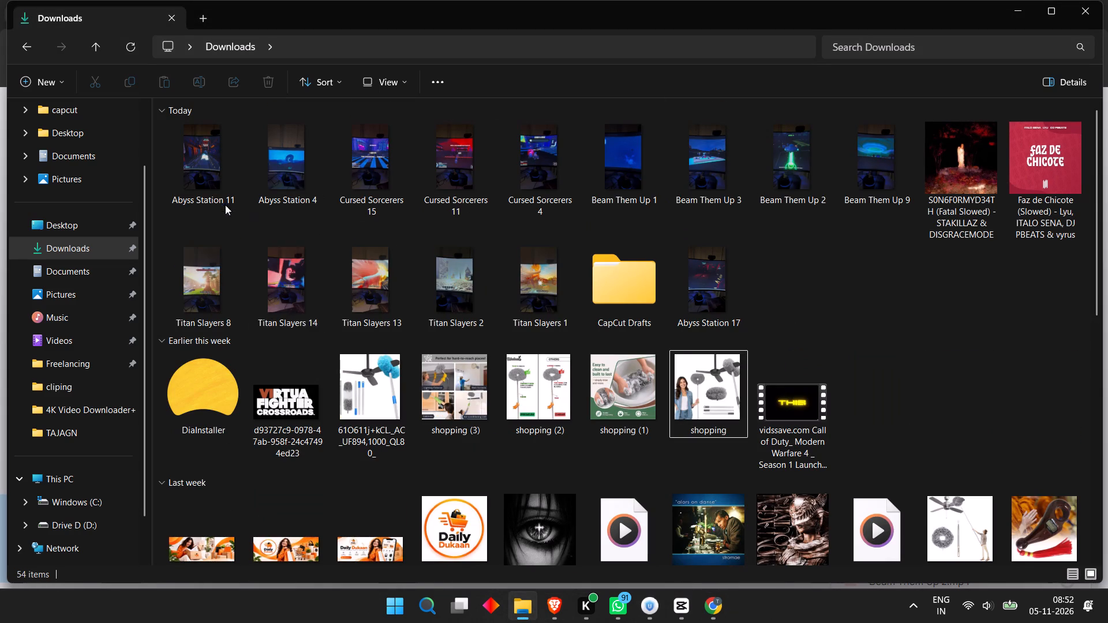
left_click(203, 177, "shift")
left_click(206, 179)
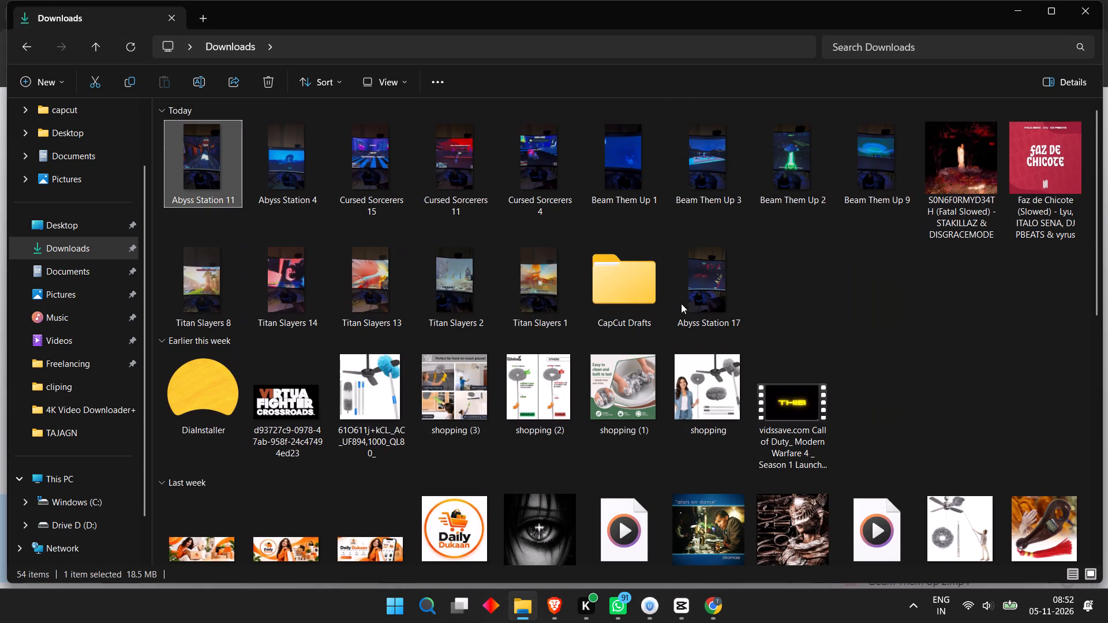
left_click(732, 291, "shift")
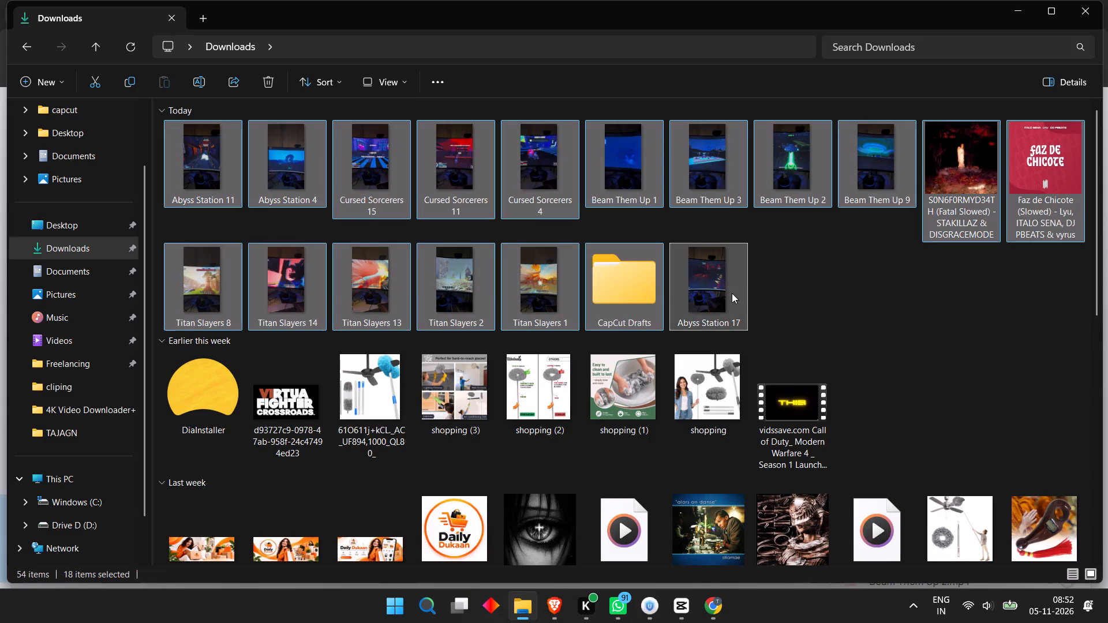
key("Delete")
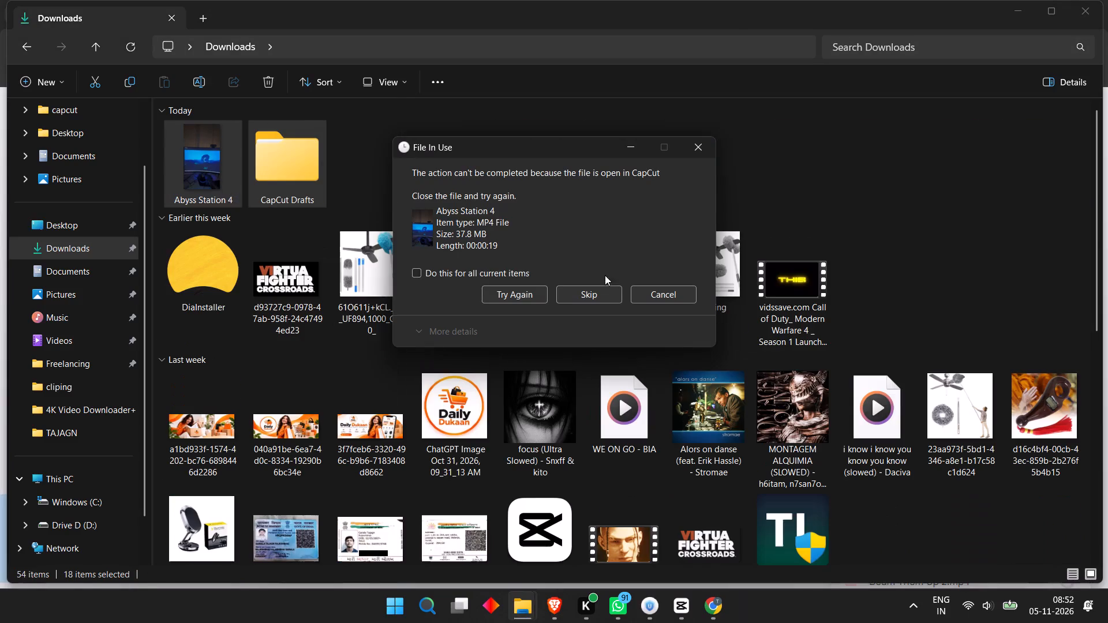
left_click(567, 294)
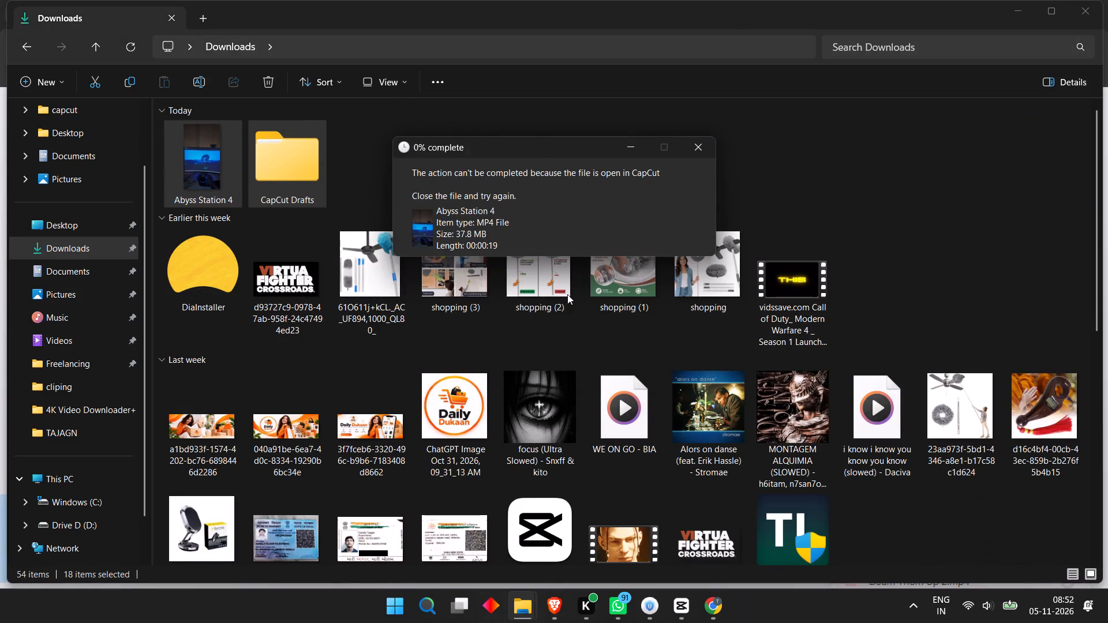
left_click(601, 297)
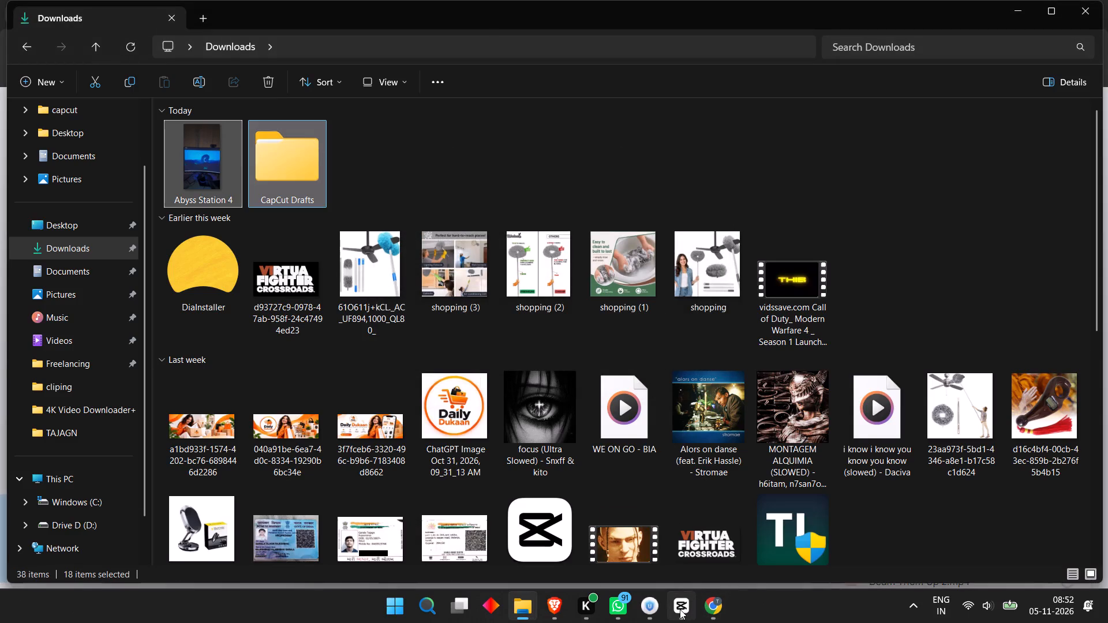
Switch to CapCut and close it with its open project.
left_click(680, 609)
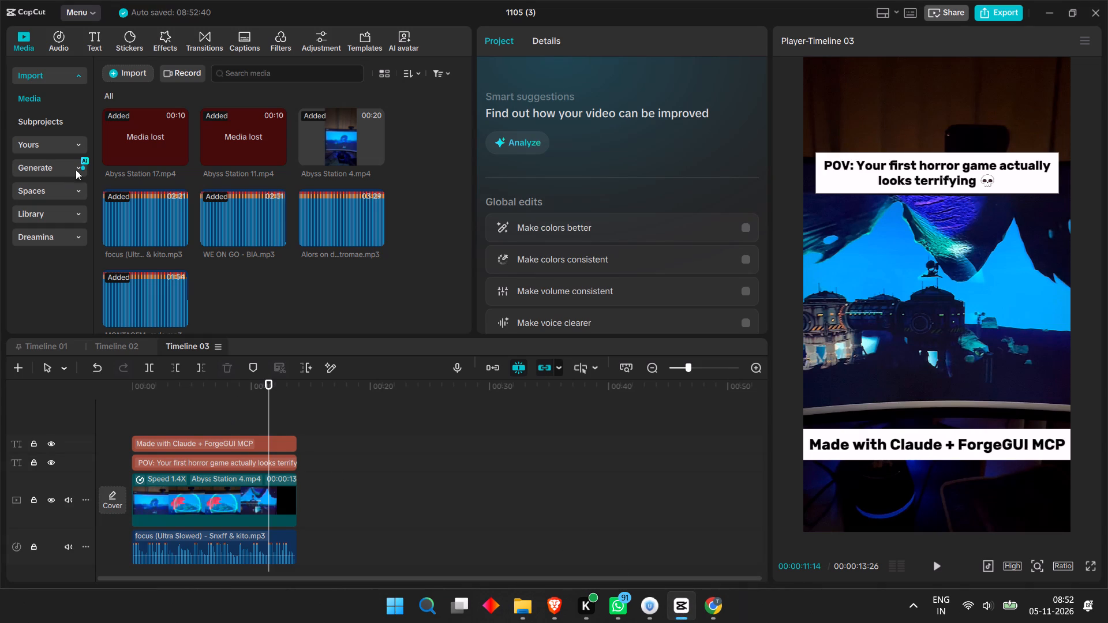
left_click(1105, 14)
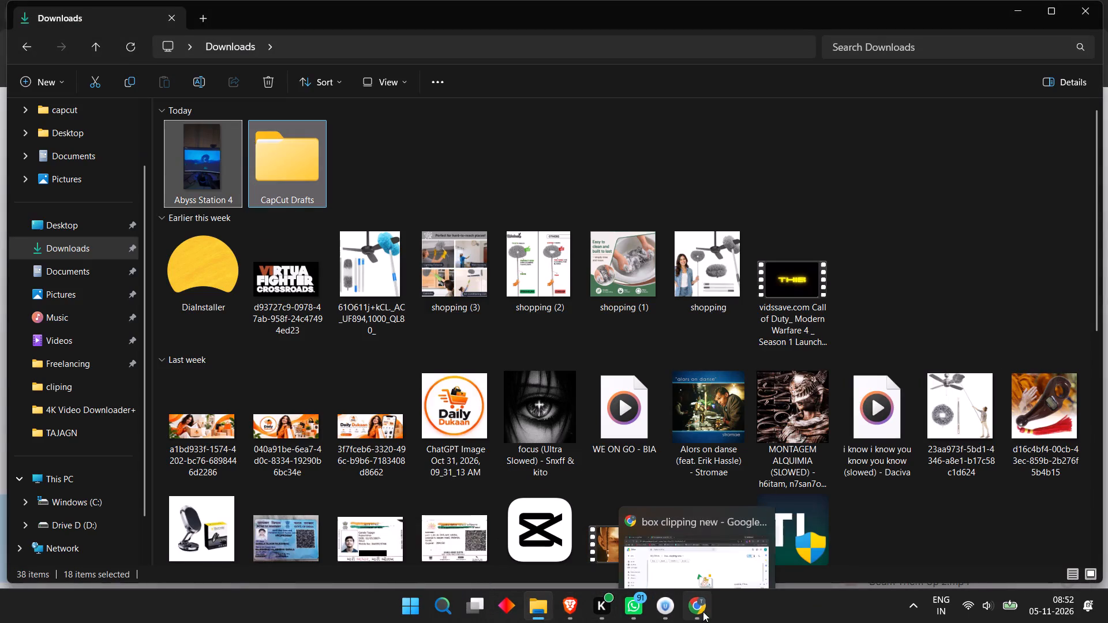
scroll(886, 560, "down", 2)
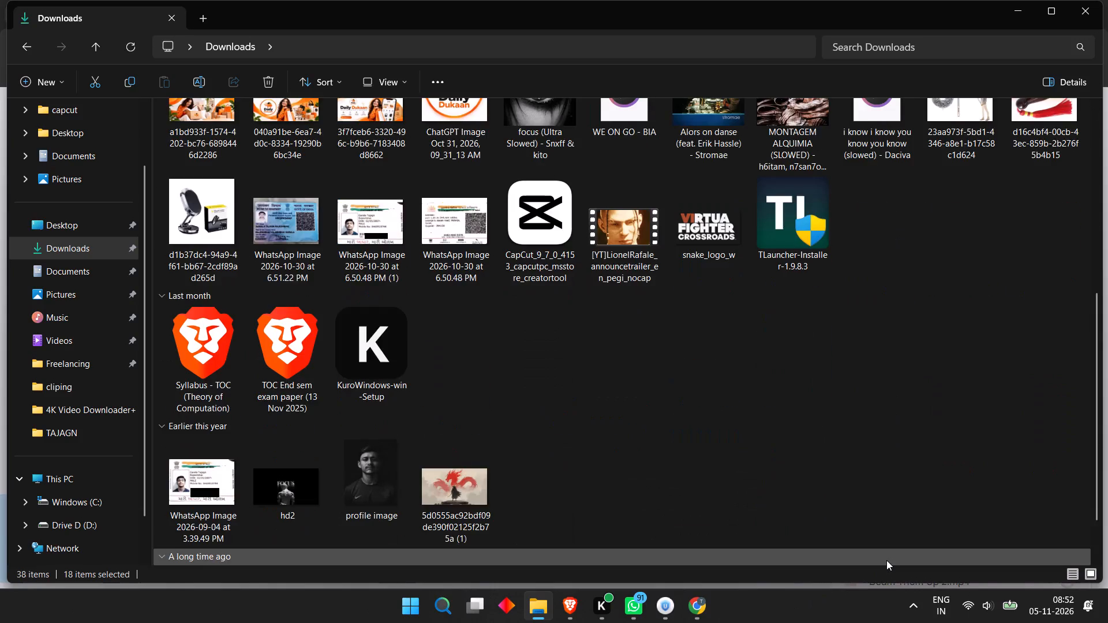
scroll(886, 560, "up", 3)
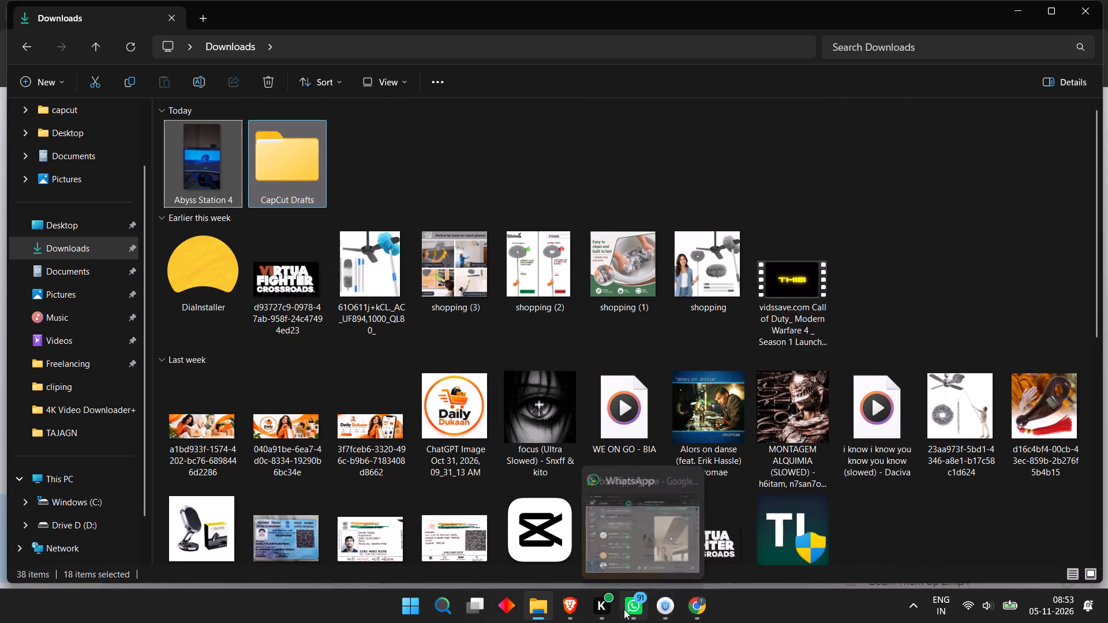
Switch to Google Drive in Chrome and review the upload list from Abyss Station 1 through Titan Slayer 5.
left_click(697, 608)
scroll(885, 461, "down", 11)
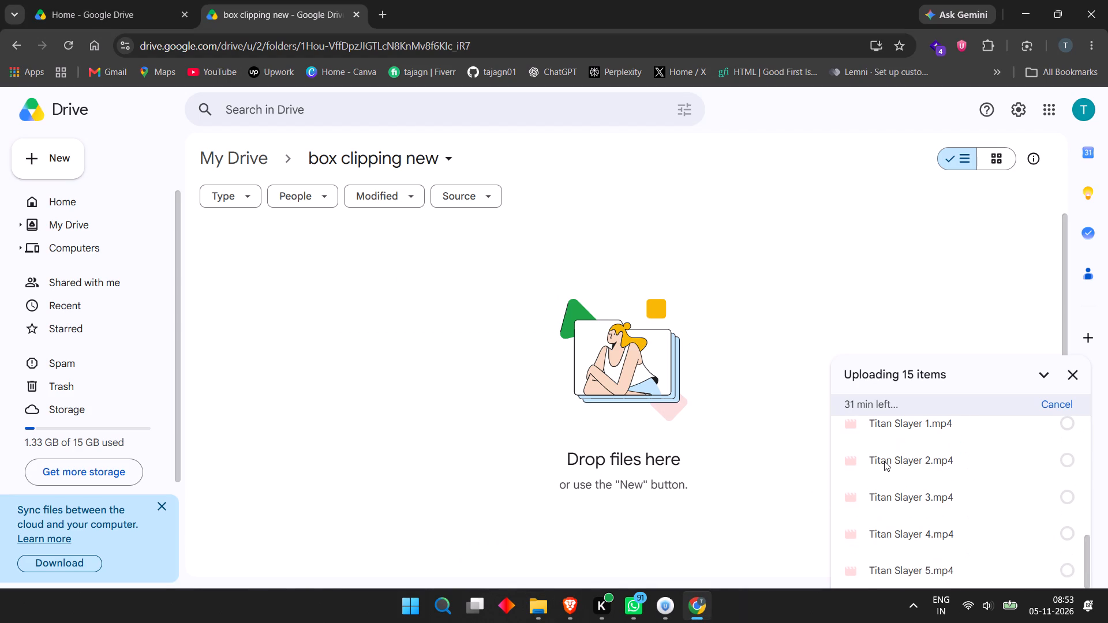
scroll(884, 461, "down", 2)
scroll(884, 461, "up", 19)
scroll(884, 461, "down", 7)
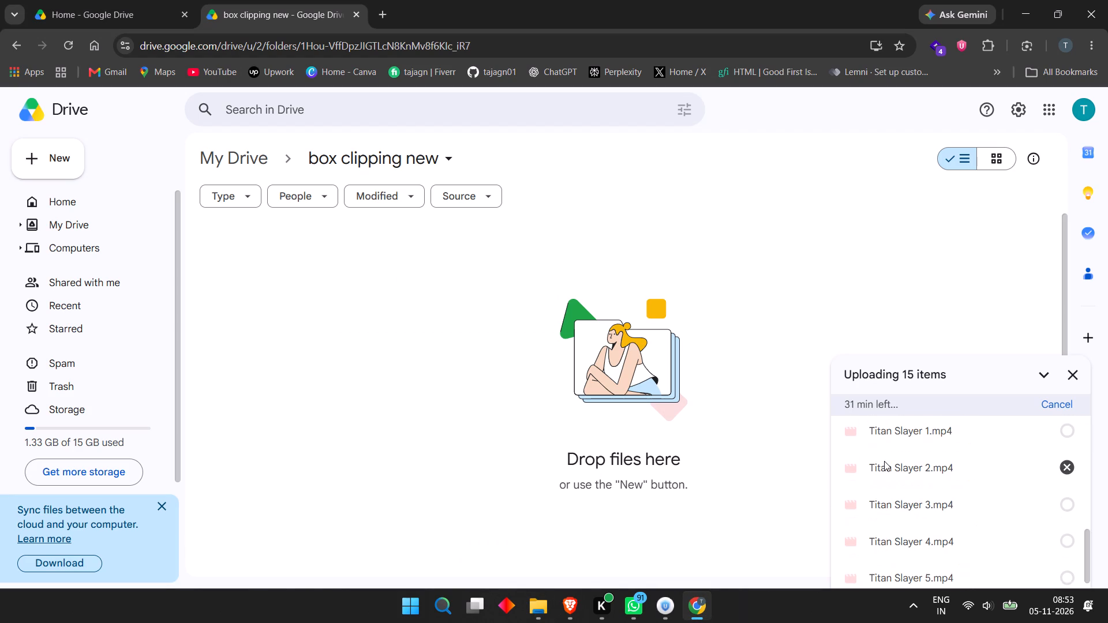
scroll(884, 461, "down", 7)
scroll(884, 461, "up", 8)
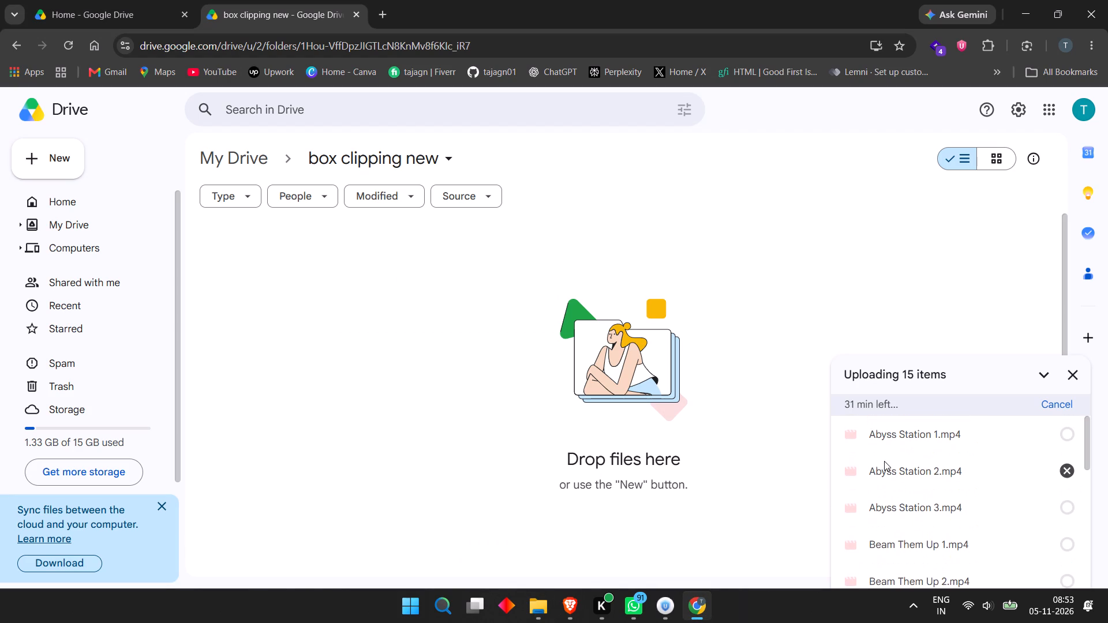
scroll(885, 464, "down", 14)
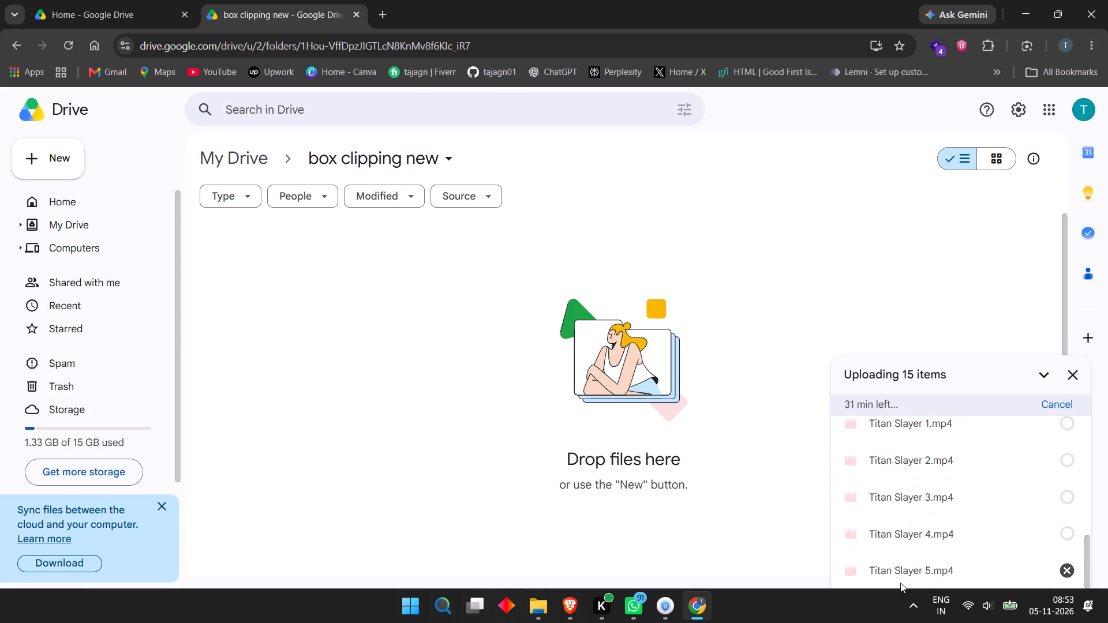
Return to the Downloads folder in File Explorer and clear the current file selection.
left_click(698, 616)
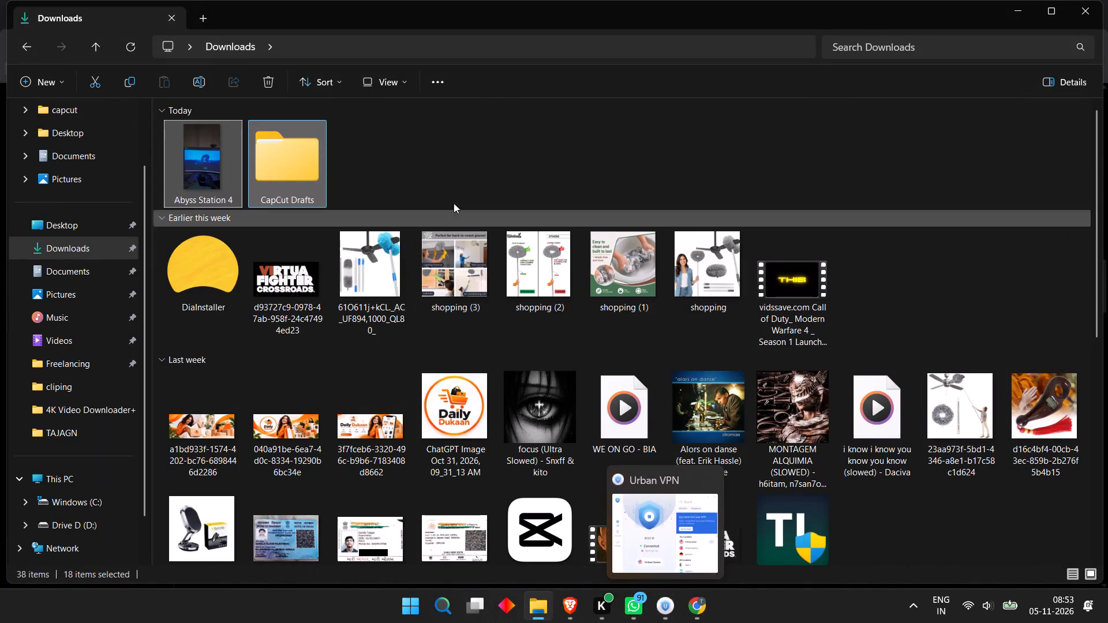
left_click(477, 168)
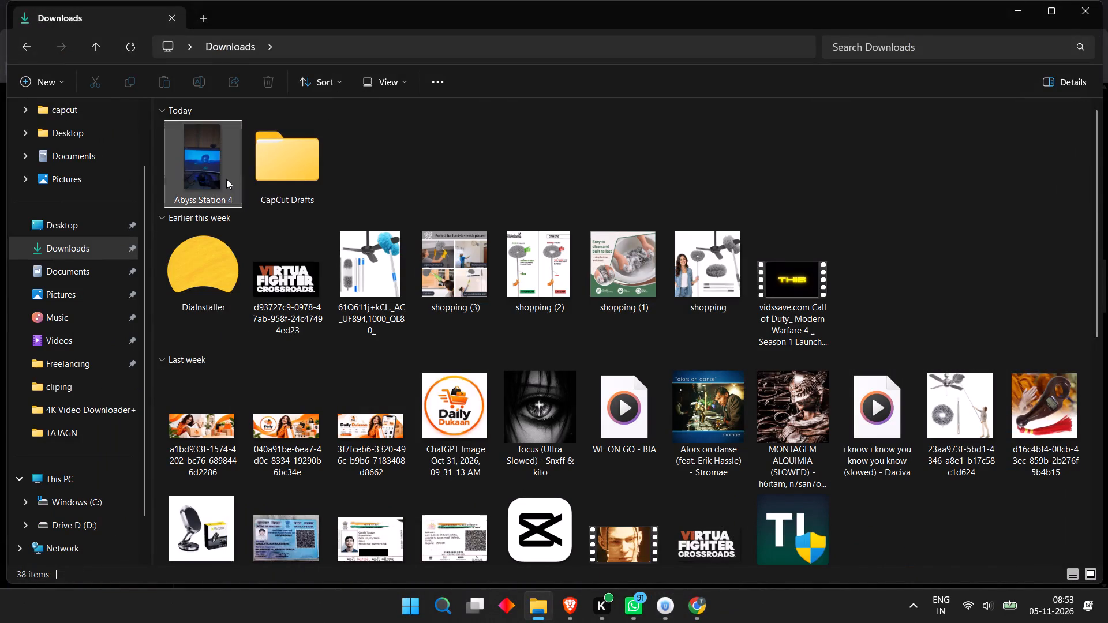
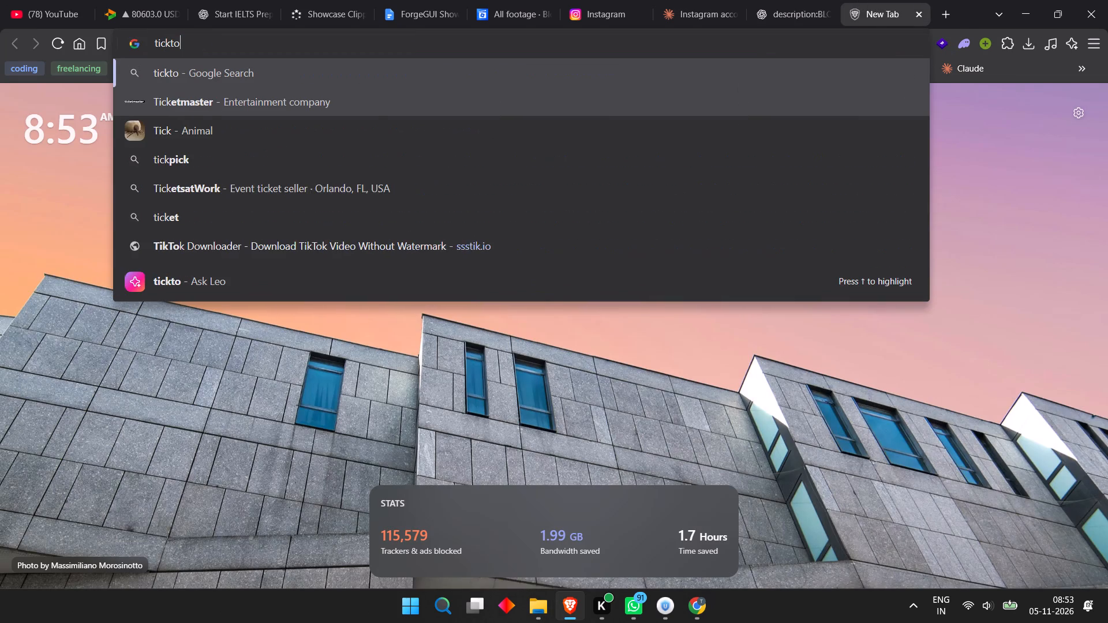
In Brave, find TikTok through a web search, open its website and bring up the site's search box.
type("l")
key("Right")
key("Down")
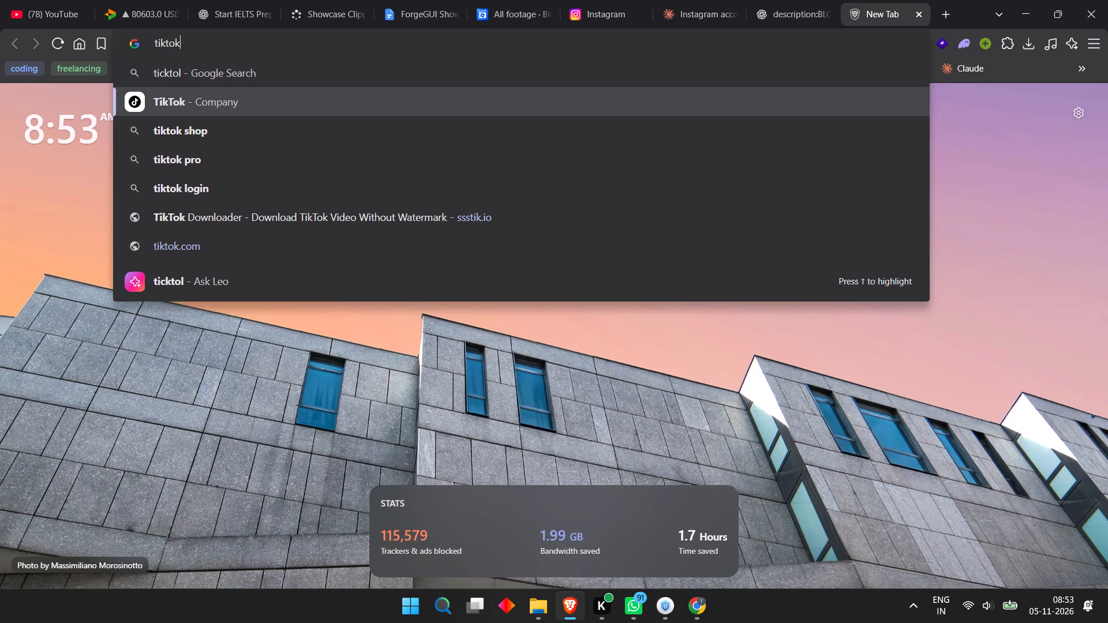
key("Return")
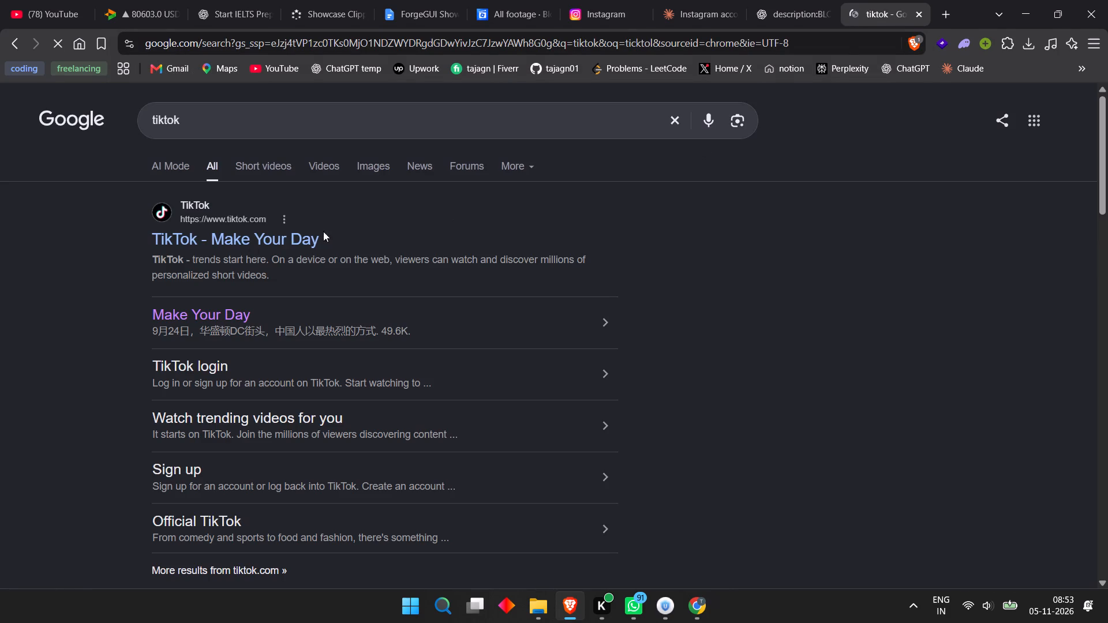
left_click(204, 242)
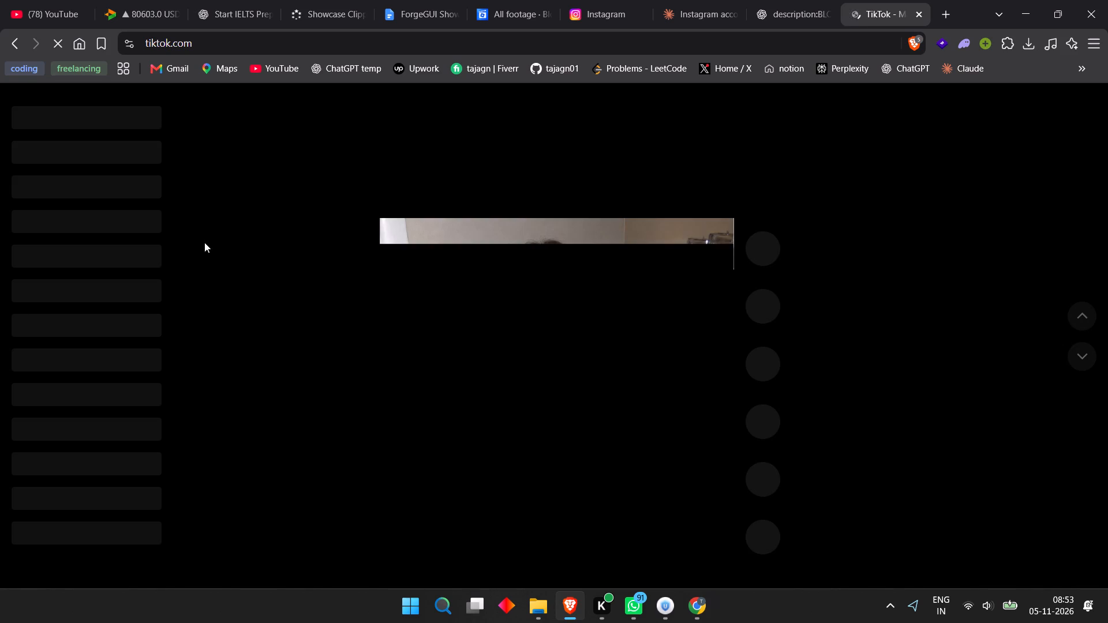
left_click(877, 263)
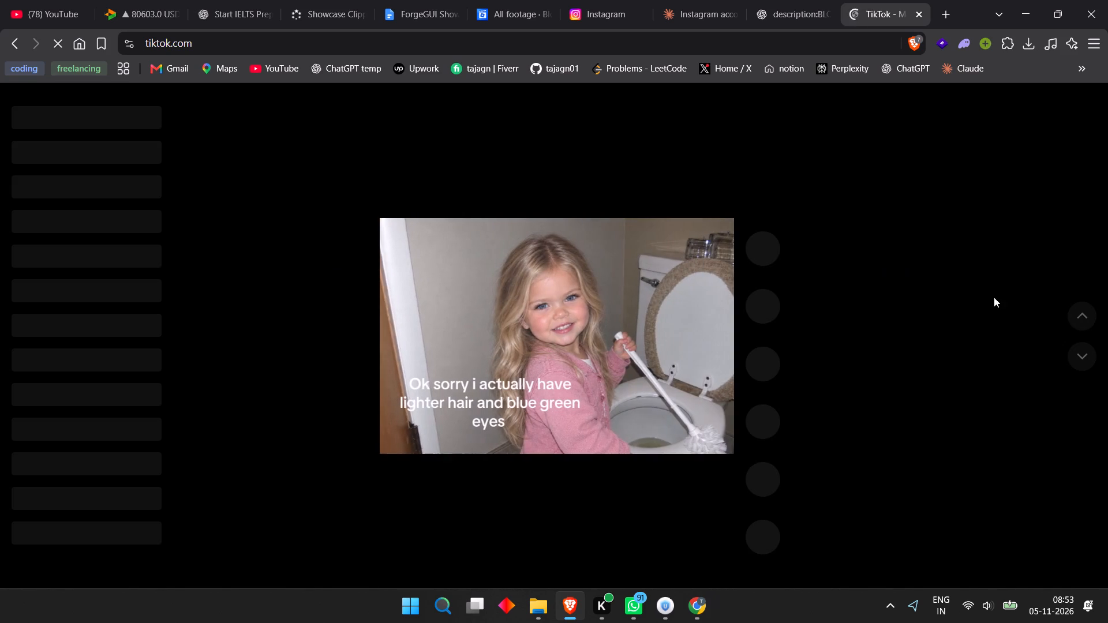
left_click(1093, 318)
triple_click(1043, 326)
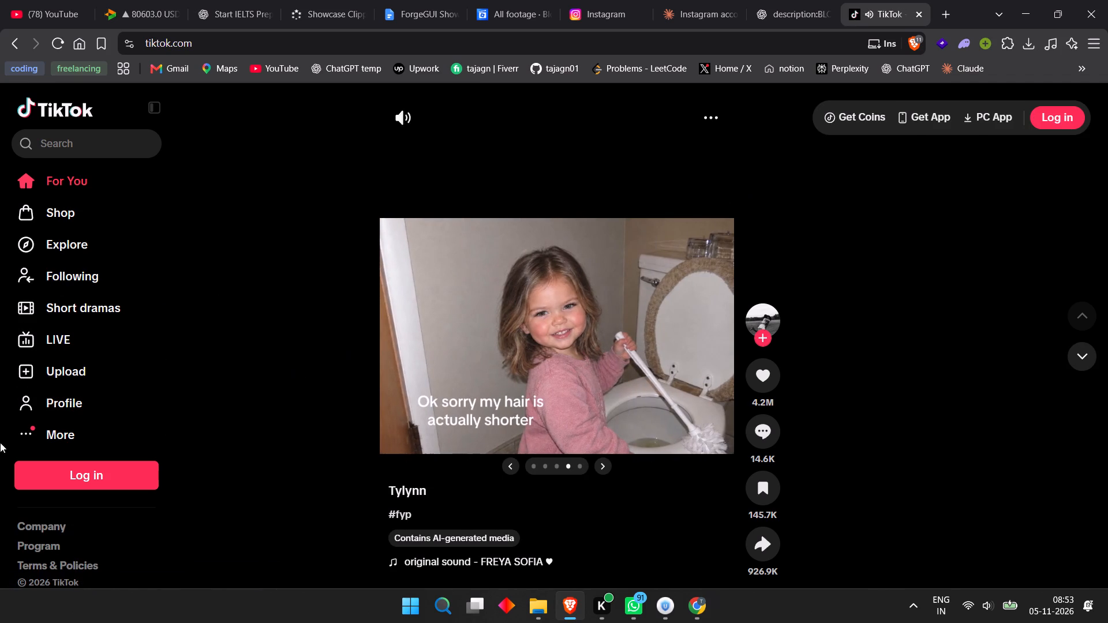
left_click(53, 152)
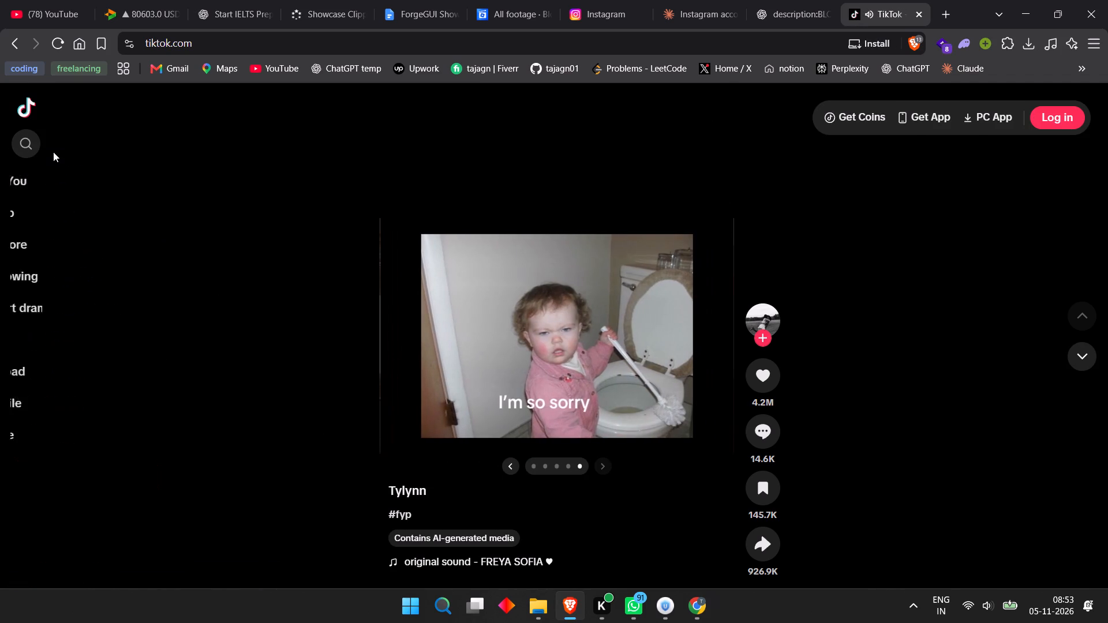
left_click(145, 159)
left_click(167, 151)
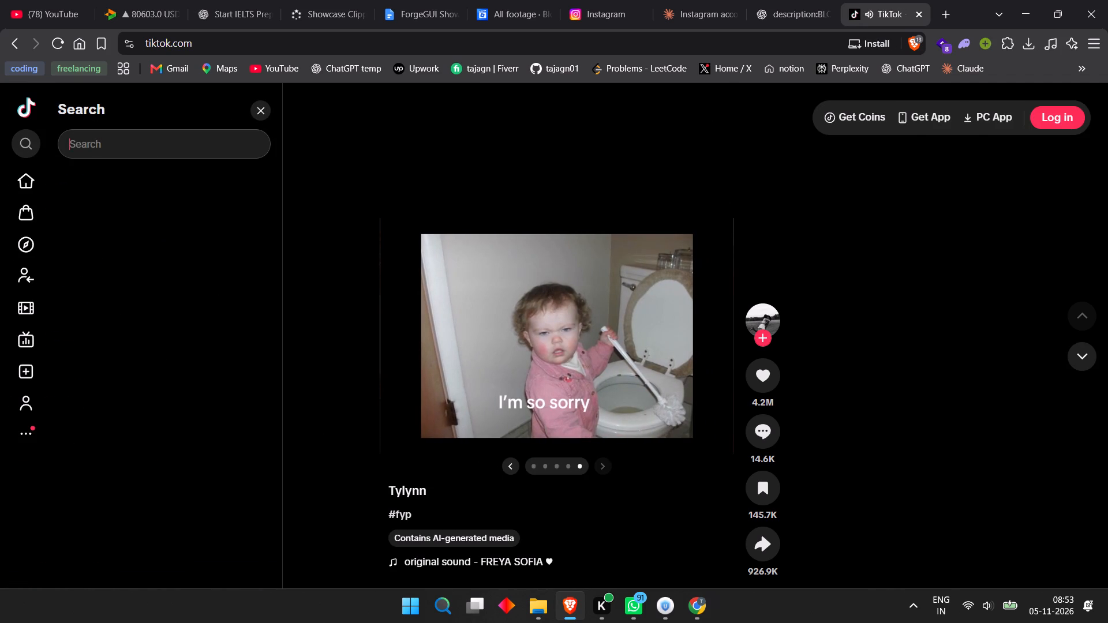
Switch to Google Drive in Chrome and check the upload progress of the clips in the box clipping new folder.
left_click(709, 611)
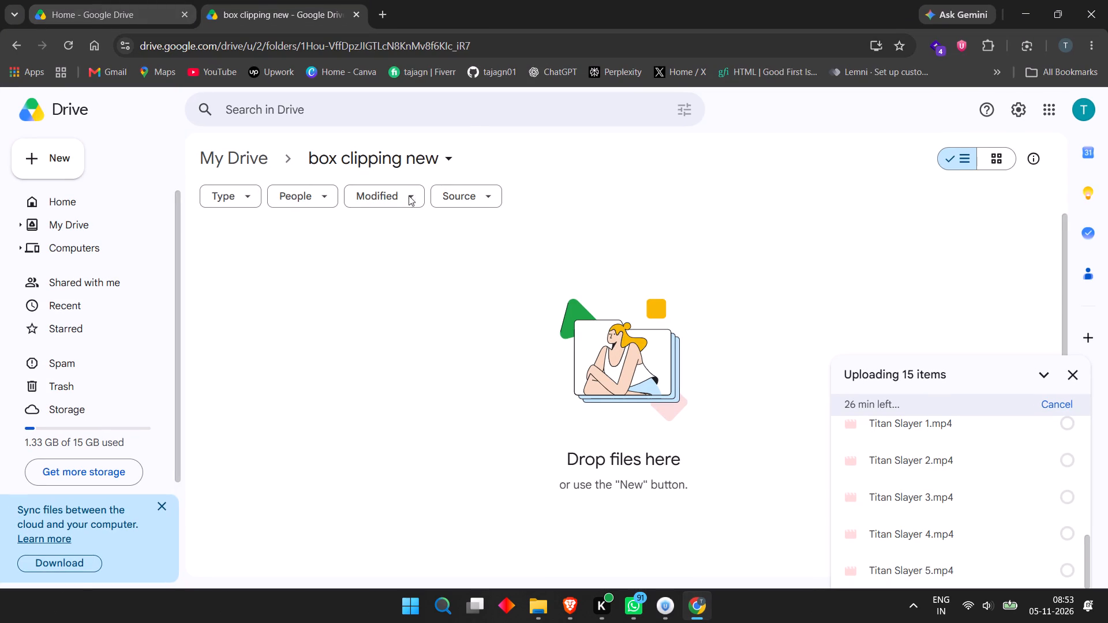
scroll(924, 487, "up", 8)
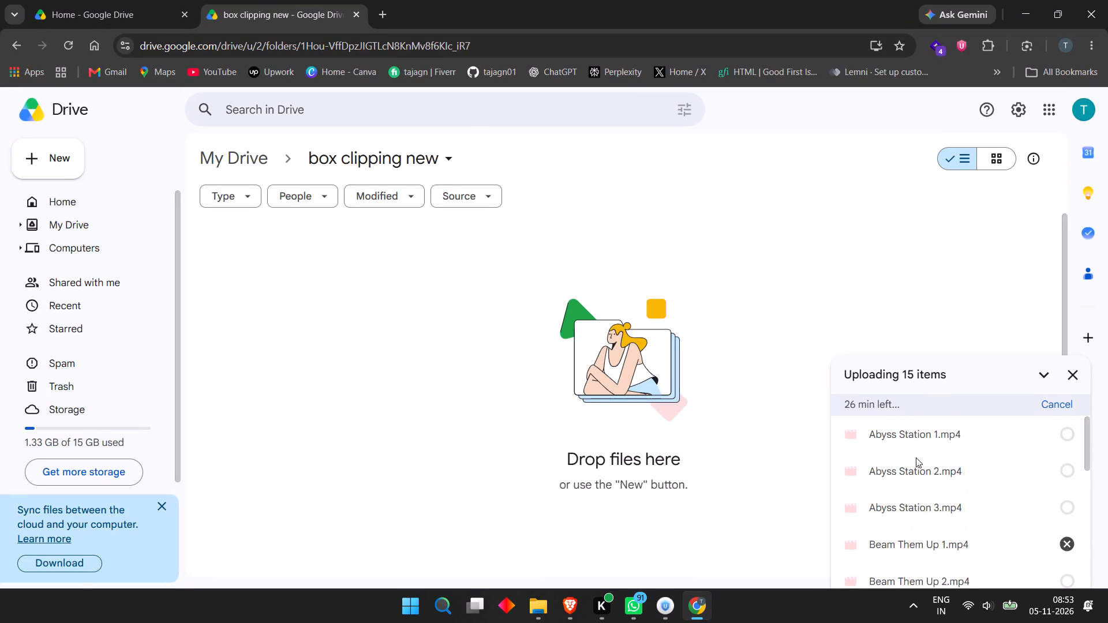
scroll(916, 457, "down", 15)
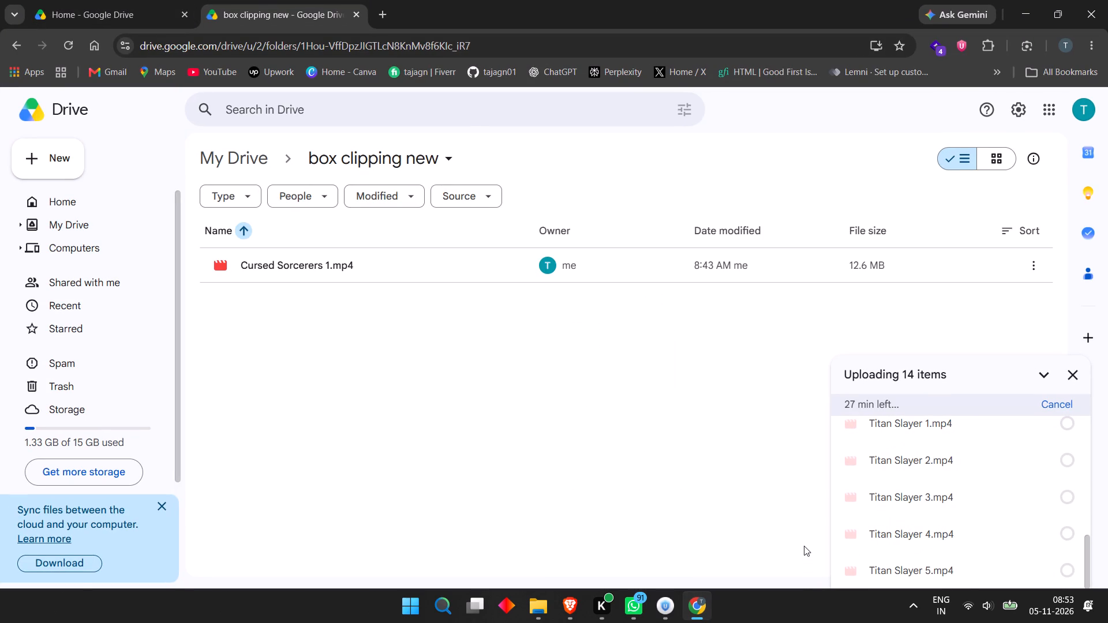
scroll(922, 501, "up", 8)
scroll(922, 501, "down", 11)
scroll(991, 505, "up", 9)
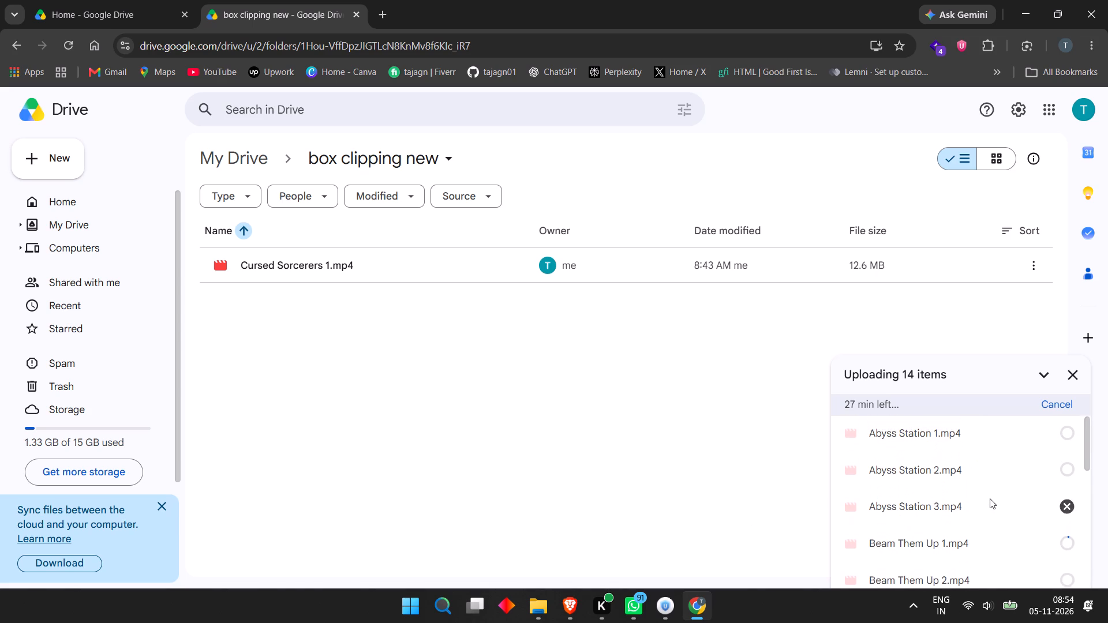
Back in Brave, close the ForgeGUI Showcase Campaign Guide document and the All footage page.
left_click(566, 613)
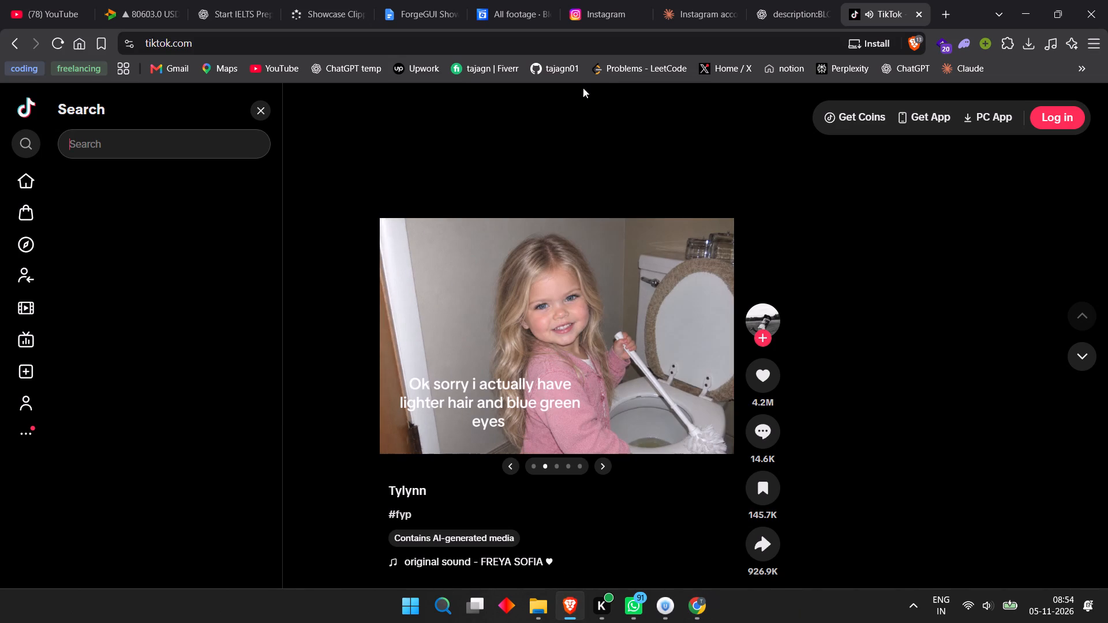
left_click(491, 0)
left_click(405, 0)
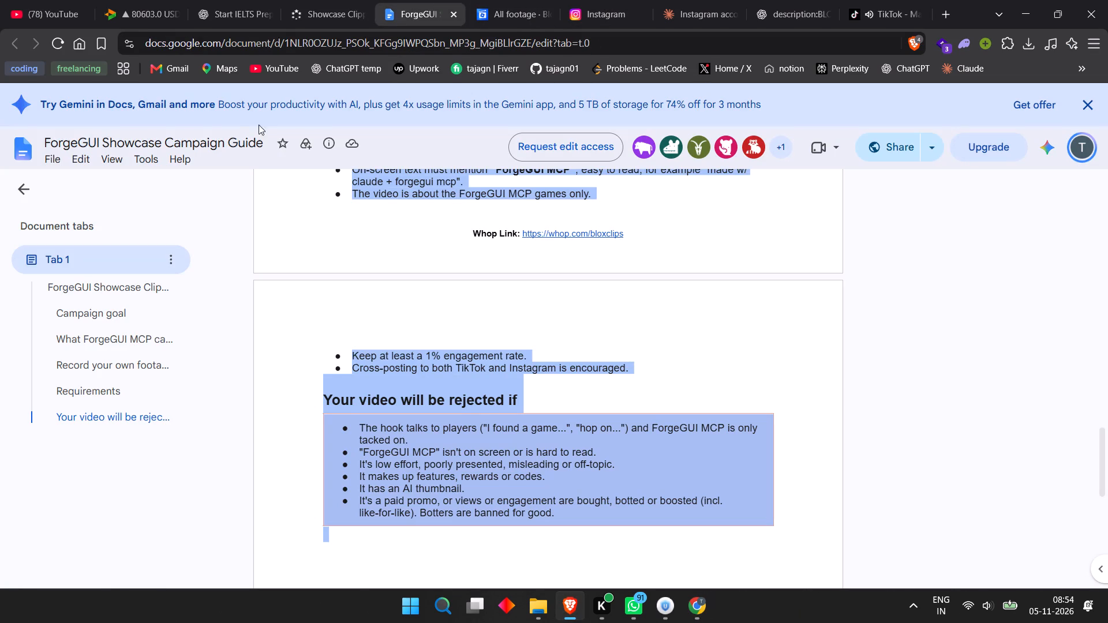
left_click(351, 0)
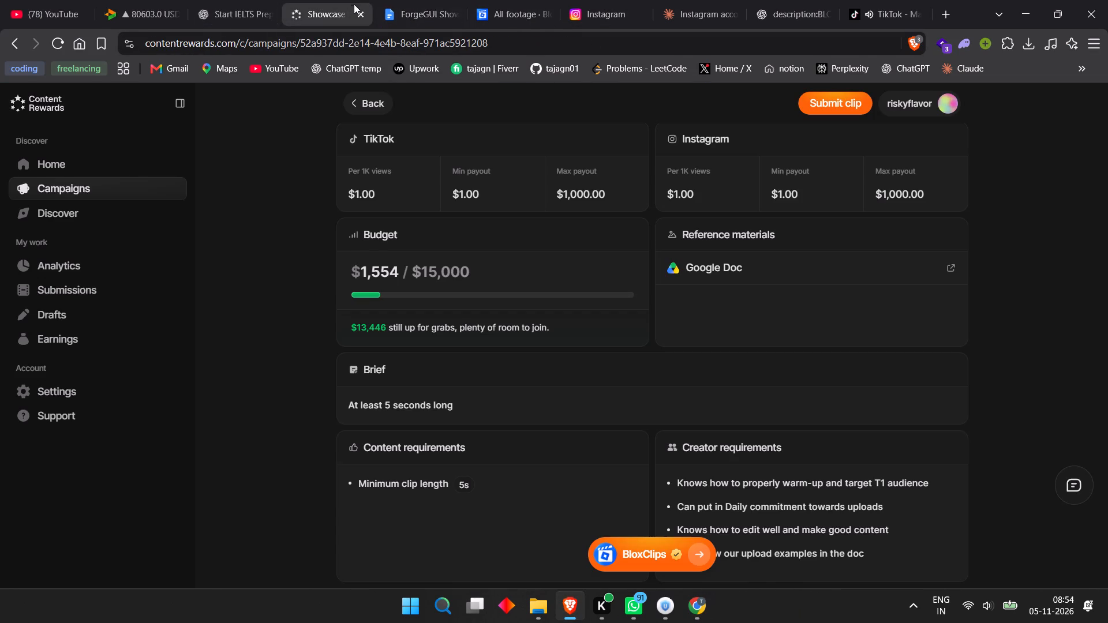
left_click(455, 15)
left_click(455, 15)
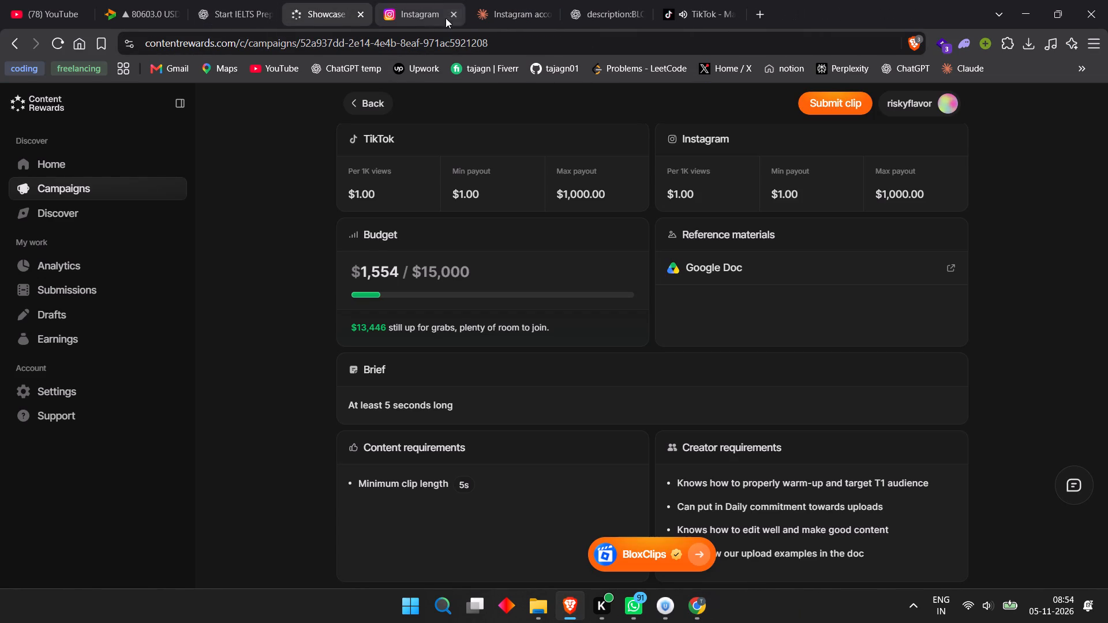
Mute the sound of the TikTok page.
left_click(693, 0)
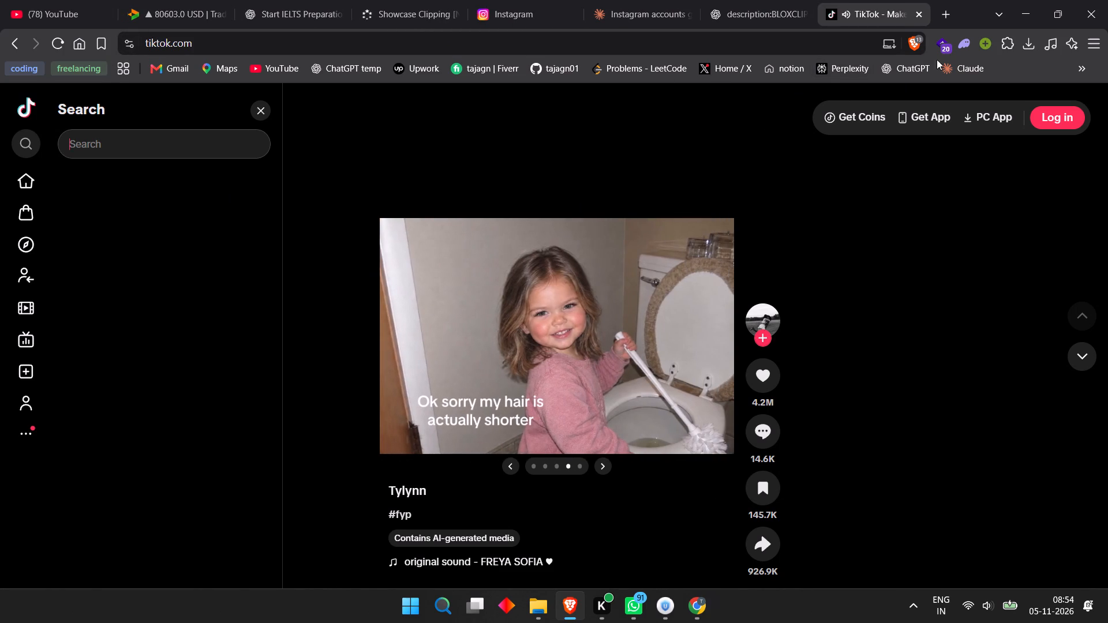
left_click(842, 16)
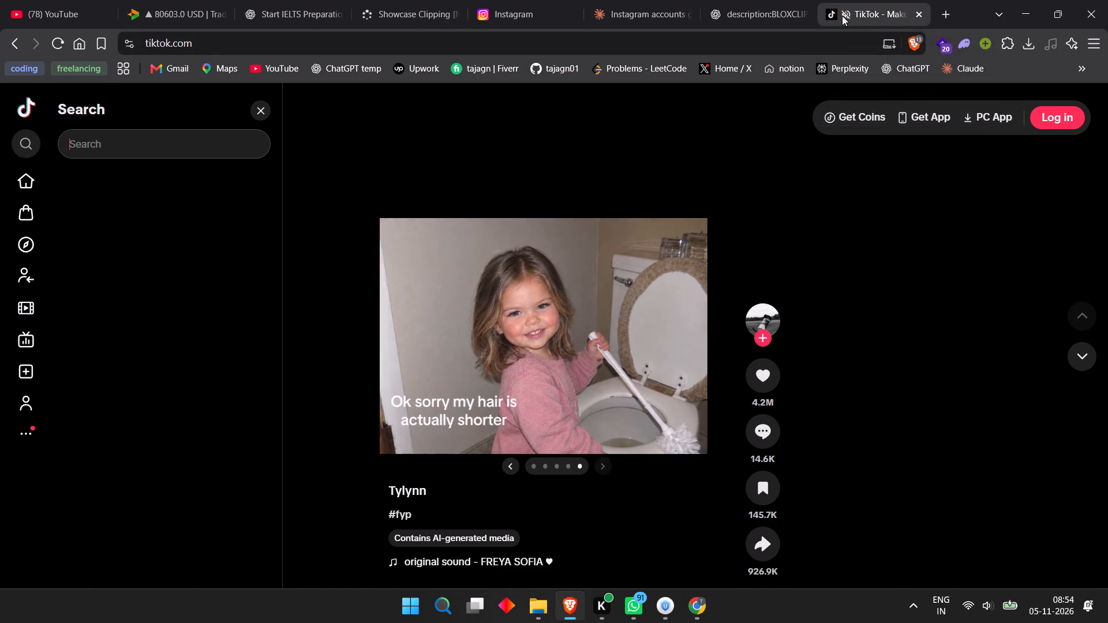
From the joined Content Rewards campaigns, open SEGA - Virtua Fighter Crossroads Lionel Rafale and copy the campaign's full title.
left_click(530, 0)
left_click(405, 0)
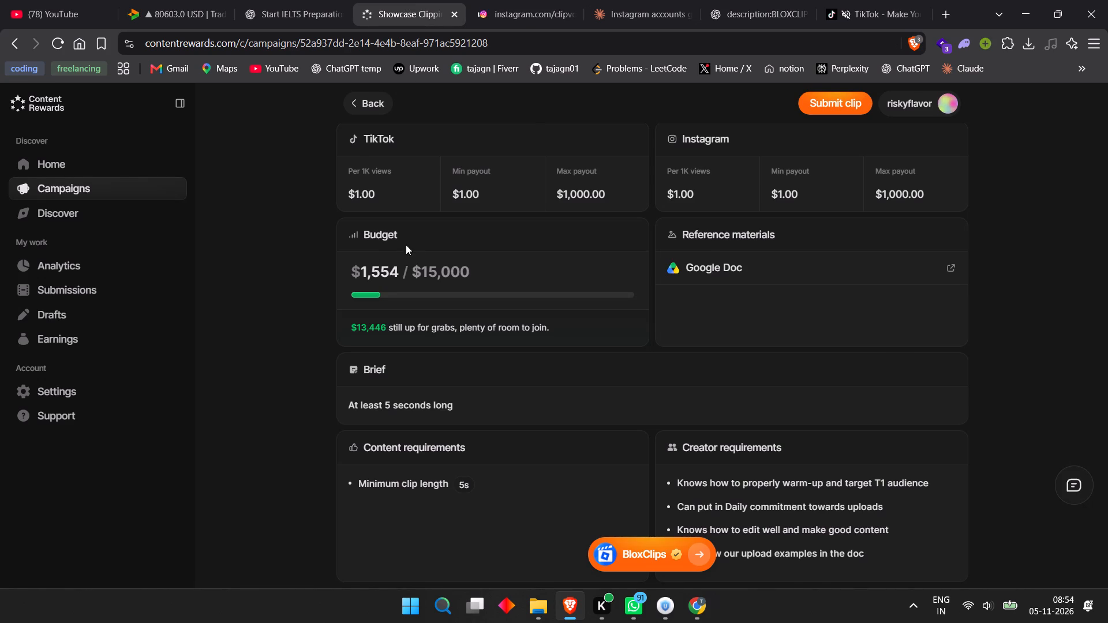
scroll(410, 243, "up", 5)
left_click(366, 104)
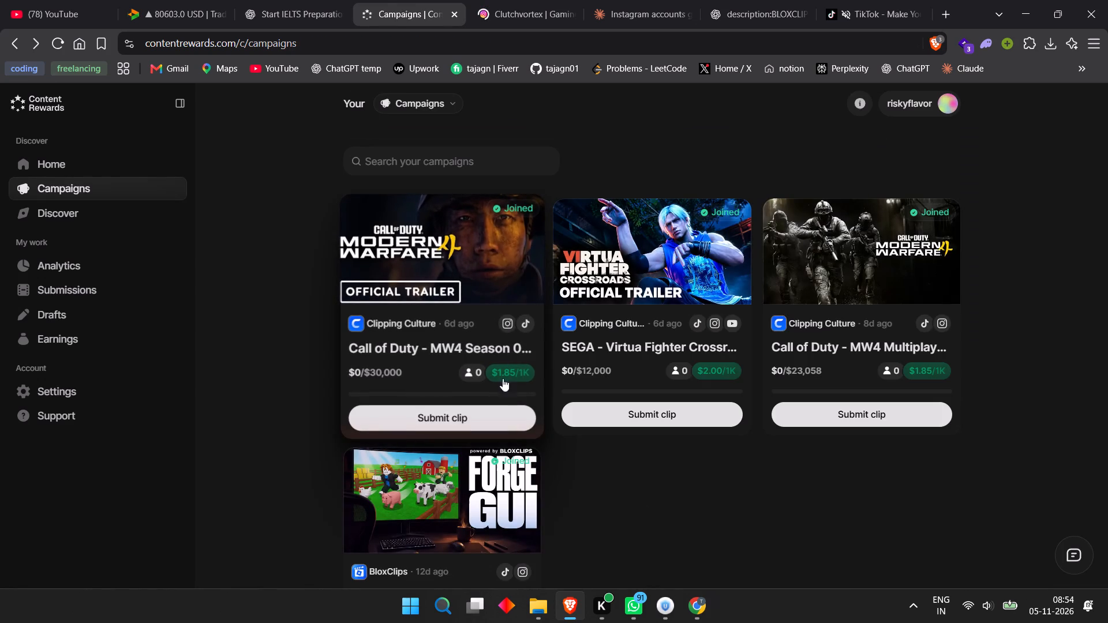
left_click(600, 414)
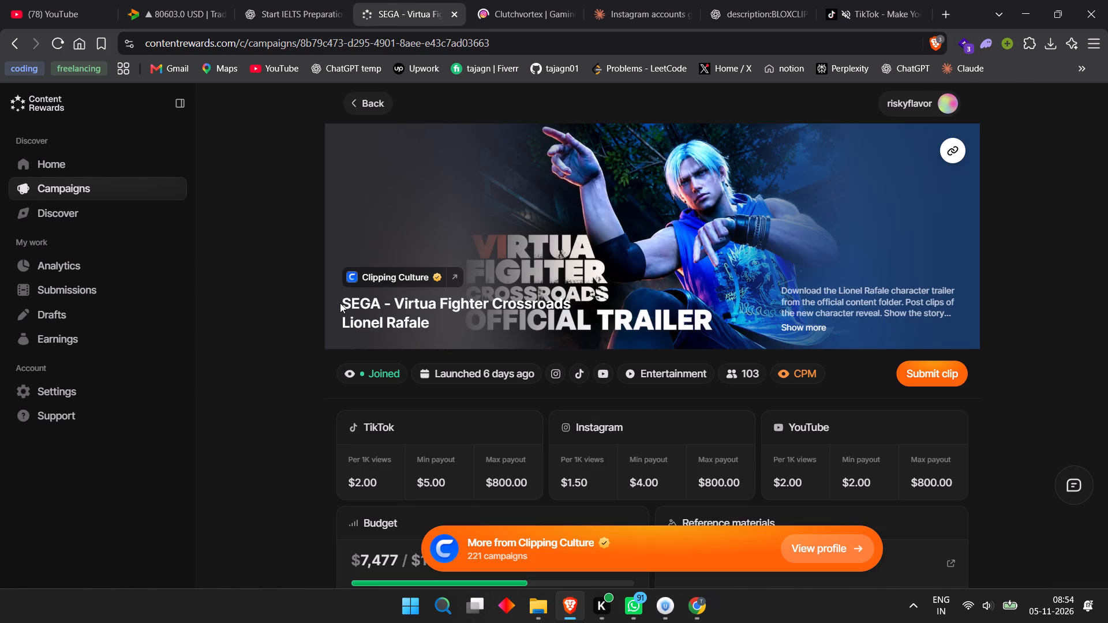
left_click_drag(340, 303, 436, 325)
key("ctrl+c")
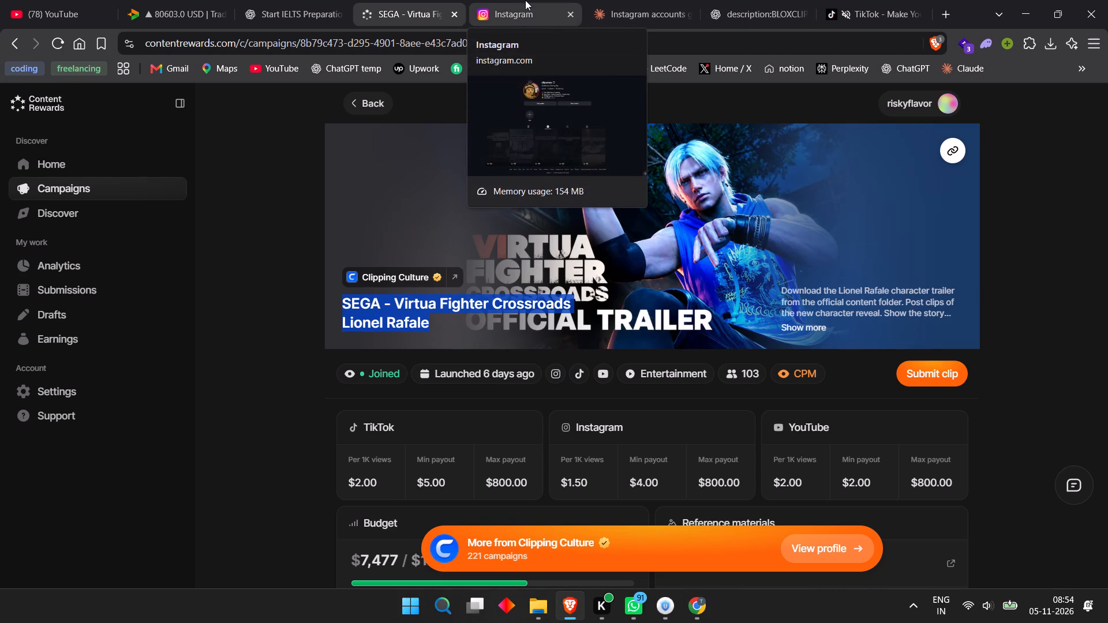
Search TikTok for "SEGA - Virtua Fighter Crossroads Lionel Rafale" and try to view the video results.
left_click(882, 5)
left_click(93, 146)
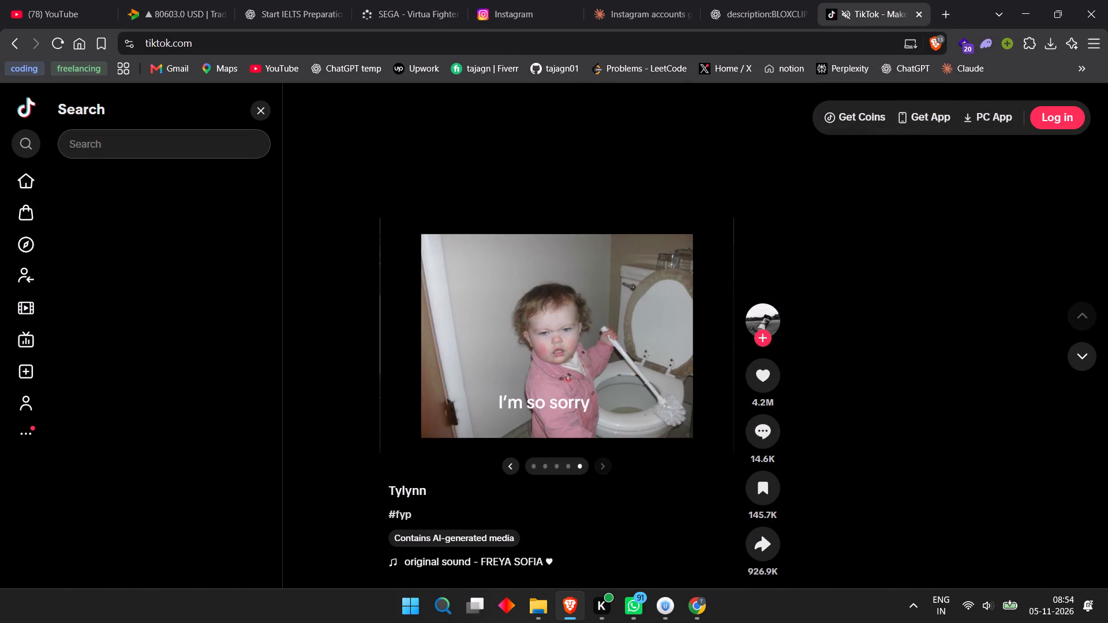
key("ctrl+v")
key("Return")
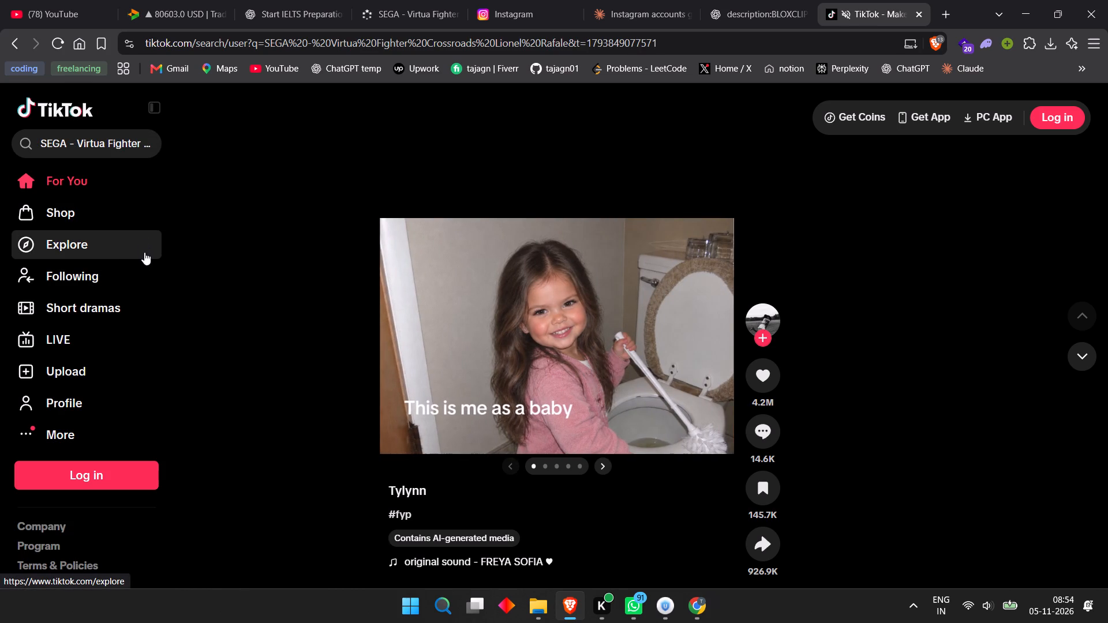
left_click(101, 143)
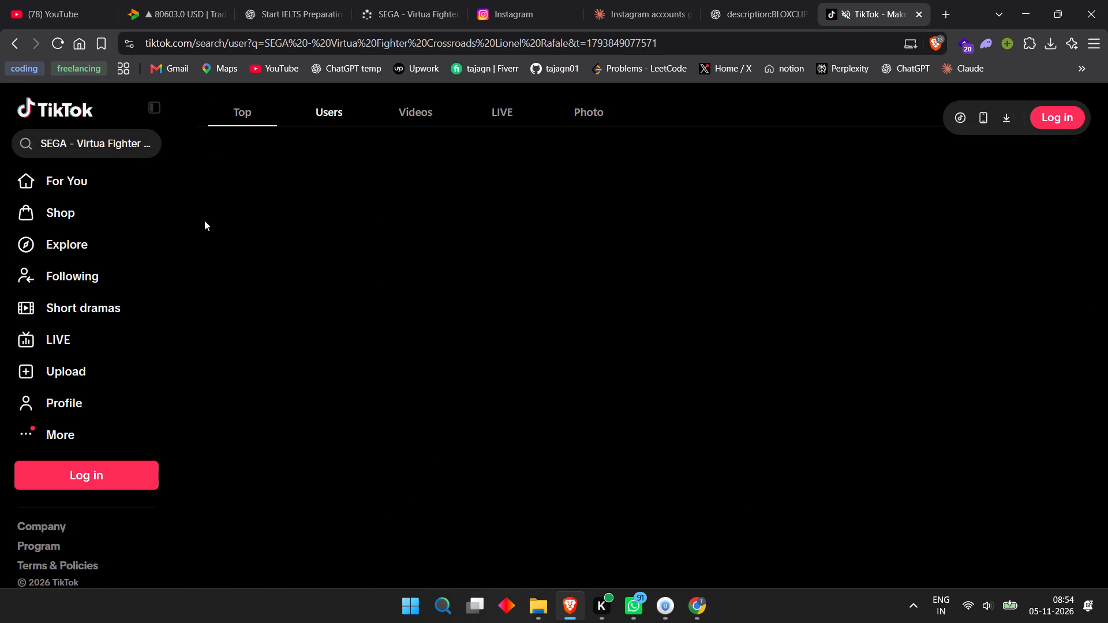
left_click(422, 115)
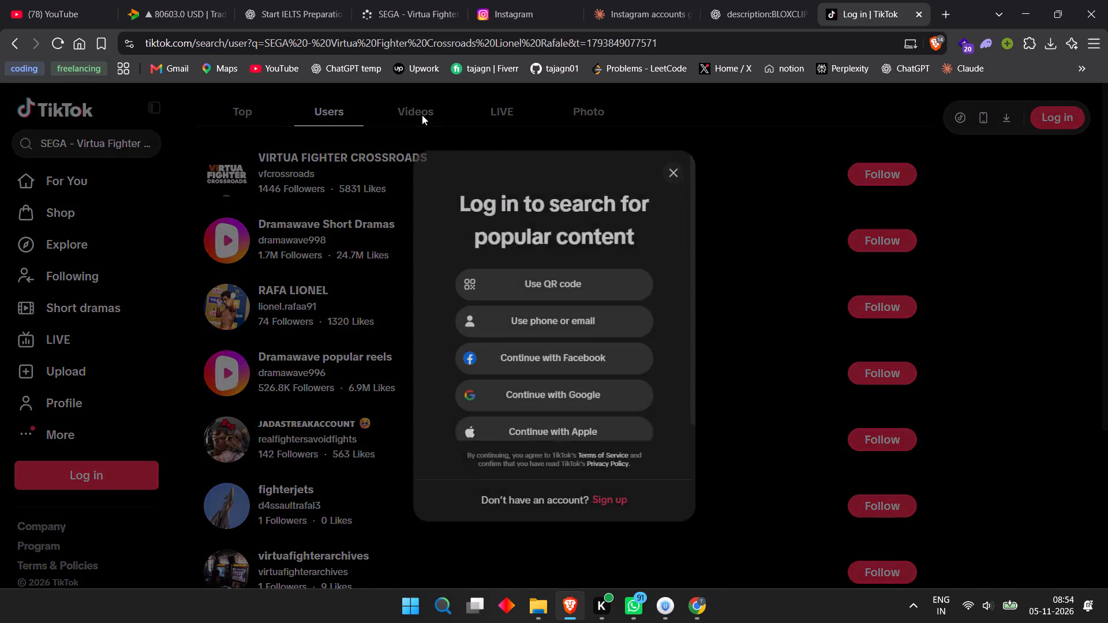